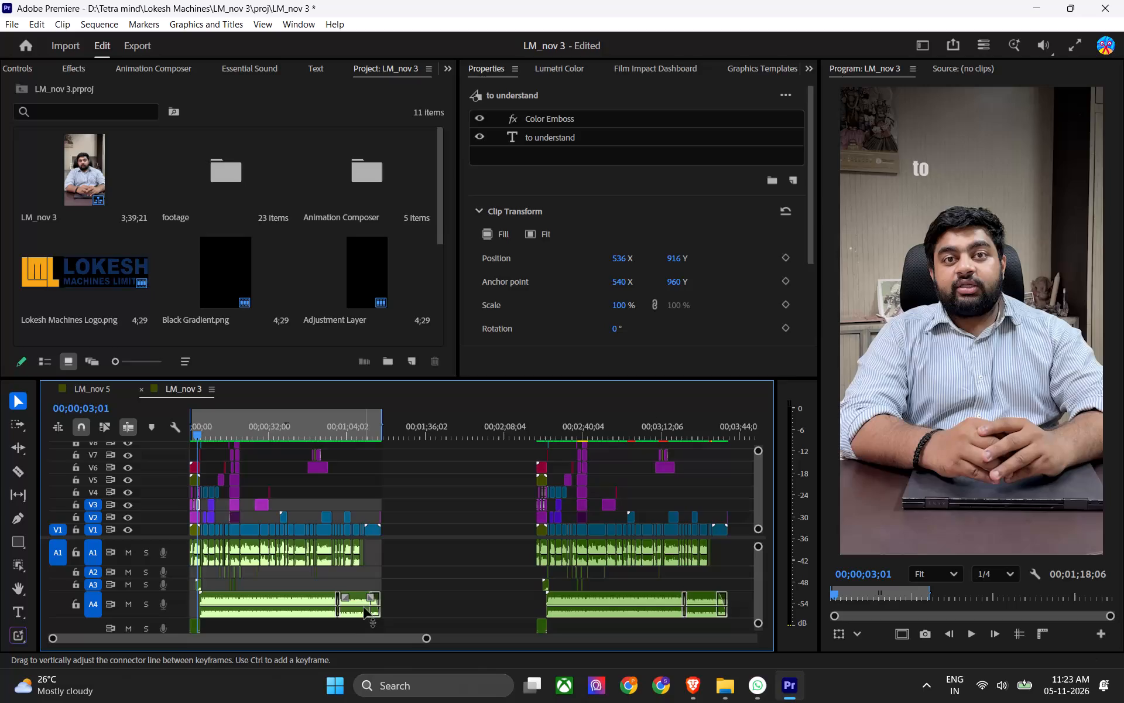
Copy the Lumetri Color effect from the C3295.MP4 clip on V2 of the LM_nov 3 sequence, saving the project.
left_click(409, 523)
key("ctrl+s")
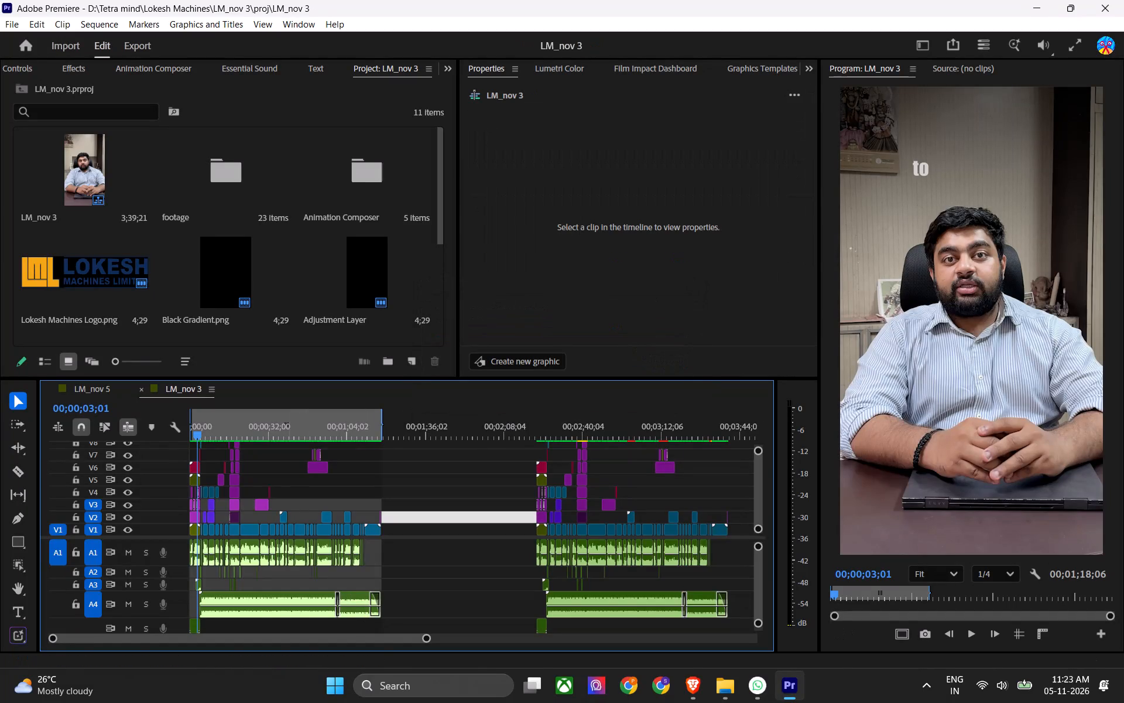
left_click(286, 424)
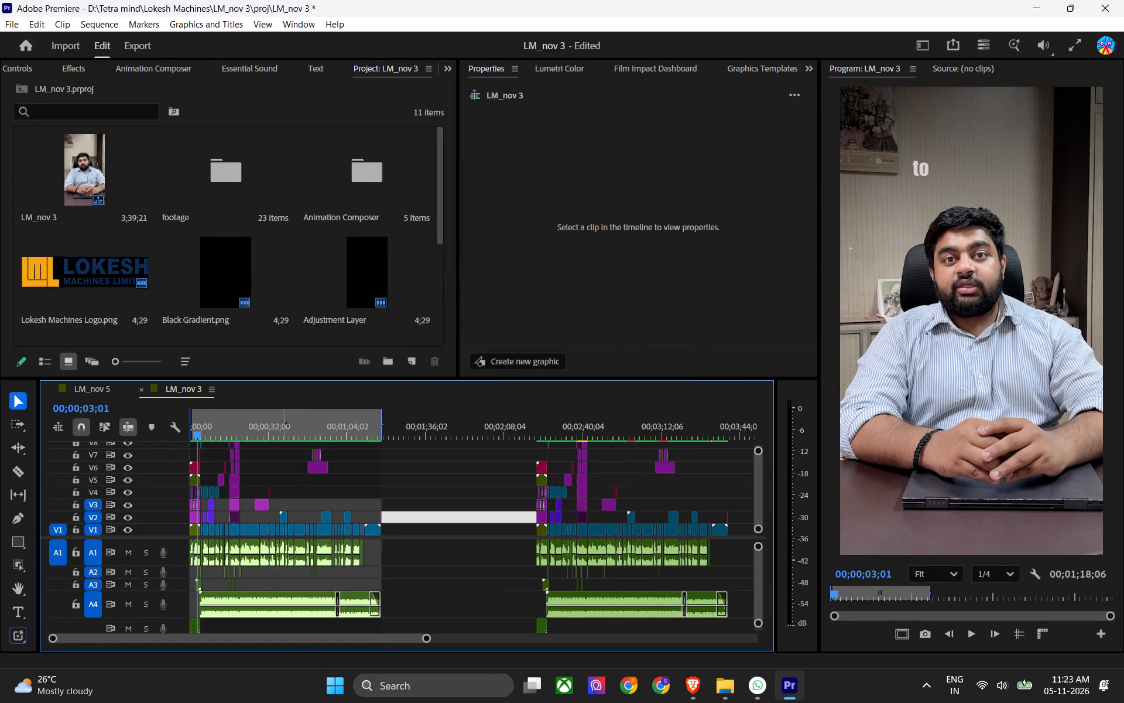
left_click(285, 431)
scroll(299, 493, "up", 8, "alt")
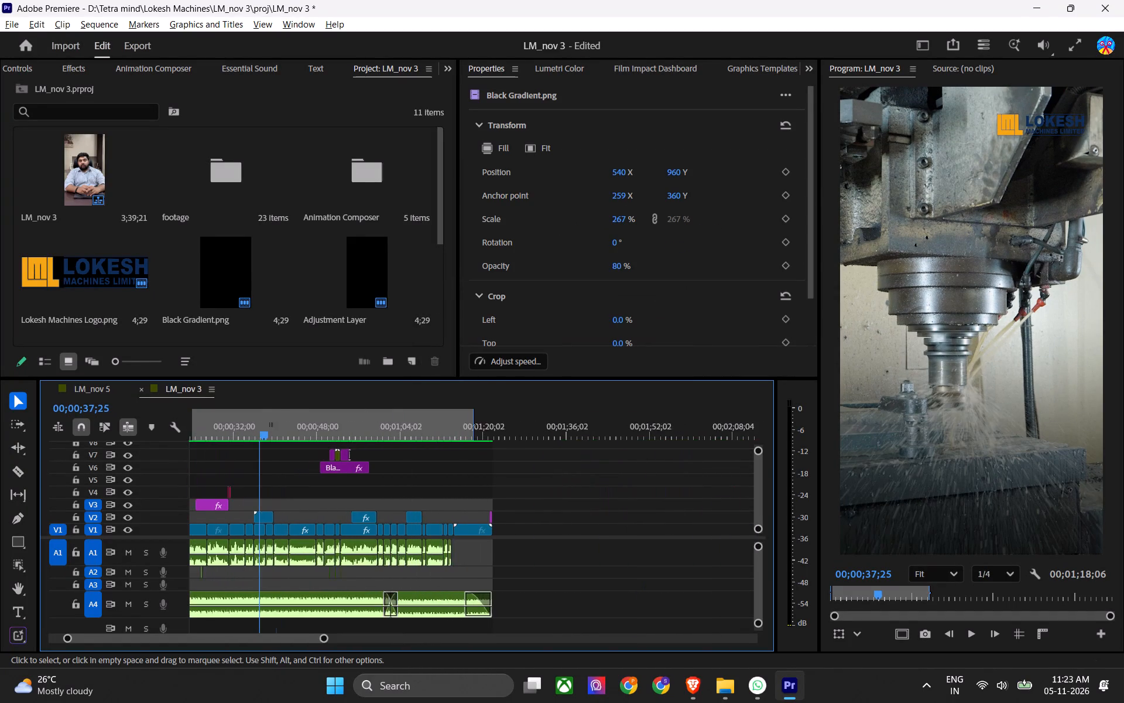
scroll(303, 497, "up", 19, "alt")
key("ctrl+s")
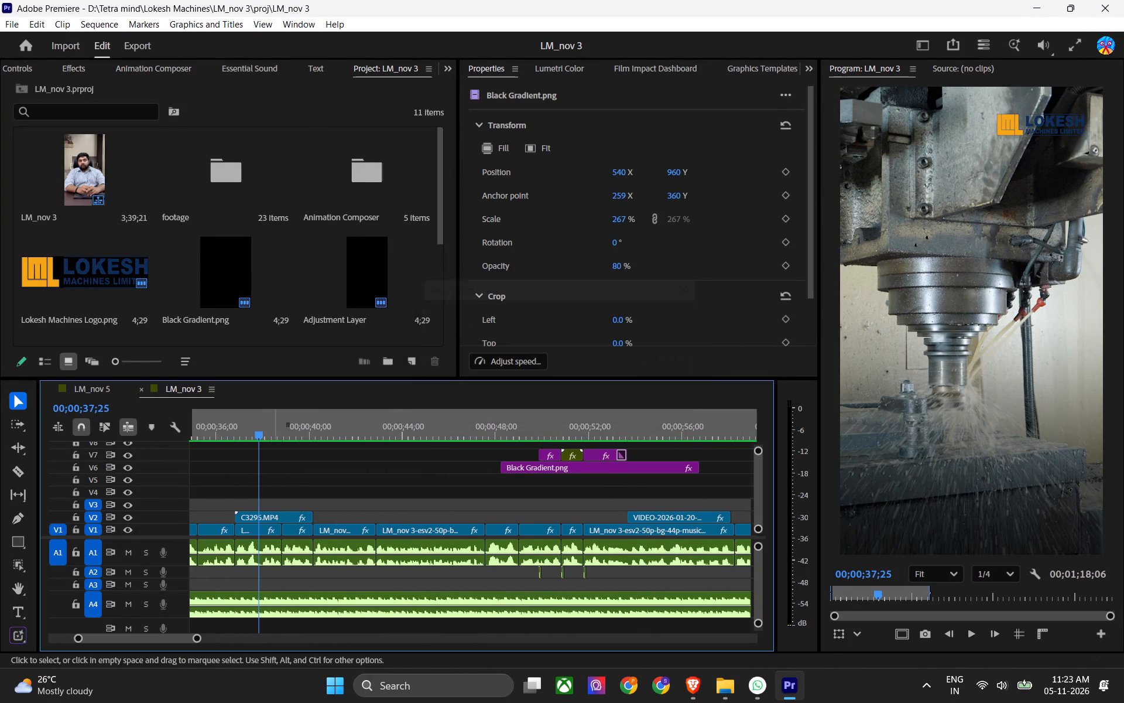
left_click(273, 518)
key("shift+percent")
scroll(353, 291, "down", 8)
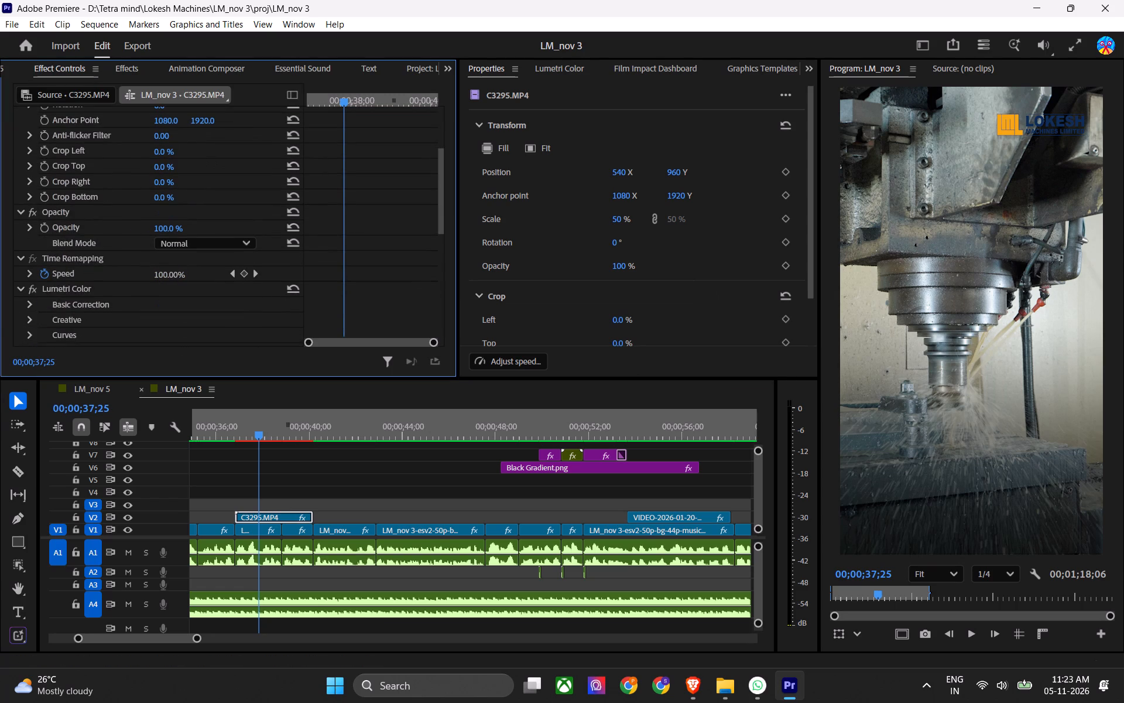
left_click(56, 289)
key("ctrl+c")
Paste the copied Lumetri Color effect onto all nine footage clips from C3185.MP4 to C3327 in the LM_nov 5 sequence.
left_click(107, 387)
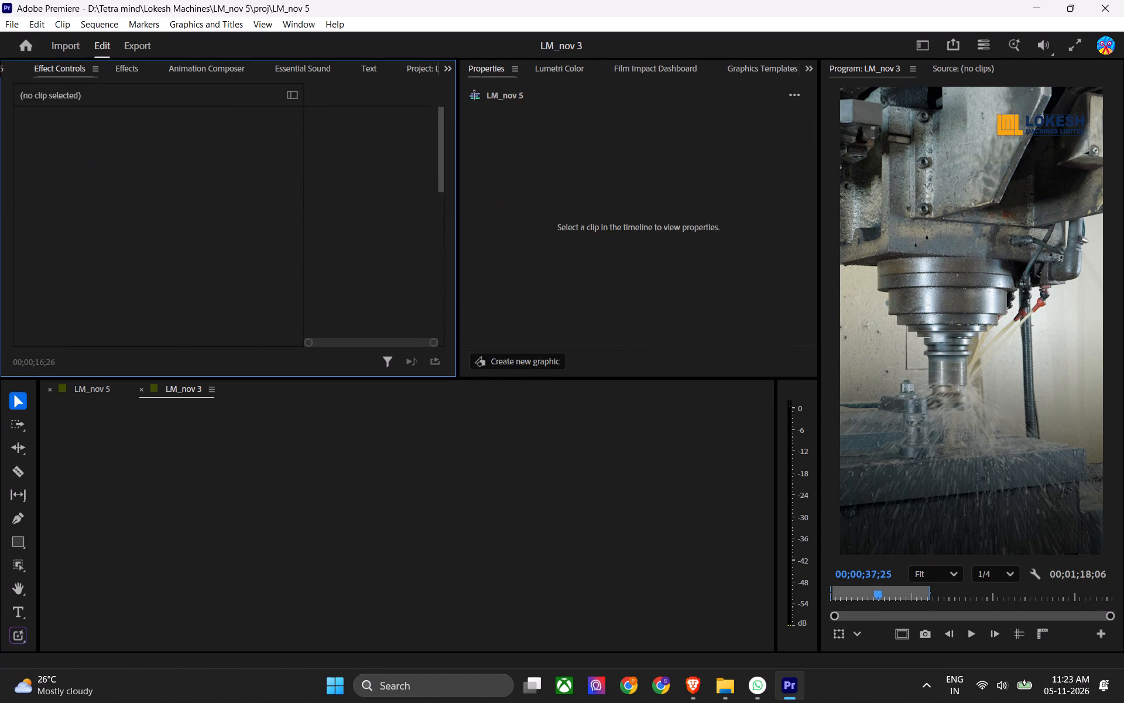
key("ctrl+v")
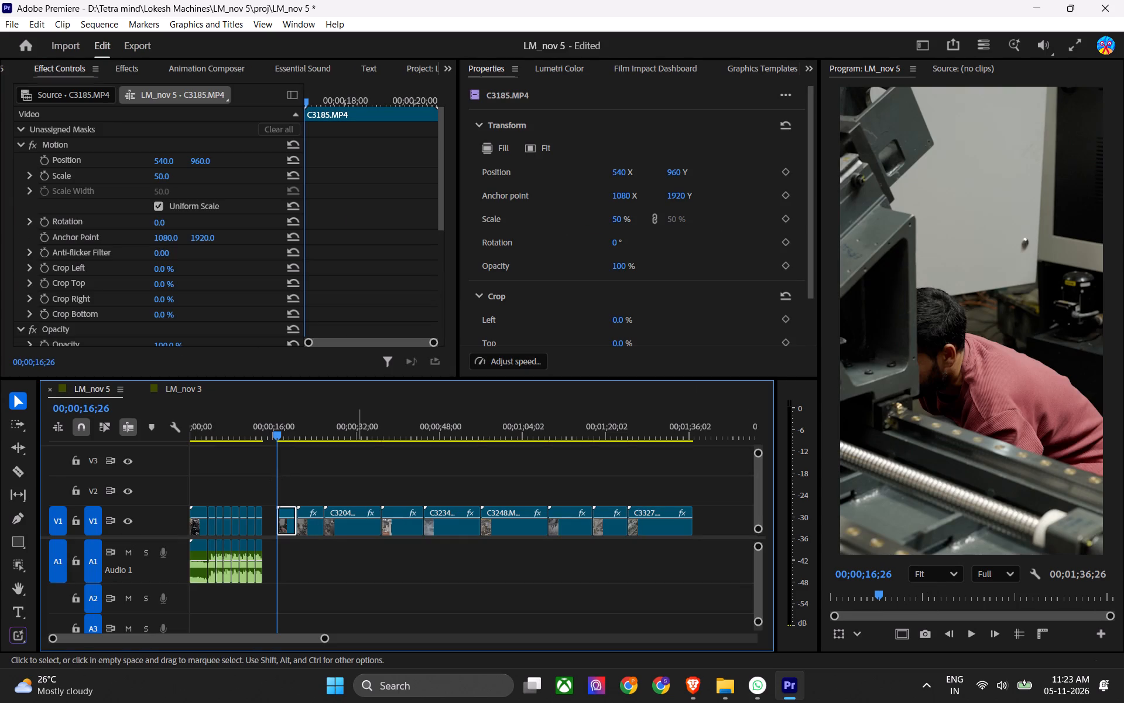
key("ctrl+z")
left_click_drag(693, 489, 287, 559)
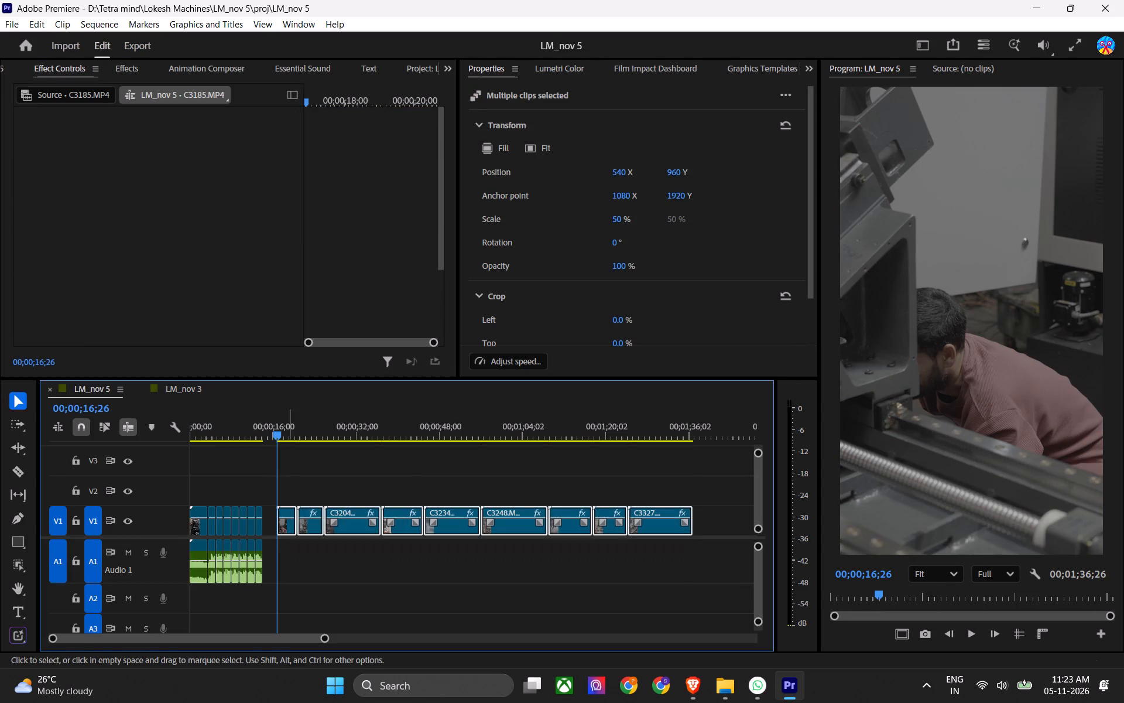
key("ctrl+v")
Examine the pasted grade on the footage clips from C3189.MP4 through C3234.MP4, and save the project.
left_click(320, 496)
left_click_drag(311, 425, 318, 425)
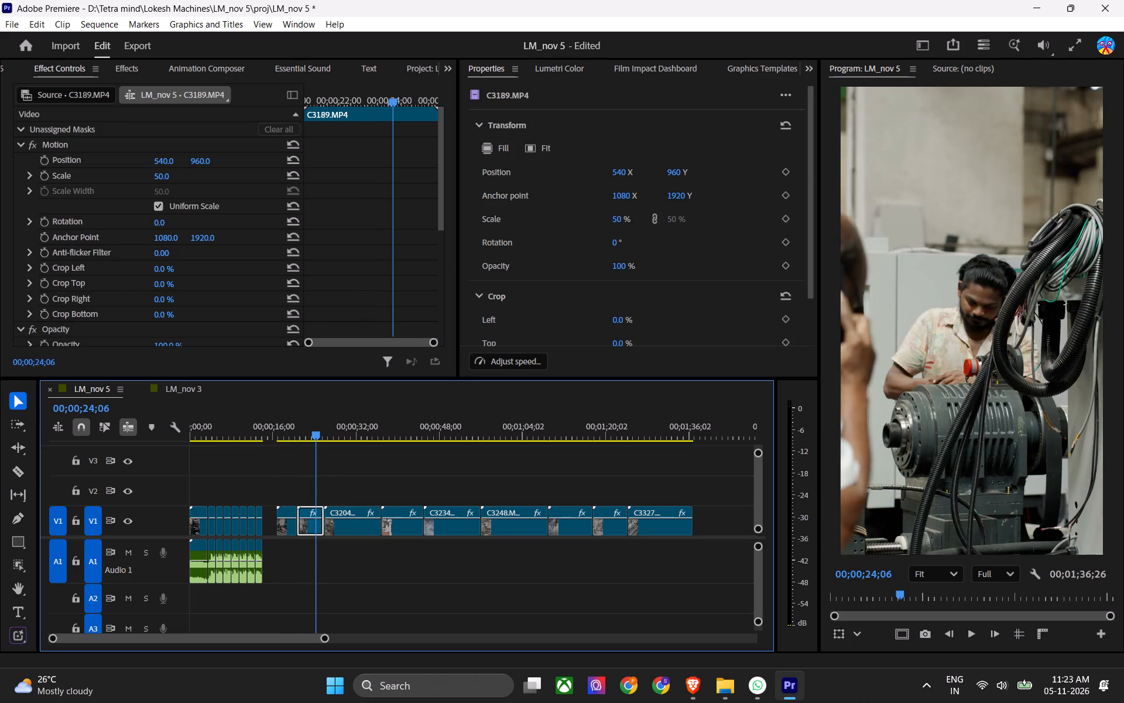
left_click_drag(318, 425, 354, 424)
left_click(394, 421)
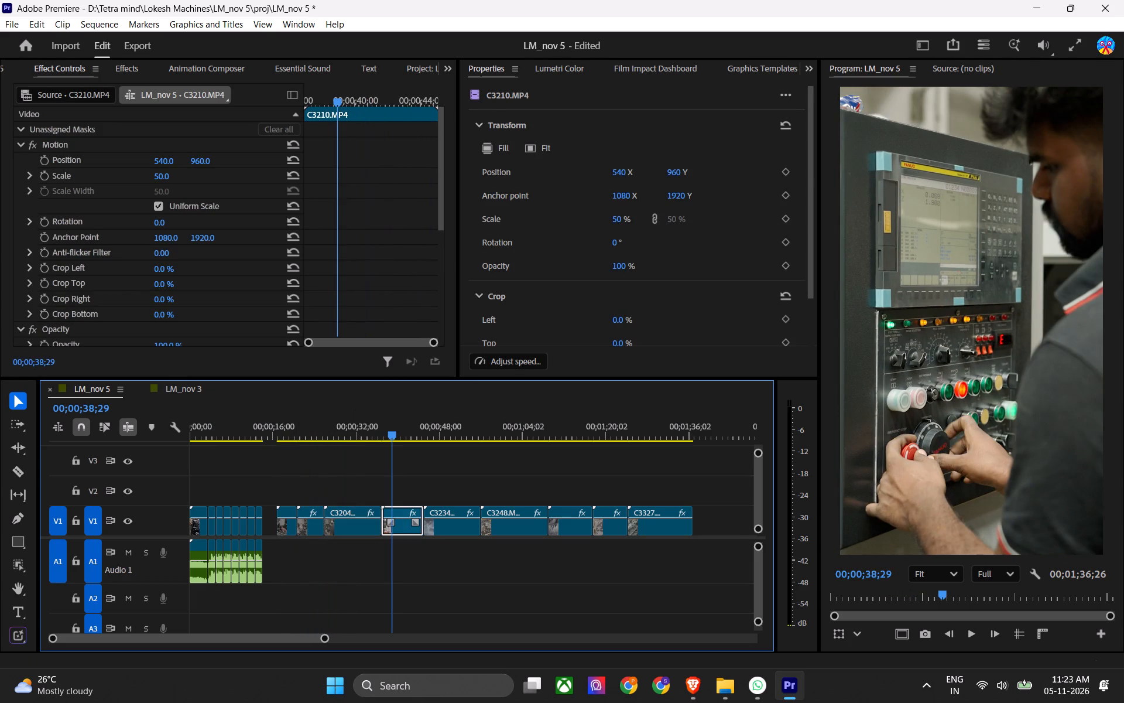
left_click(428, 420)
left_click(462, 423)
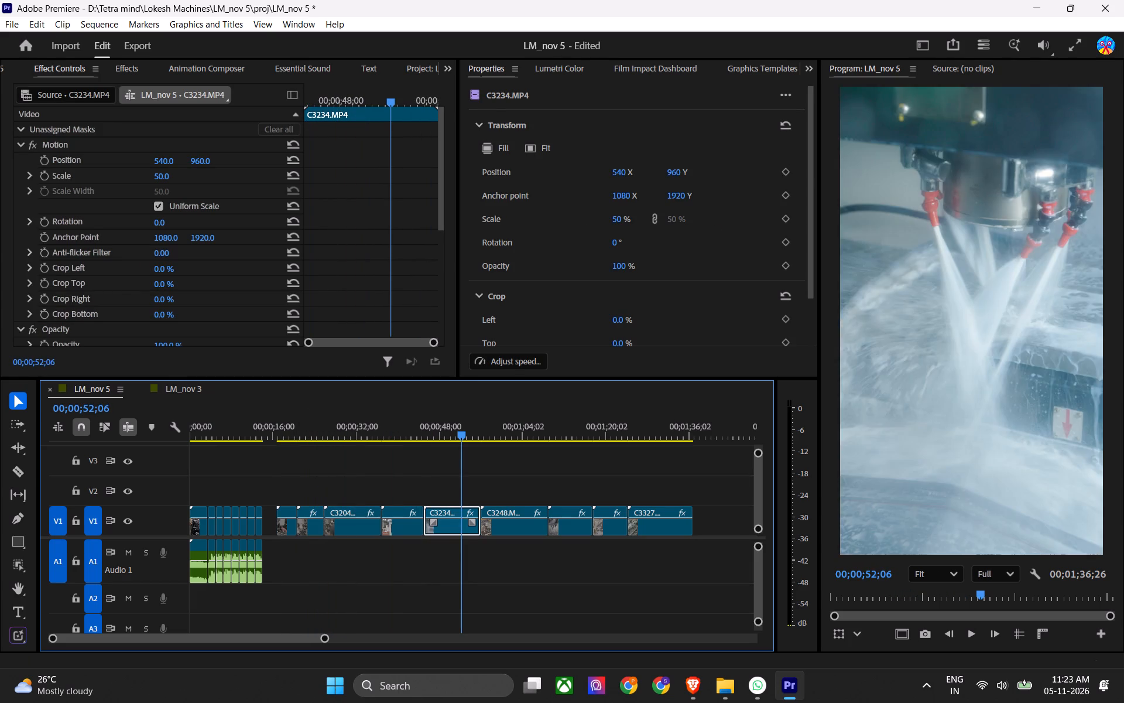
left_click(551, 455)
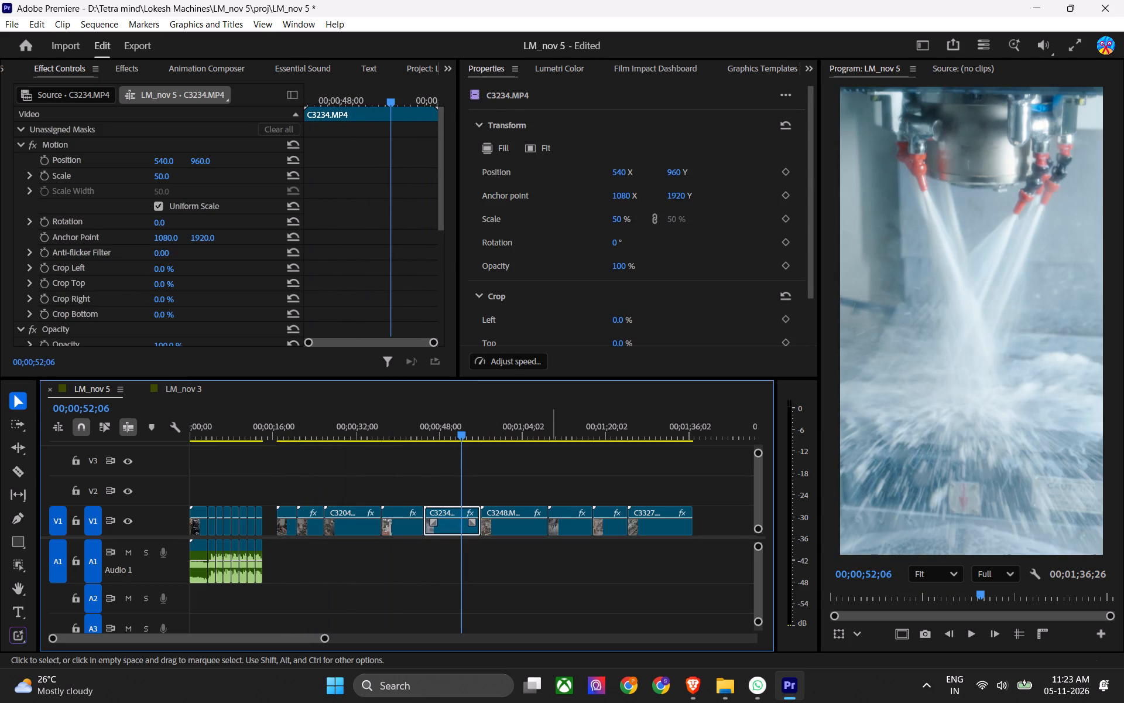
key("ctrl+s")
Save and close the LM_nov 3 project, and save LM_nov 5.
left_click(181, 395)
key("ctrl+s")
key("ctrl+shift+w")
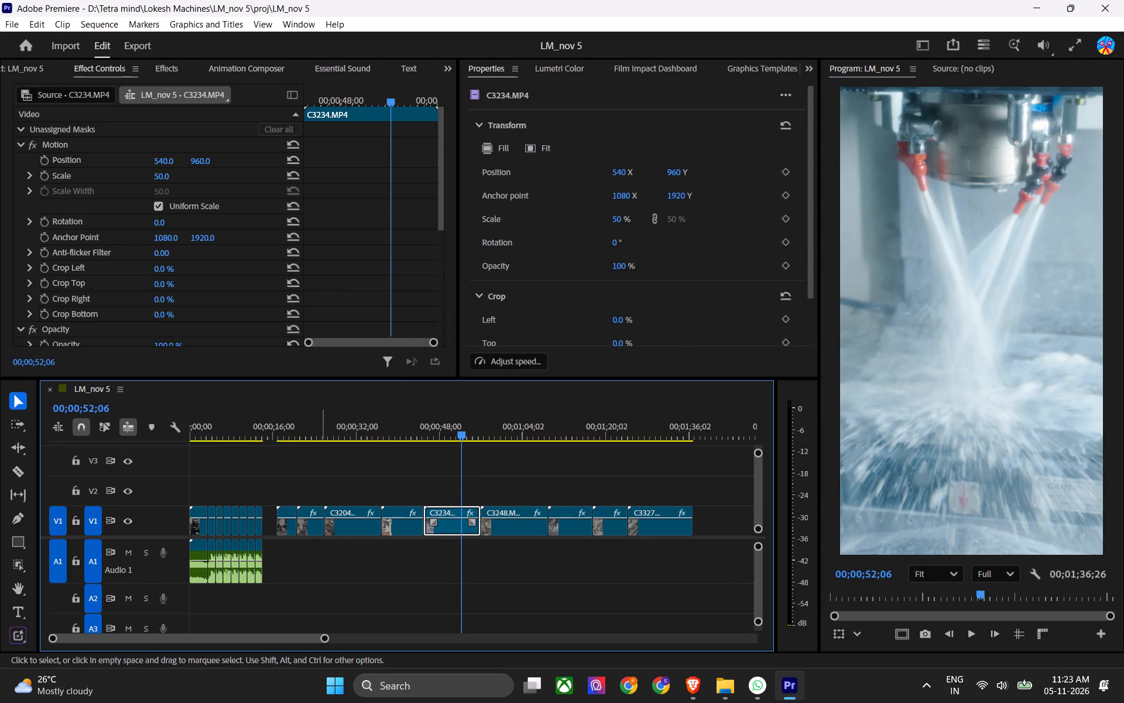
left_click(321, 458)
key("ctrl+s")
key("ctrl+s")
key("ctrl+s")
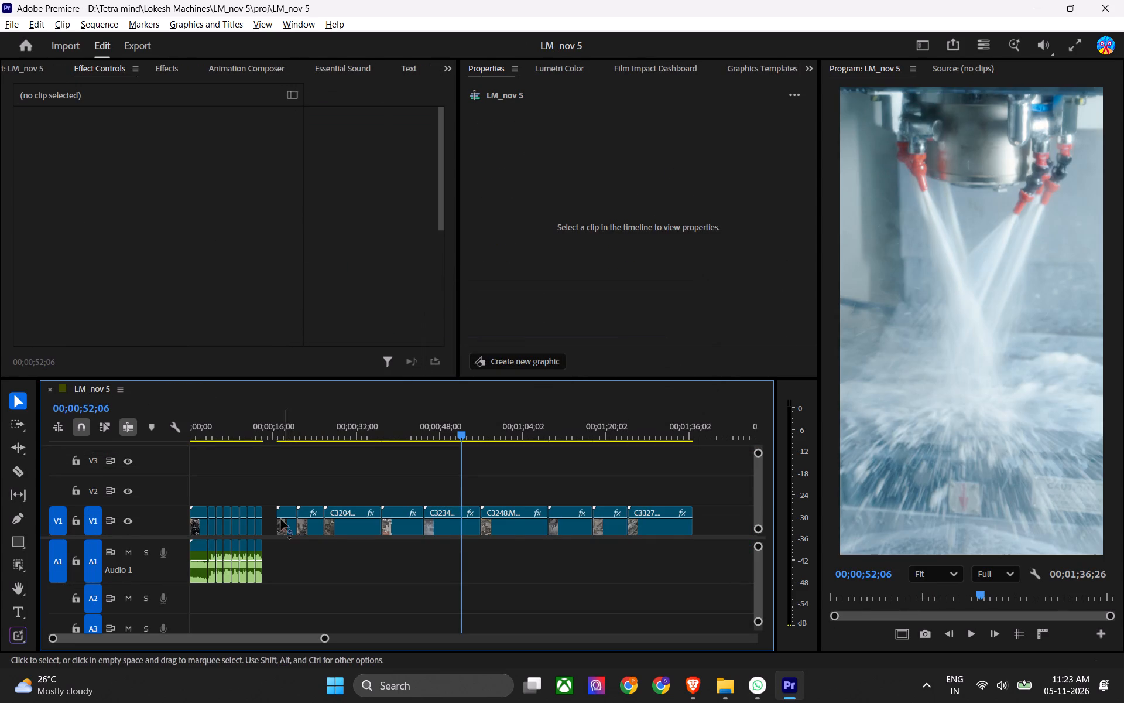
Play the opening reference video from the start of the LM_nov 5 sequence.
scroll(280, 521, "up", 18, "alt")
key("ctrl+s")
key("ctrl+s")
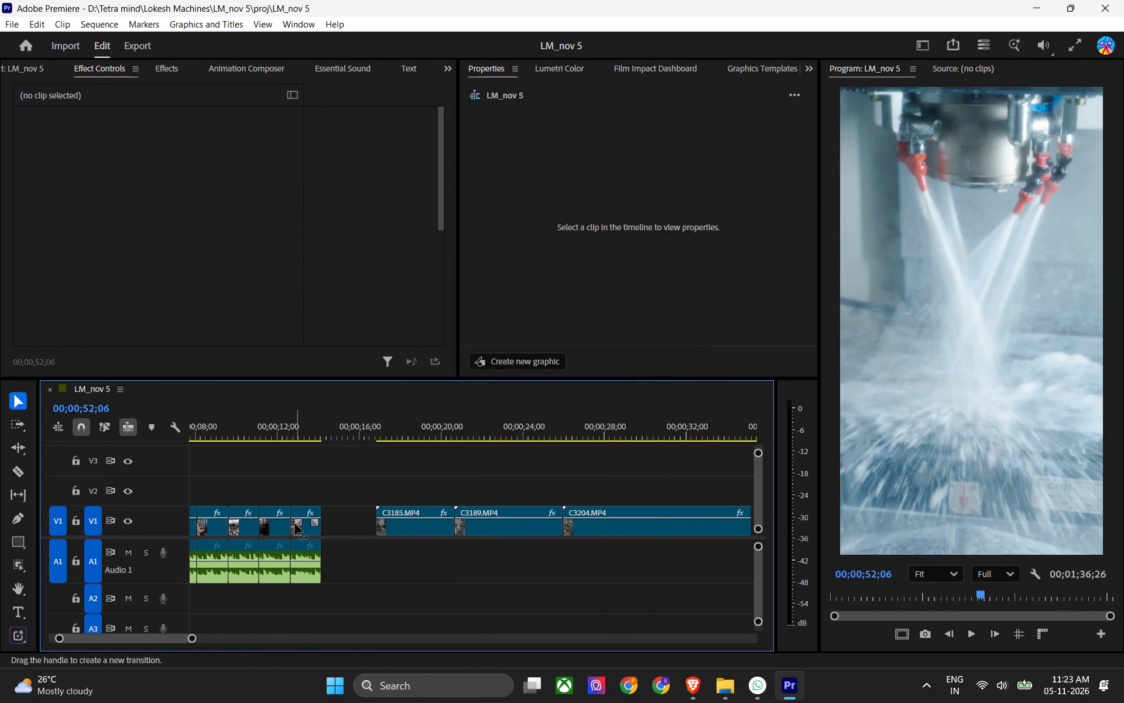
key("ctrl+1")
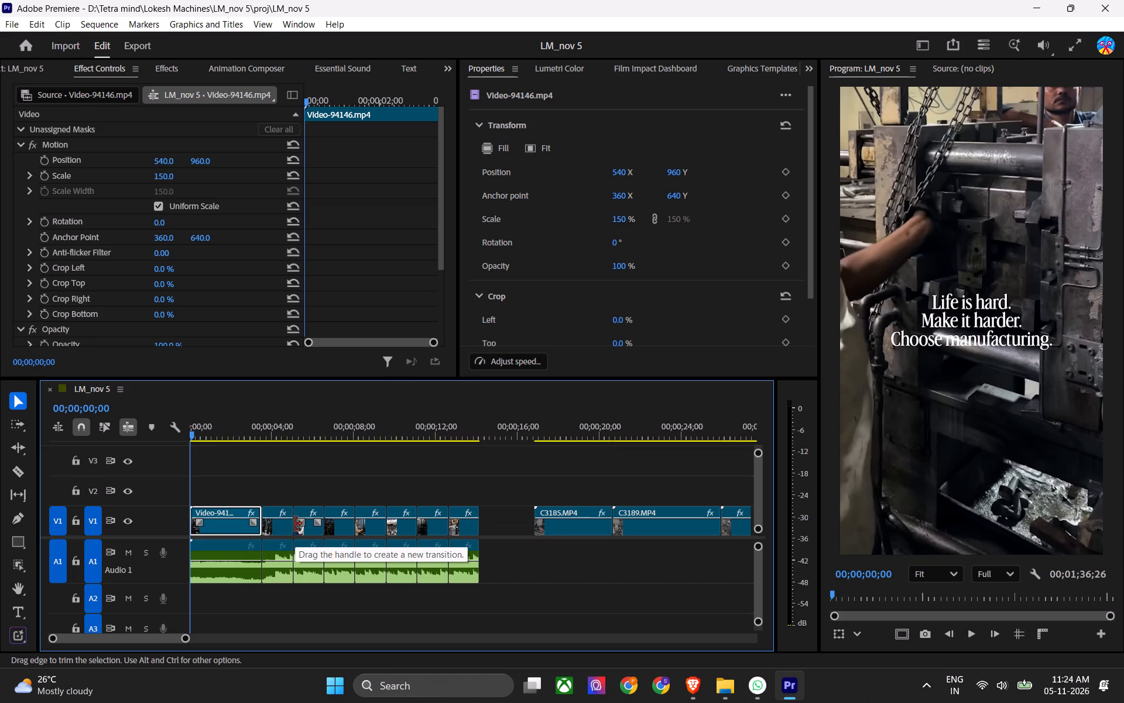
key("space")
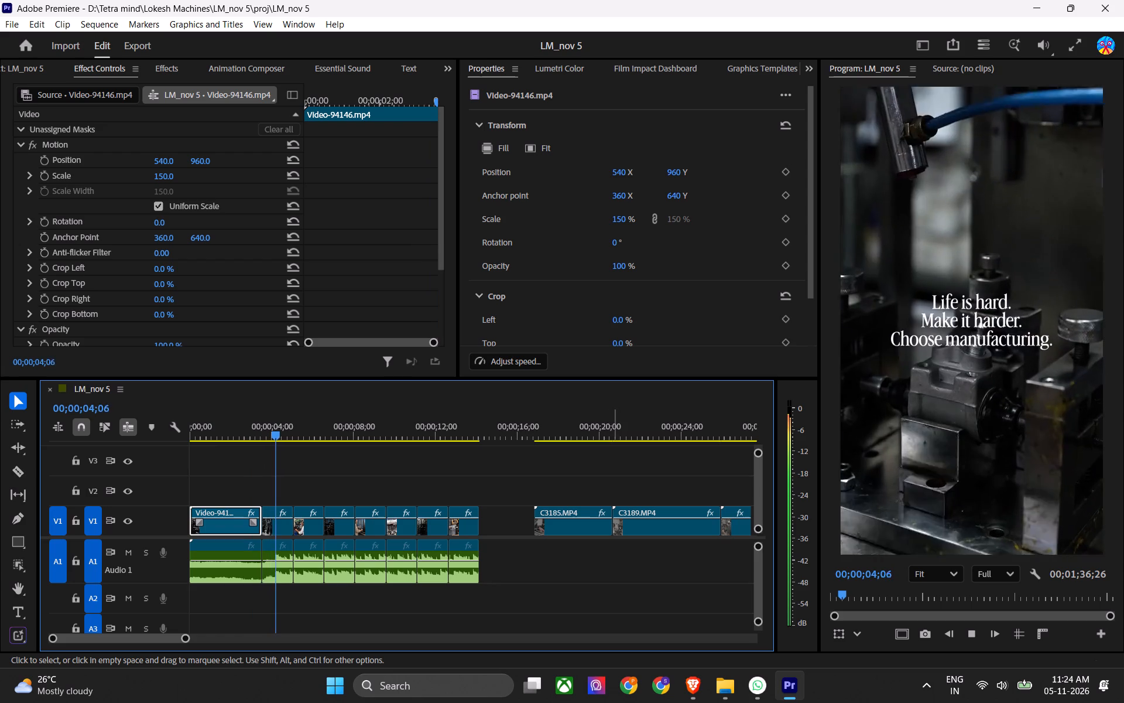
key("space")
Play C3185.MP4 from its first frame to examine its motion and colour grade.
scroll(590, 583, "down", 5)
scroll(477, 538, "down", 6)
key("ctrl+s")
left_click(324, 428)
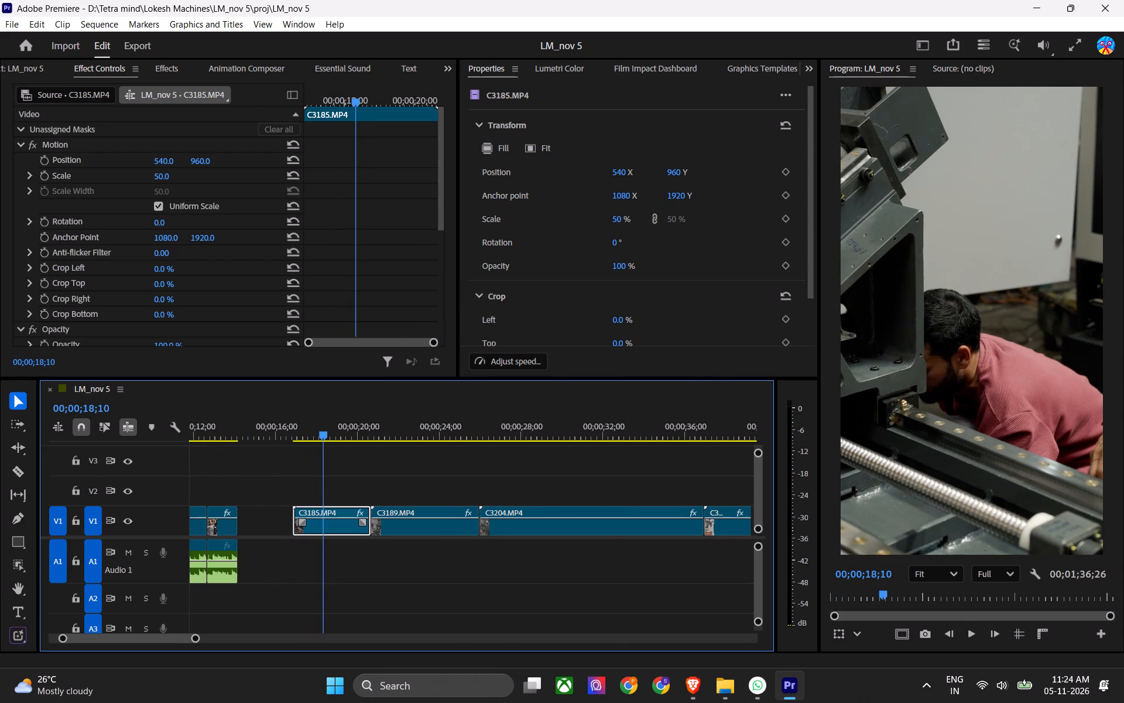
key("Up")
key("ctrl+s")
key("space")
scroll(342, 449, "up", 3, "alt")
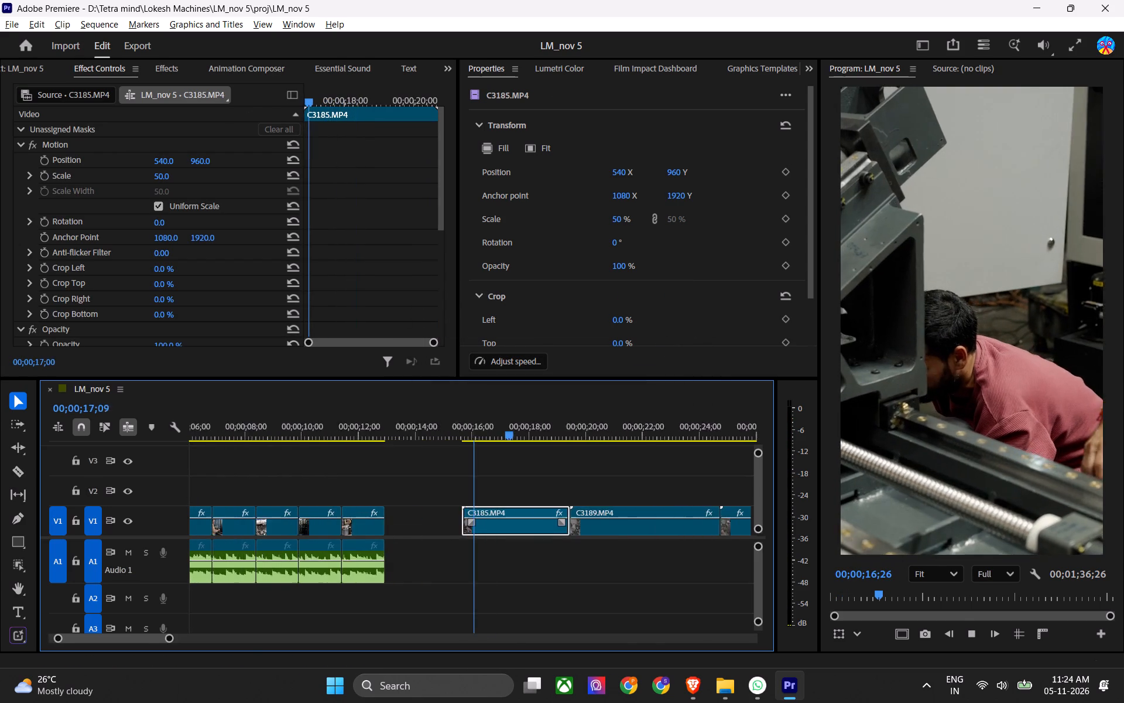
scroll(342, 451, "up", 2, "alt")
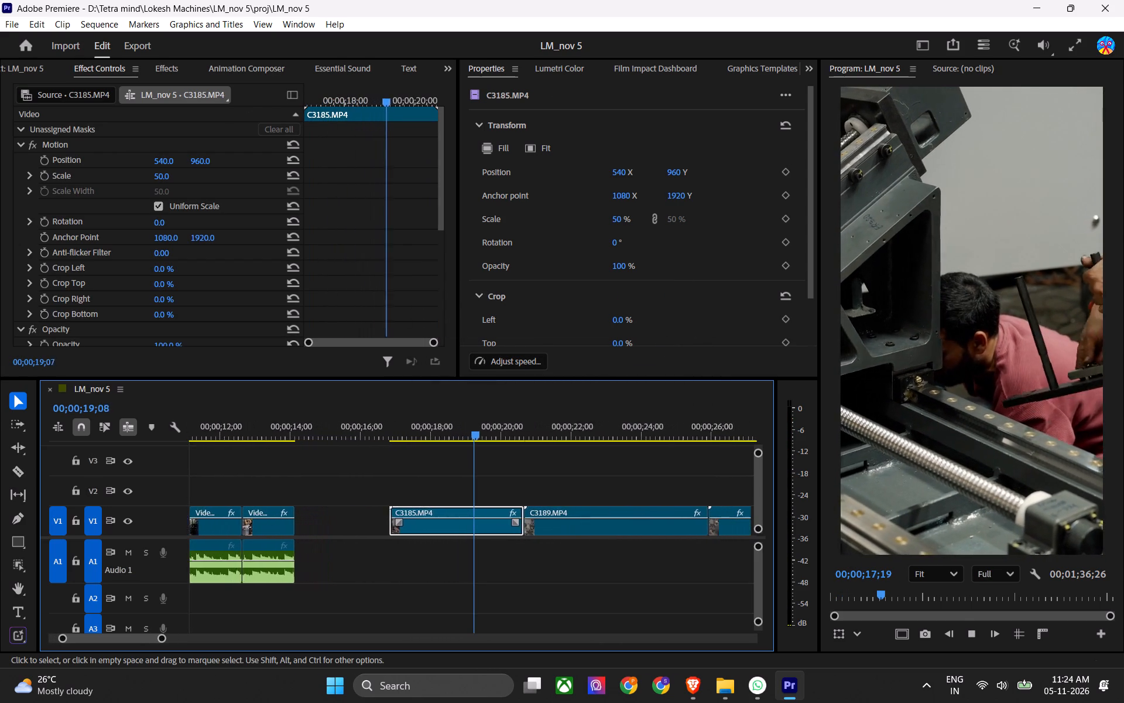
key("space")
key("ctrl+s")
left_click(175, 63)
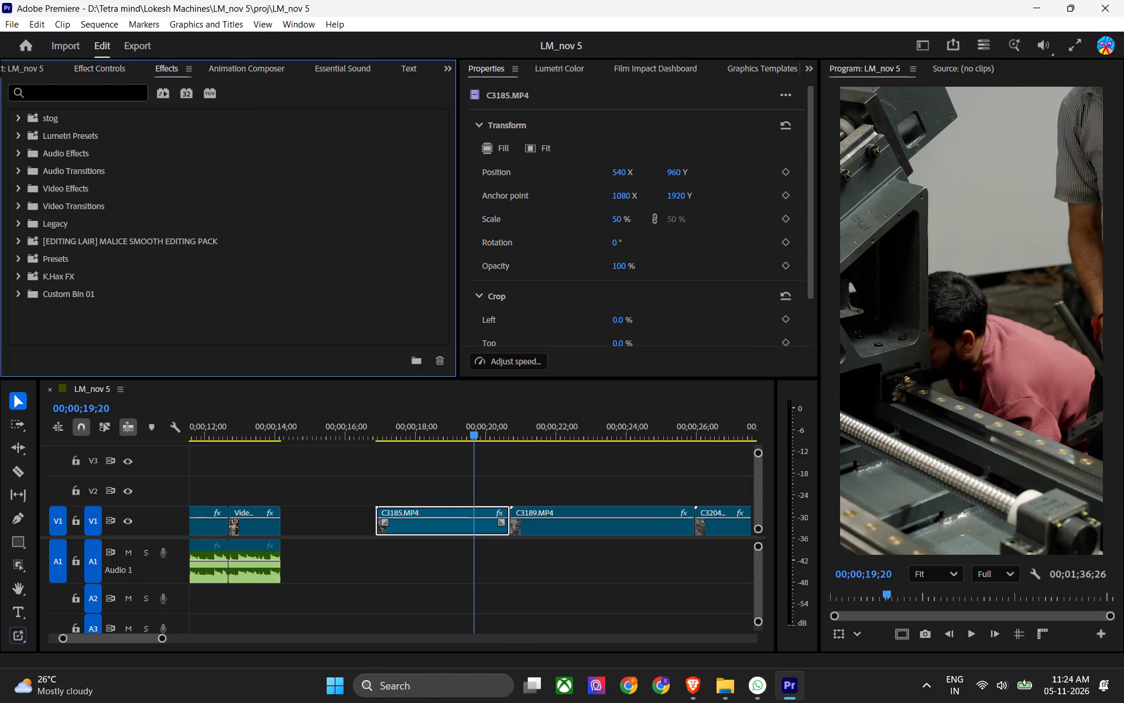
left_click(413, 429)
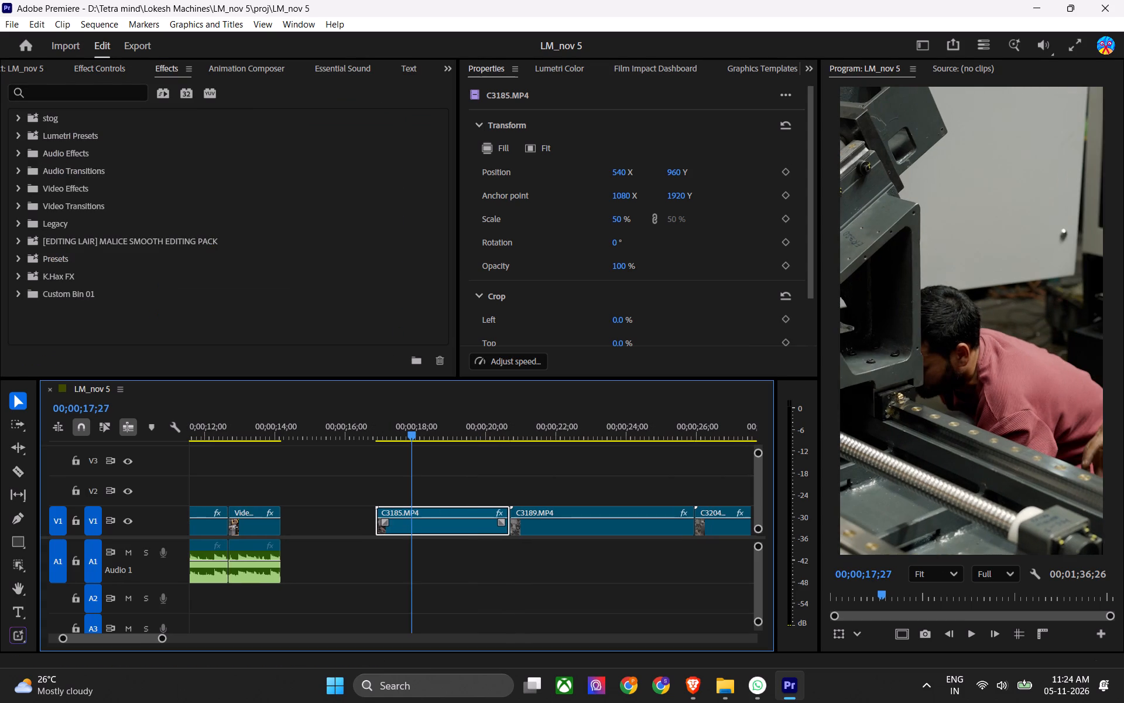
key("Up")
key("ctrl+s")
key("space")
scroll(424, 453, "up", 4, "alt")
key("space")
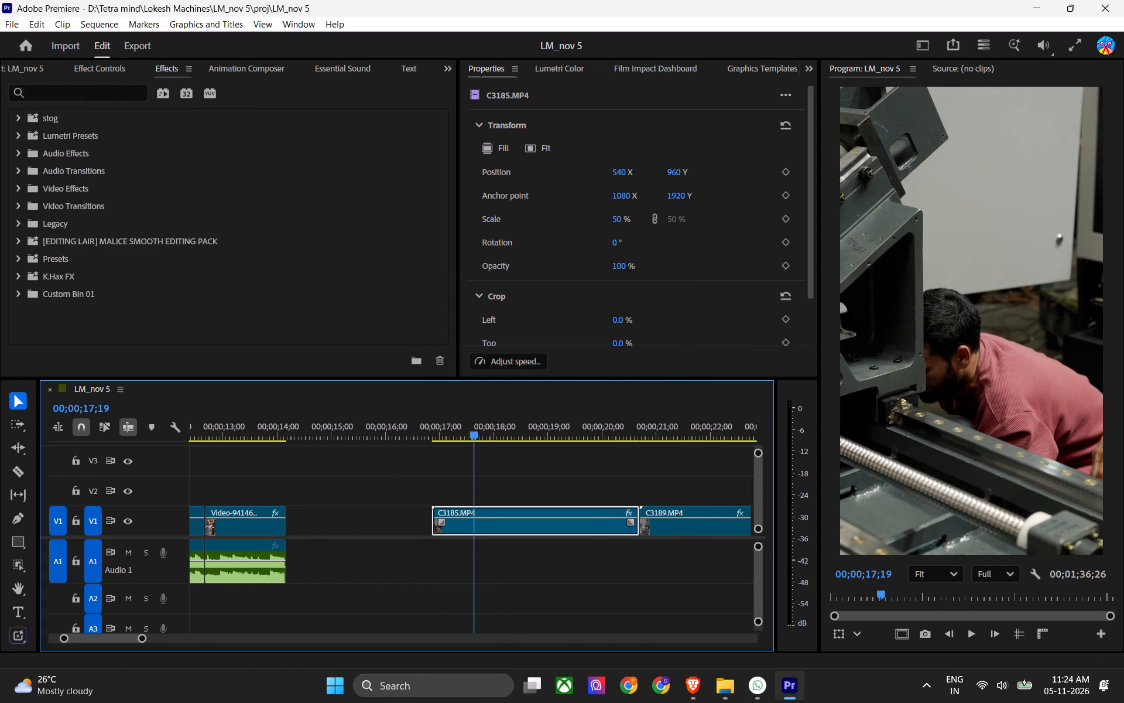
Reset the Lumetri Color Contrast and Highlights of C3185.MP4 to 0, and save the project.
left_click(554, 69)
scroll(554, 354, "down", 9)
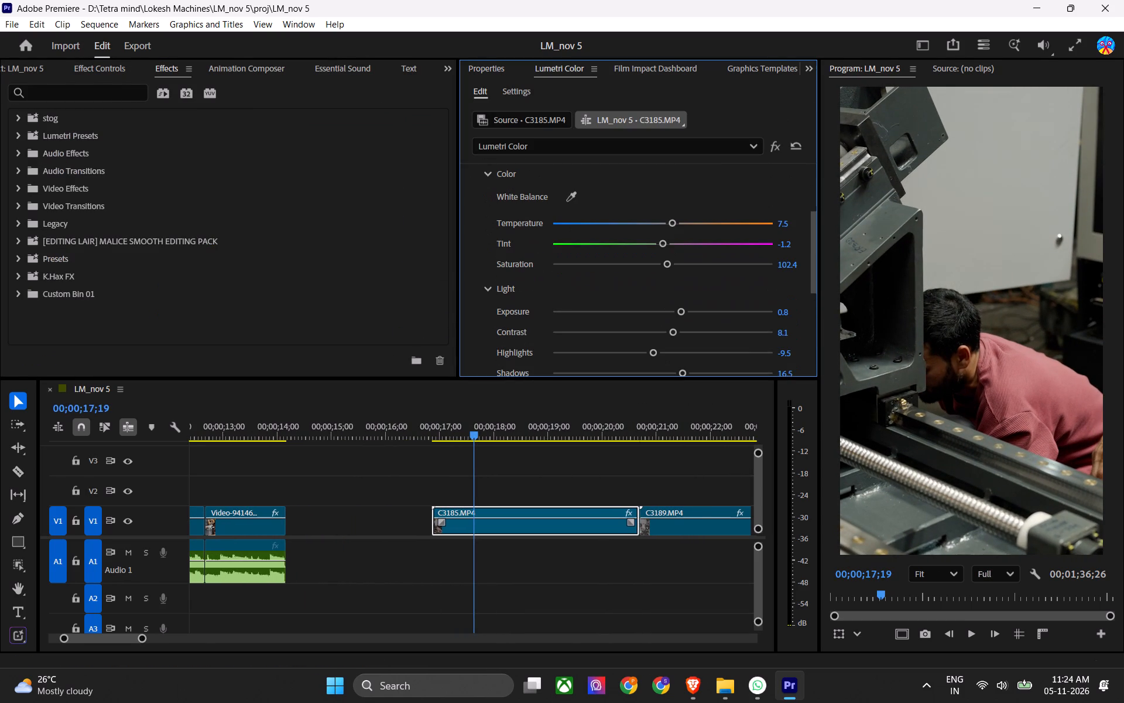
left_click(666, 320)
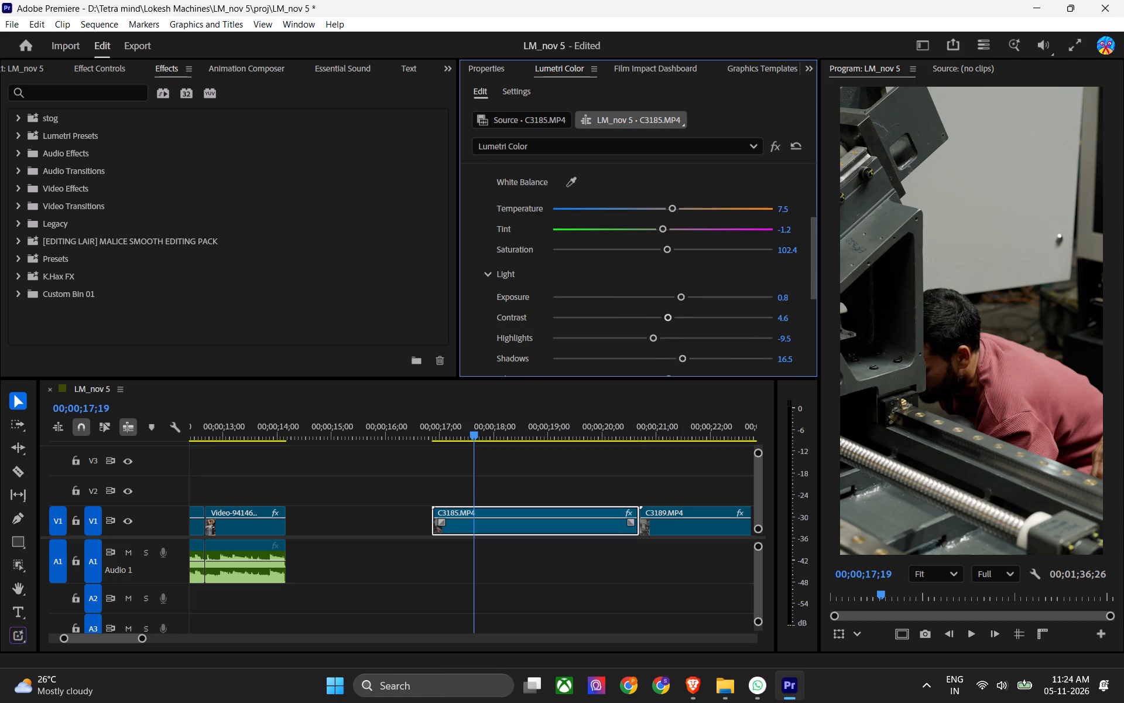
double_click(666, 319)
left_click_drag(683, 313, 722, 318)
double_click(722, 318)
left_click_drag(656, 335, 662, 351)
double_click(657, 339)
scroll(665, 325, "down", 1)
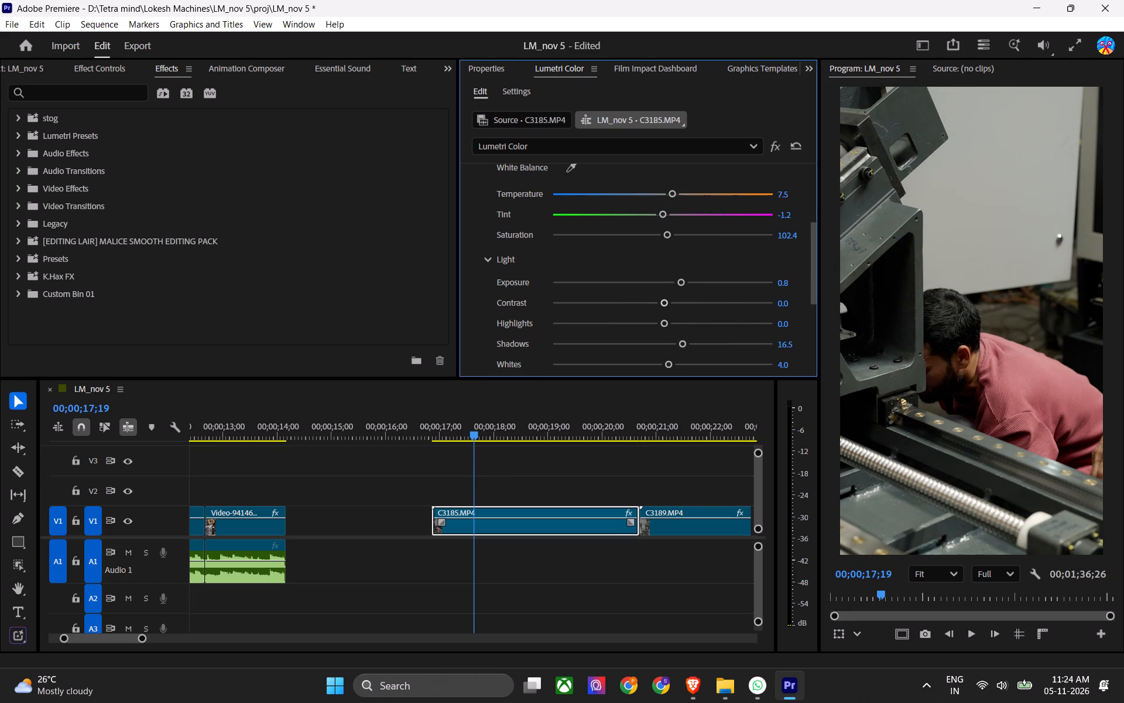
key("ctrl+s")
scroll(670, 345, "down", 6)
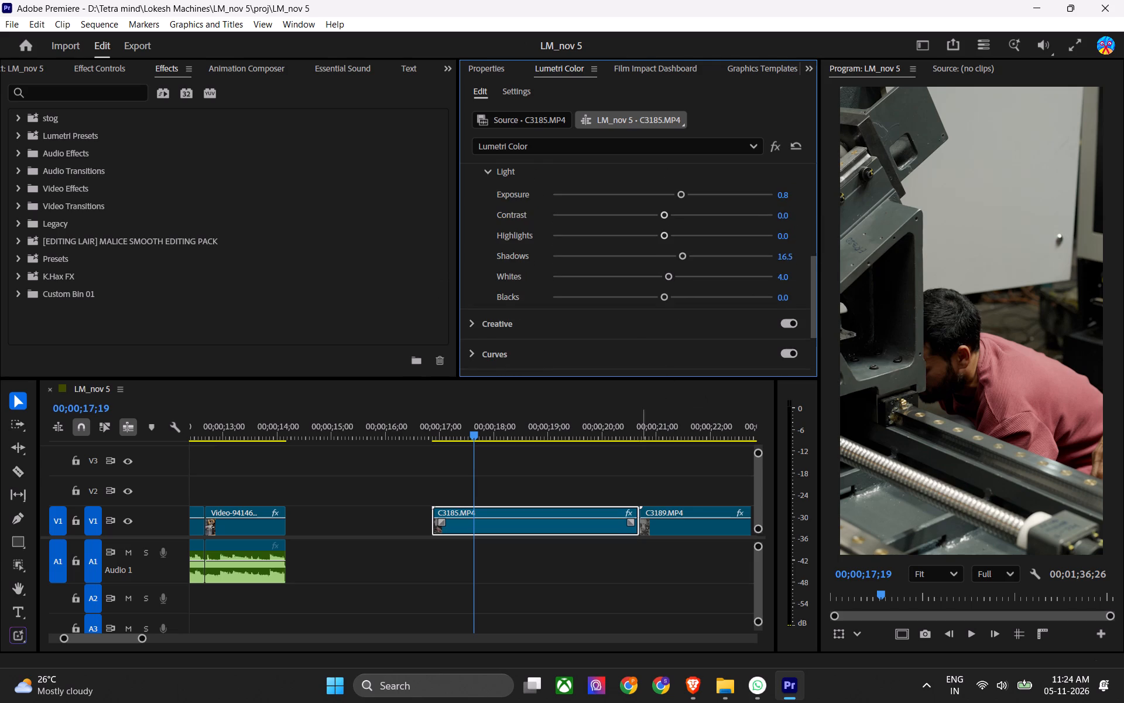
Preview C3185.MP4 from its start and ripple trim its end at about 00;00;19;12.
left_click_drag(485, 418, 471, 426)
key("Up")
key("ctrl+s")
key("space")
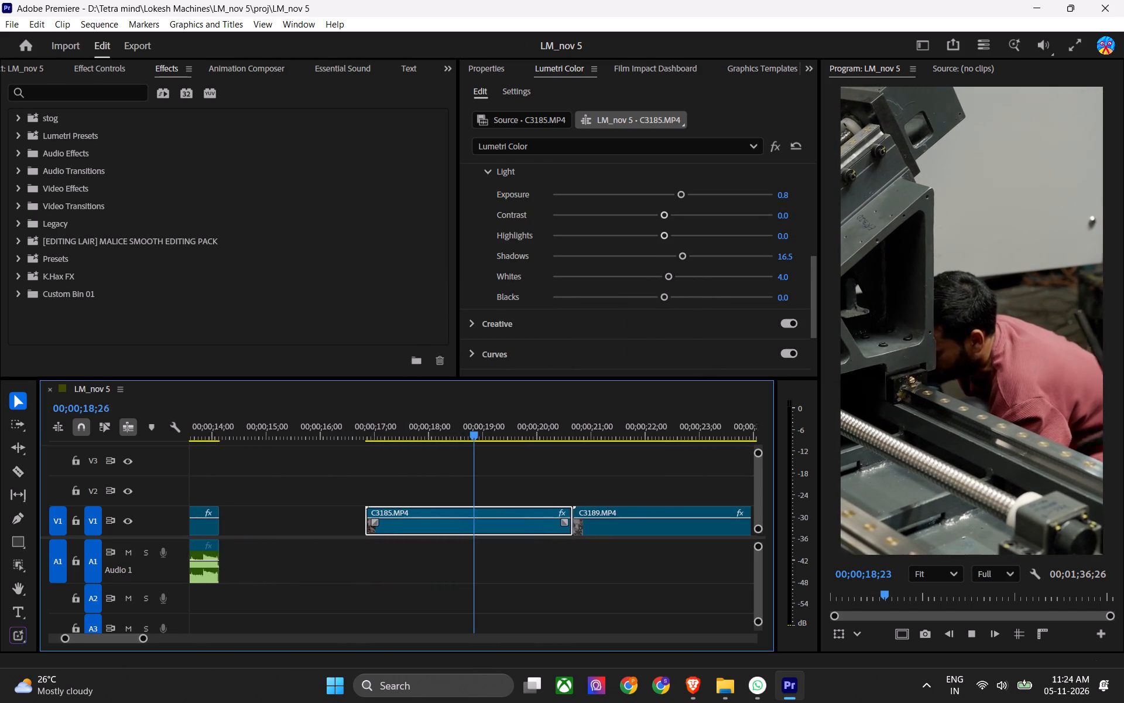
key("space")
type("w")
Preview C3189.MP4 and ripple trim about 2 seconds off its start.
key("space")
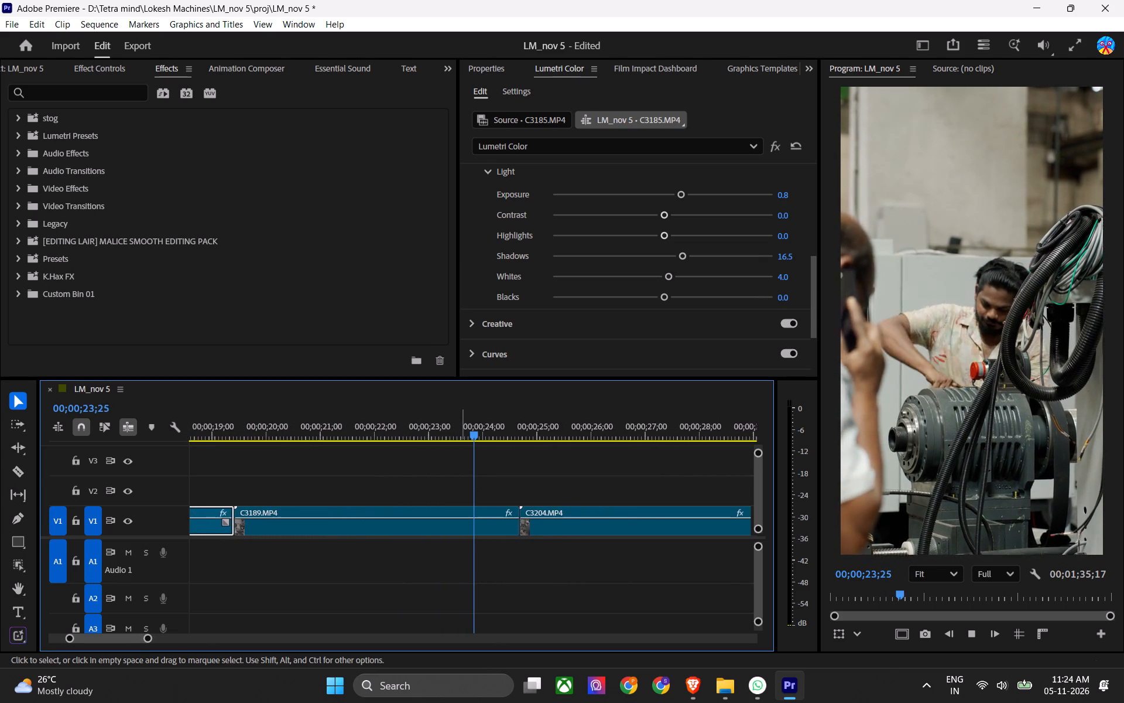
key("space")
left_click_drag(431, 430, 329, 455)
key("q")
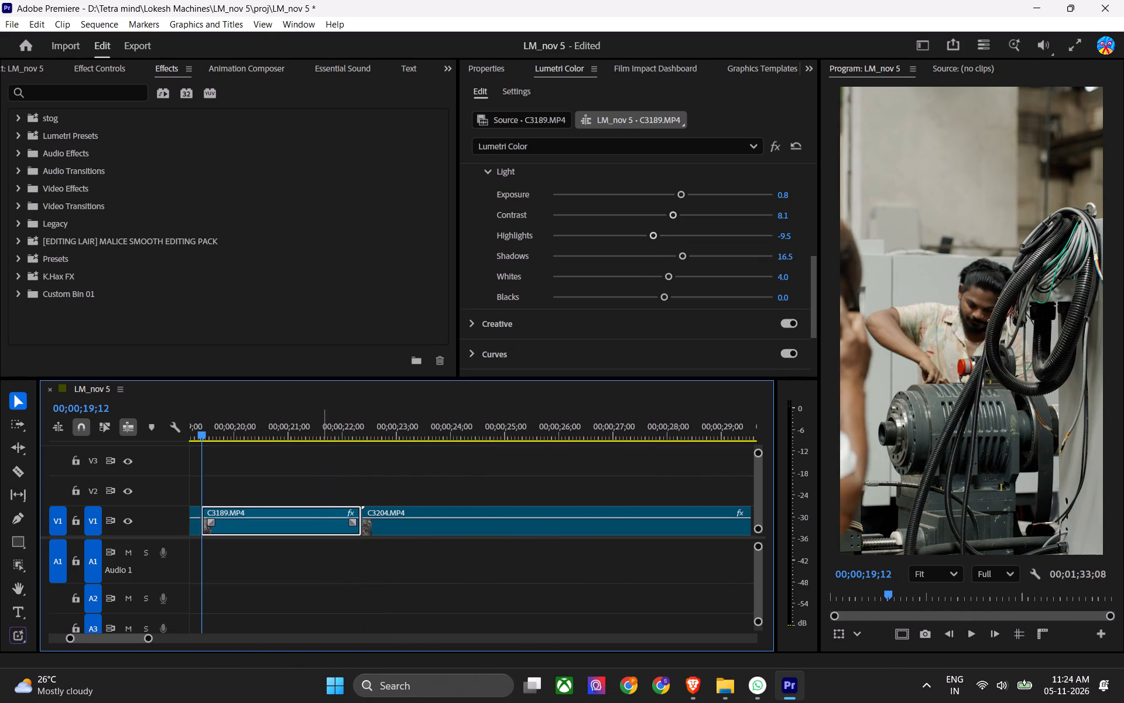
Reset the Lumetri Color Contrast and Highlights of C3189.MP4 to 0 and lower its Shadows to -40.4.
left_click(318, 431)
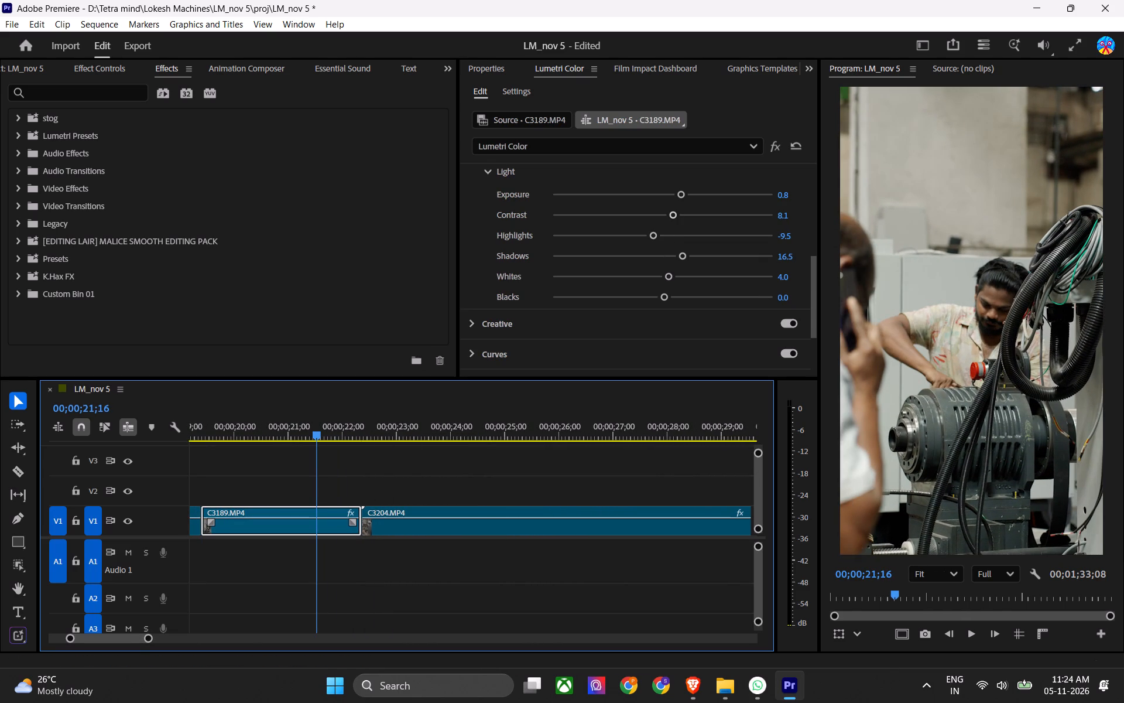
double_click(672, 214)
double_click(654, 237)
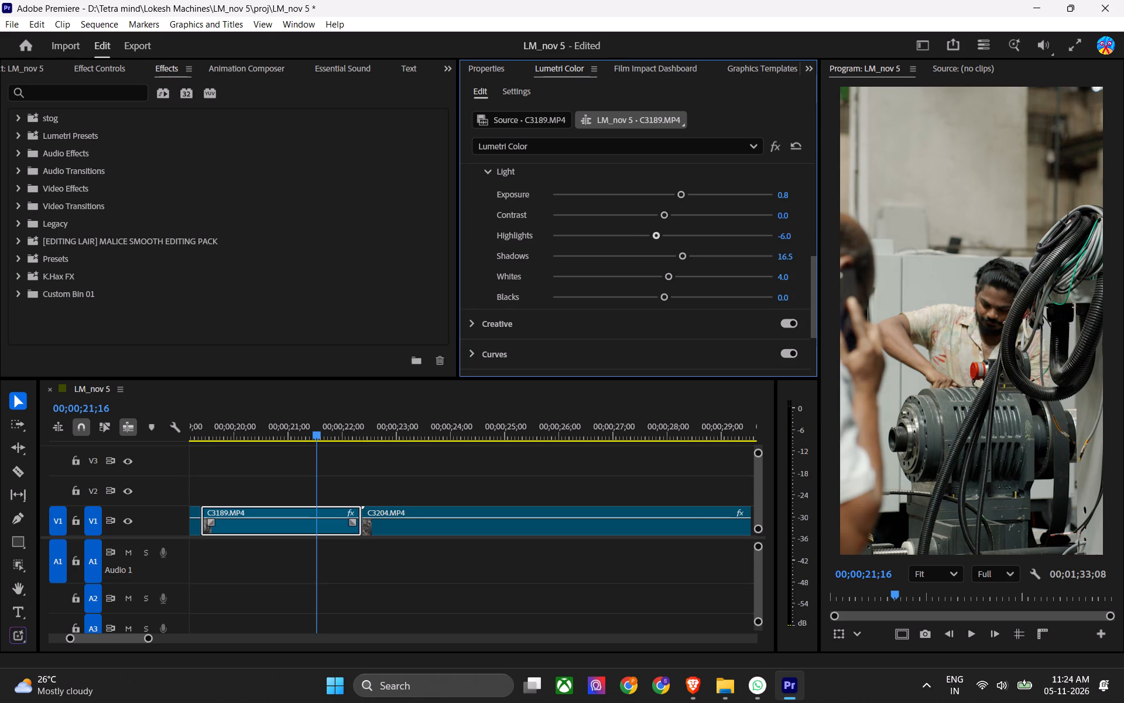
double_click(677, 253)
left_click_drag(690, 253, 617, 256)
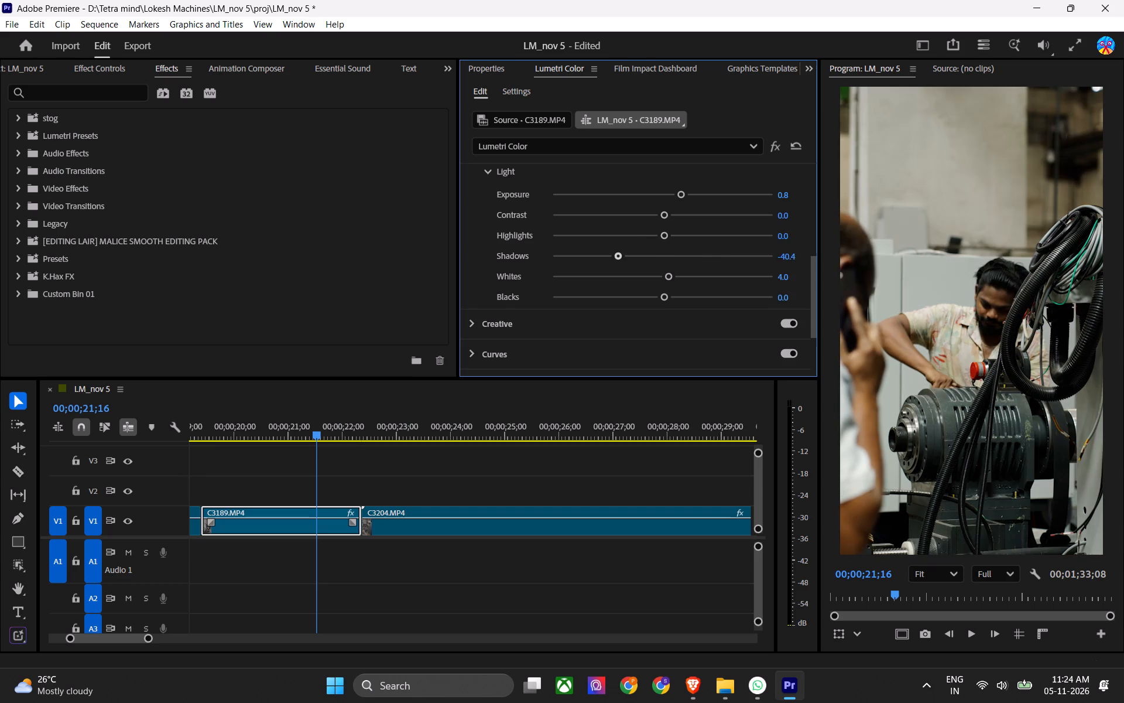
Set the Lumetri Color Shadows of C3189.MP4 to 17.9 and save the project.
left_click_drag(617, 256, 681, 251)
key("ctrl+s")
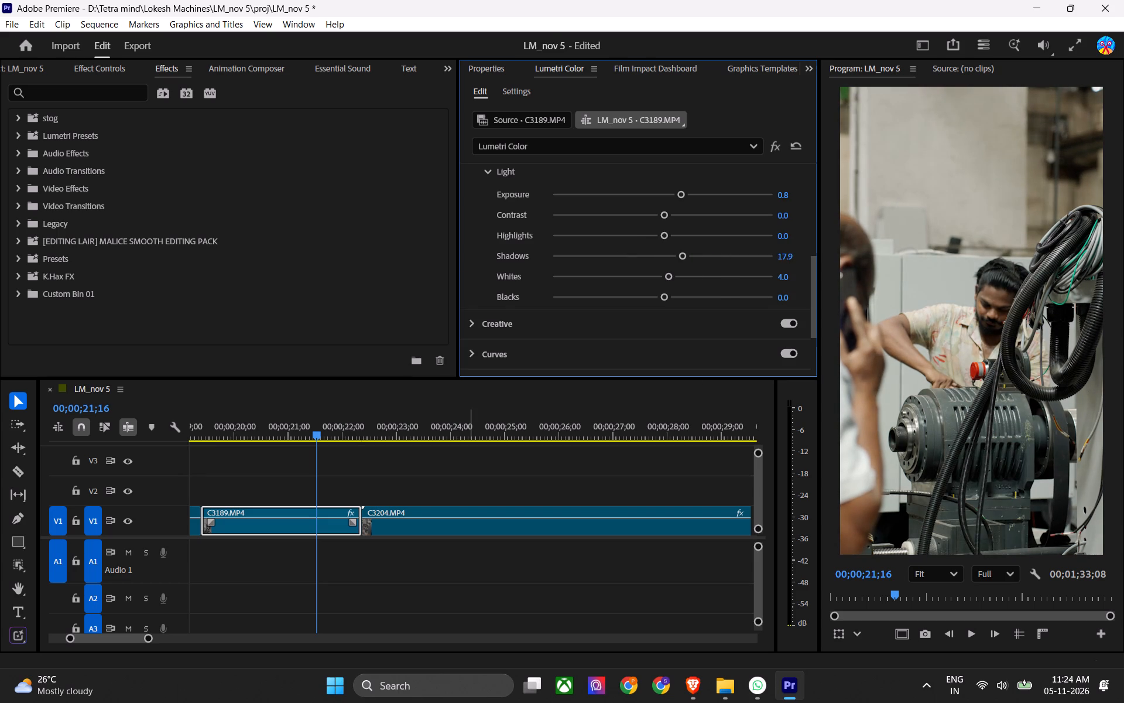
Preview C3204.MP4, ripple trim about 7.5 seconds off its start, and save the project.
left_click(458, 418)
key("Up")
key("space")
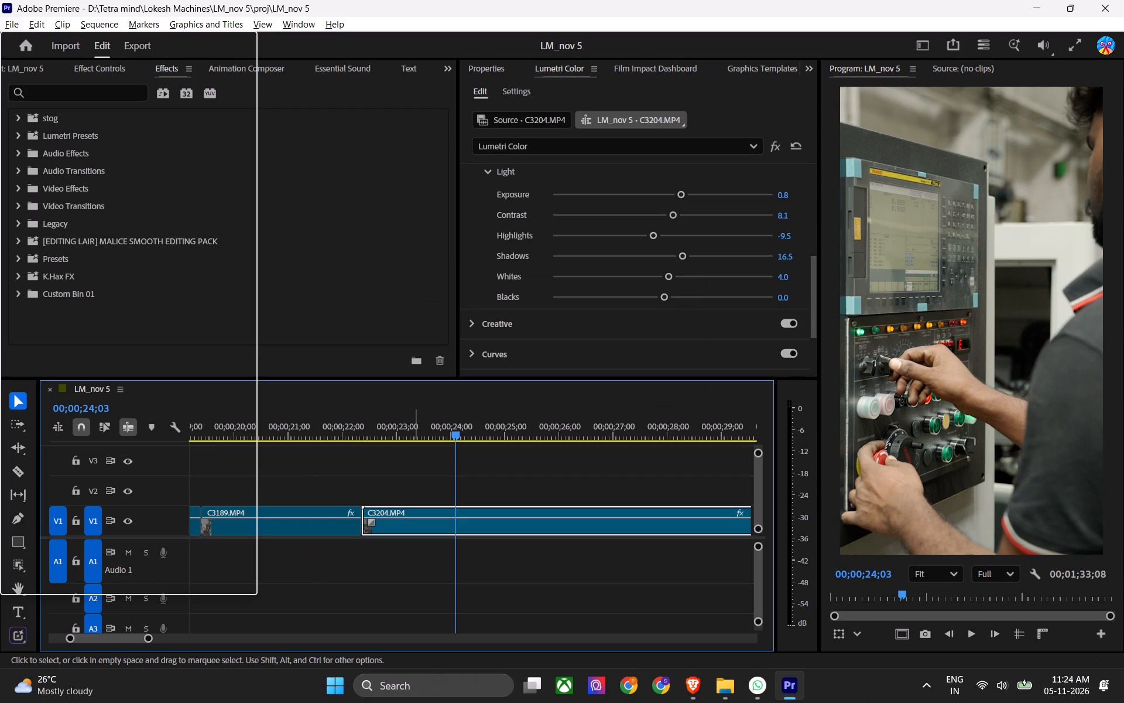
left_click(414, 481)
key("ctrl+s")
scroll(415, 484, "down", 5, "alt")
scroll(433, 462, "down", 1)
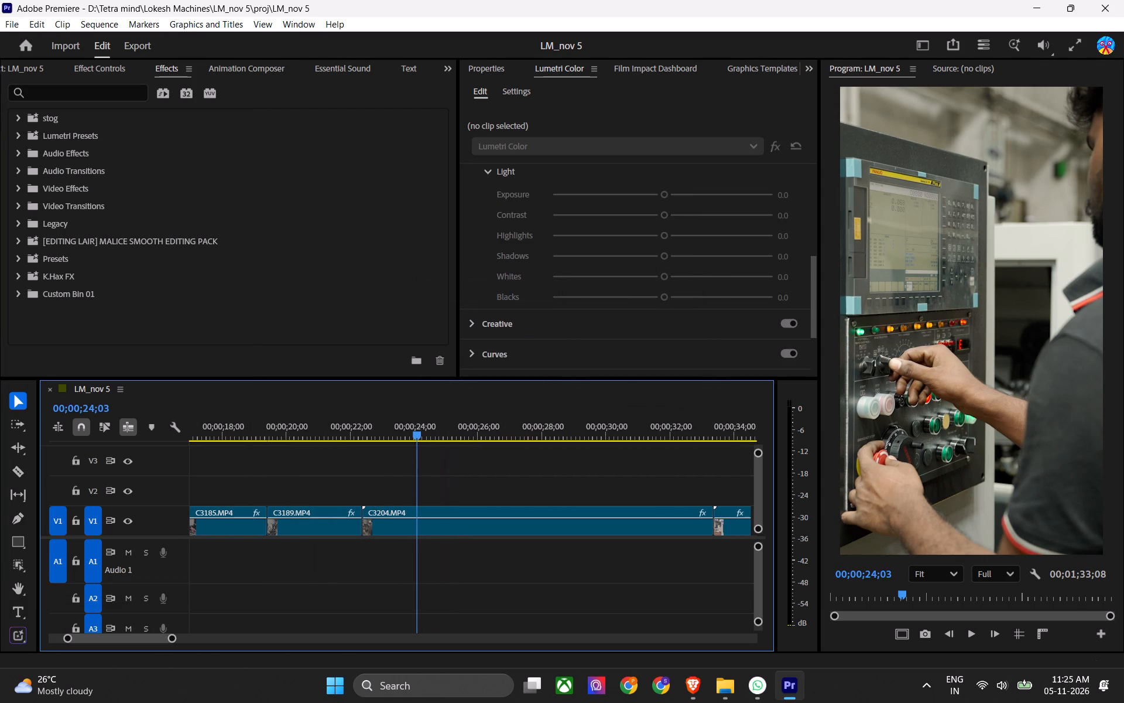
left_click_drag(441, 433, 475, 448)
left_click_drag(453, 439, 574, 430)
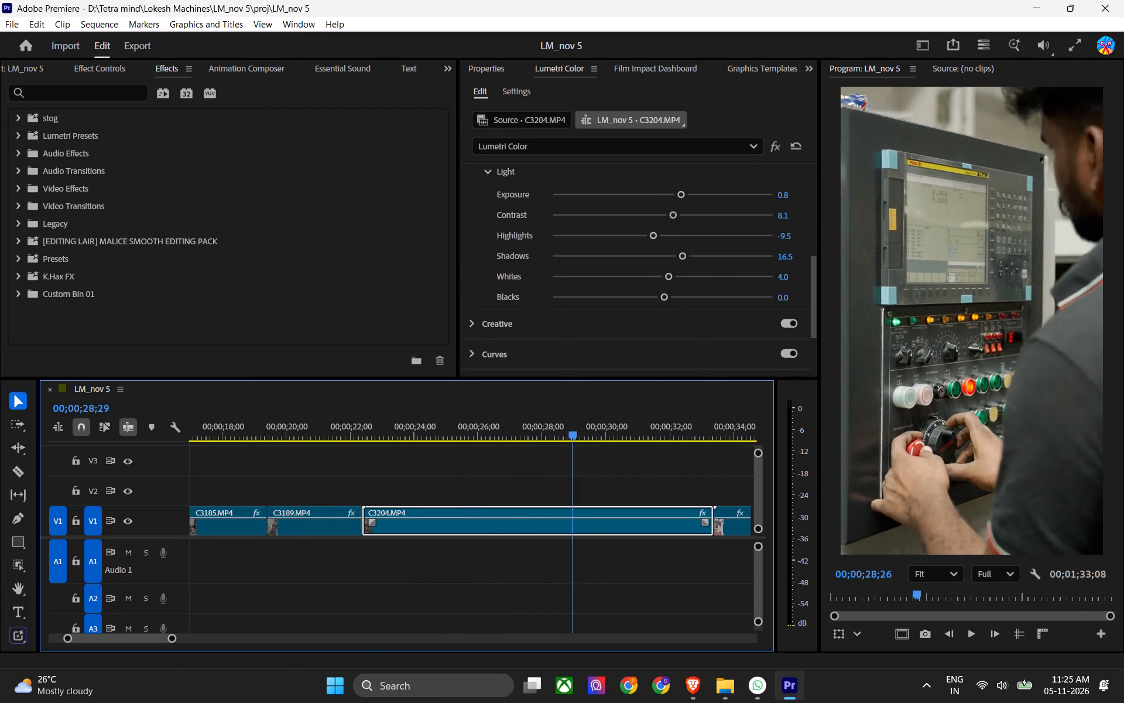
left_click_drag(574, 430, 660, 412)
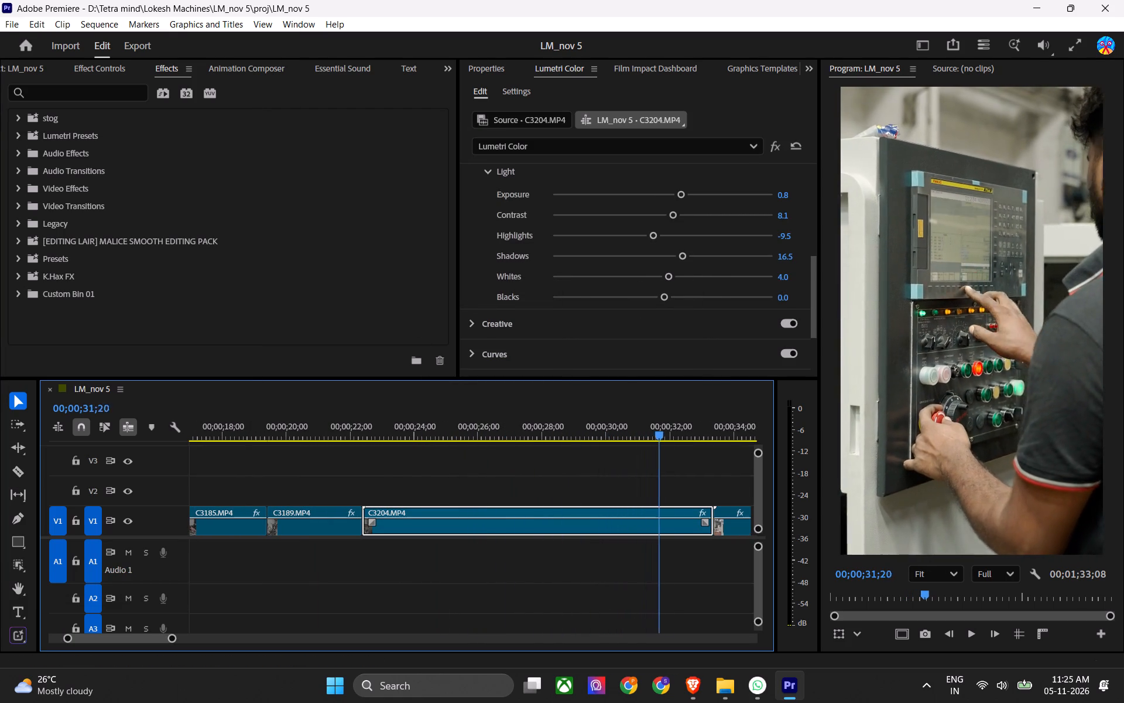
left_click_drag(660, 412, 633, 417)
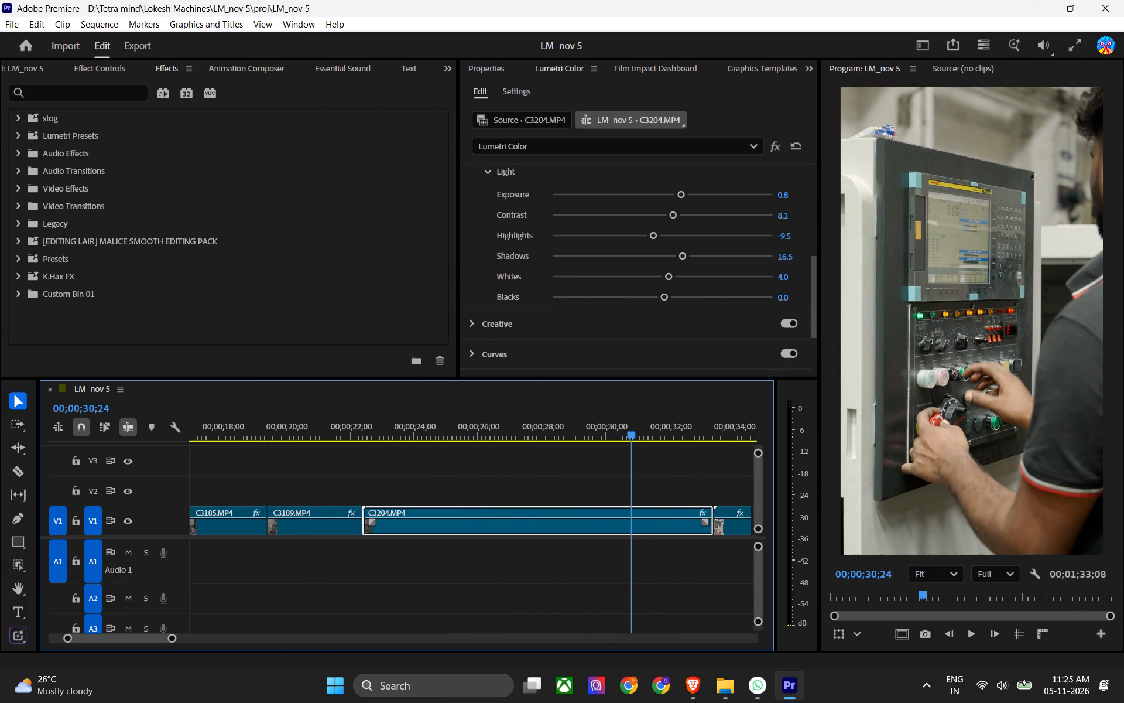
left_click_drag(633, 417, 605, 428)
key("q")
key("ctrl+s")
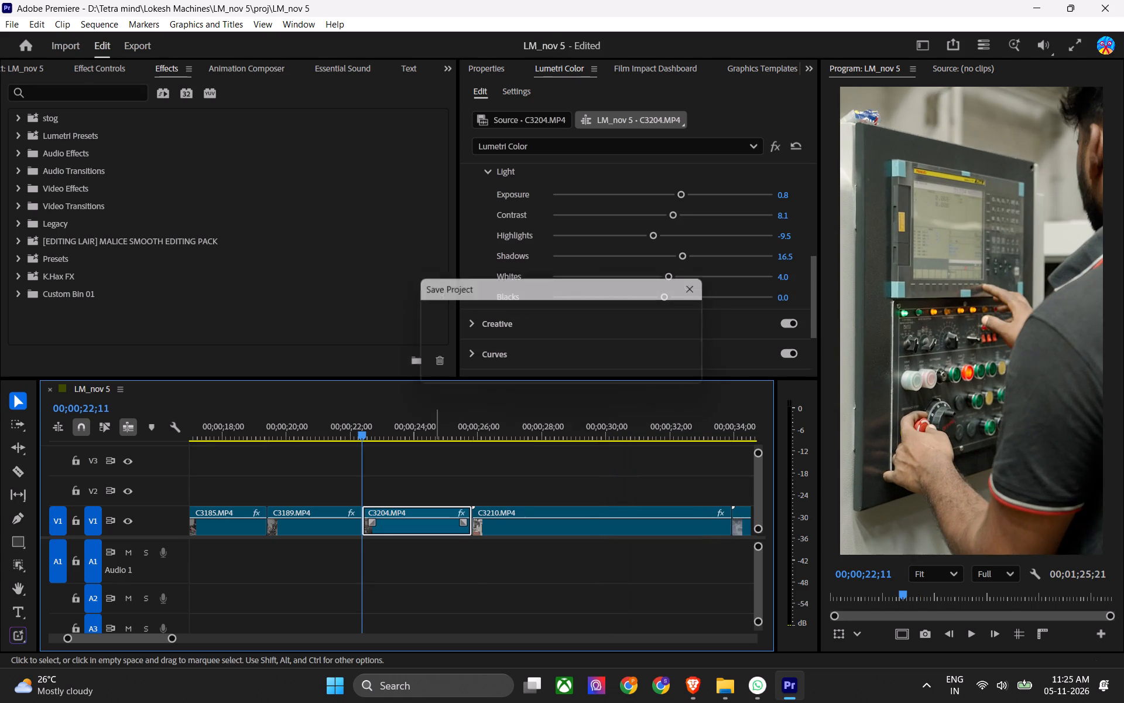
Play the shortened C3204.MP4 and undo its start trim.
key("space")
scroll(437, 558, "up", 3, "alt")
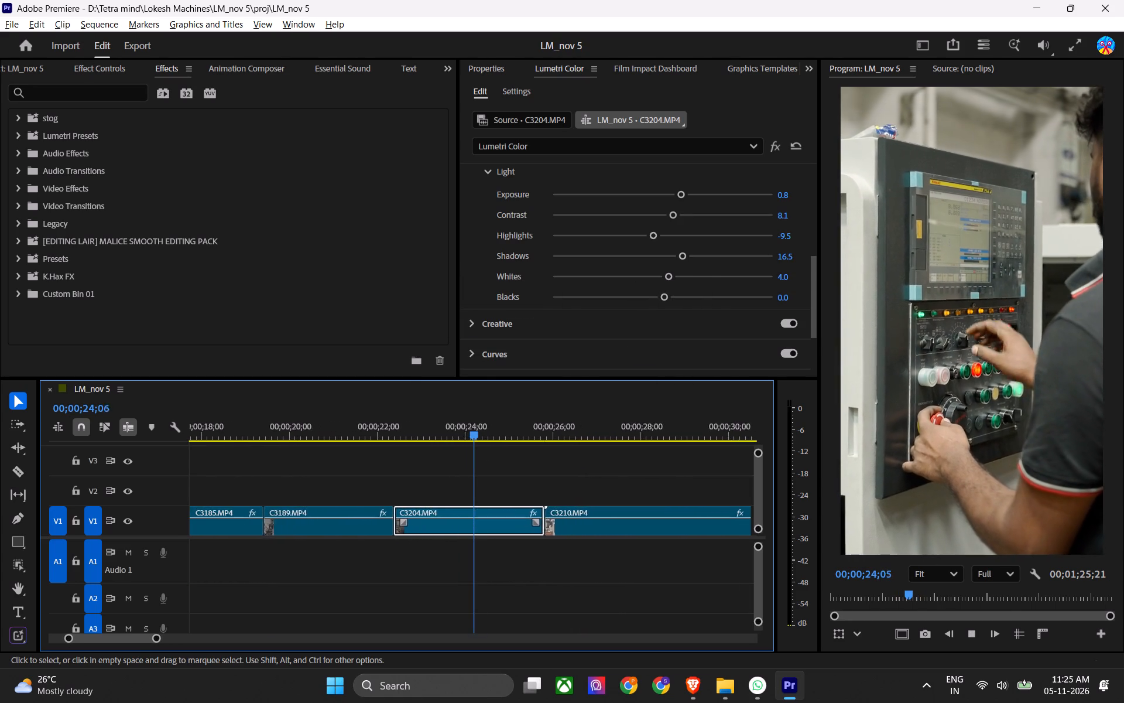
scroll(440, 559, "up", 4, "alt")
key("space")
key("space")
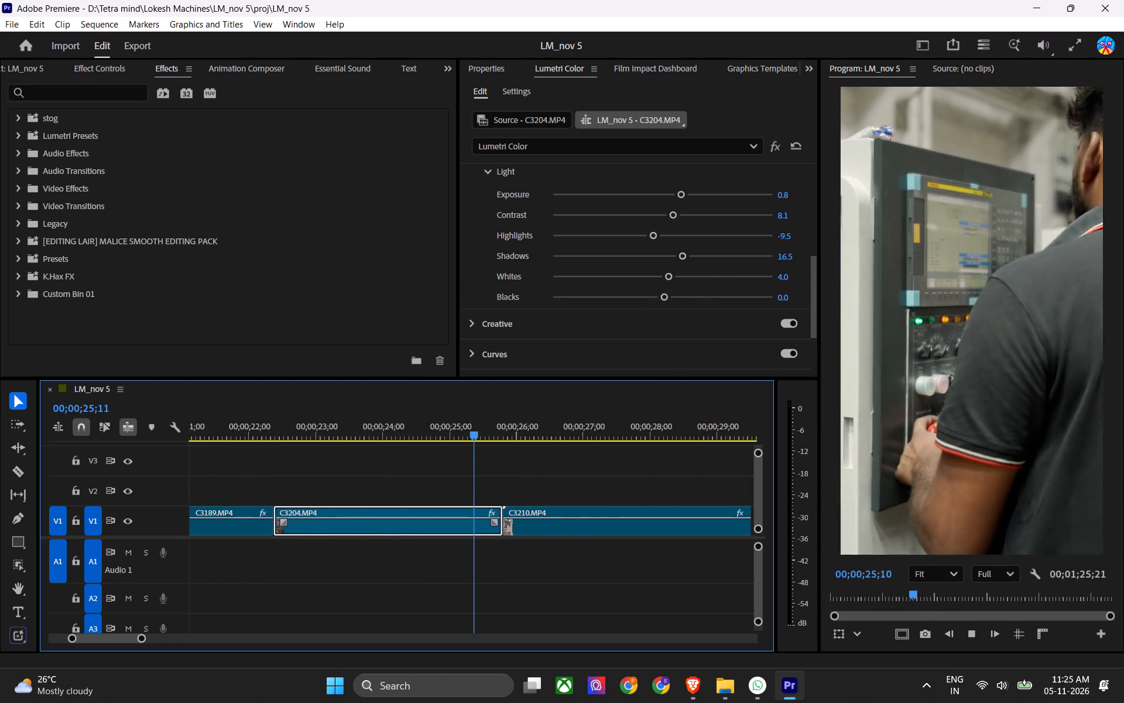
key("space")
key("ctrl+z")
Preview C3204.MP4 from its start and ripple trim about 2.4 seconds off its start.
scroll(399, 497, "down", 8, "alt")
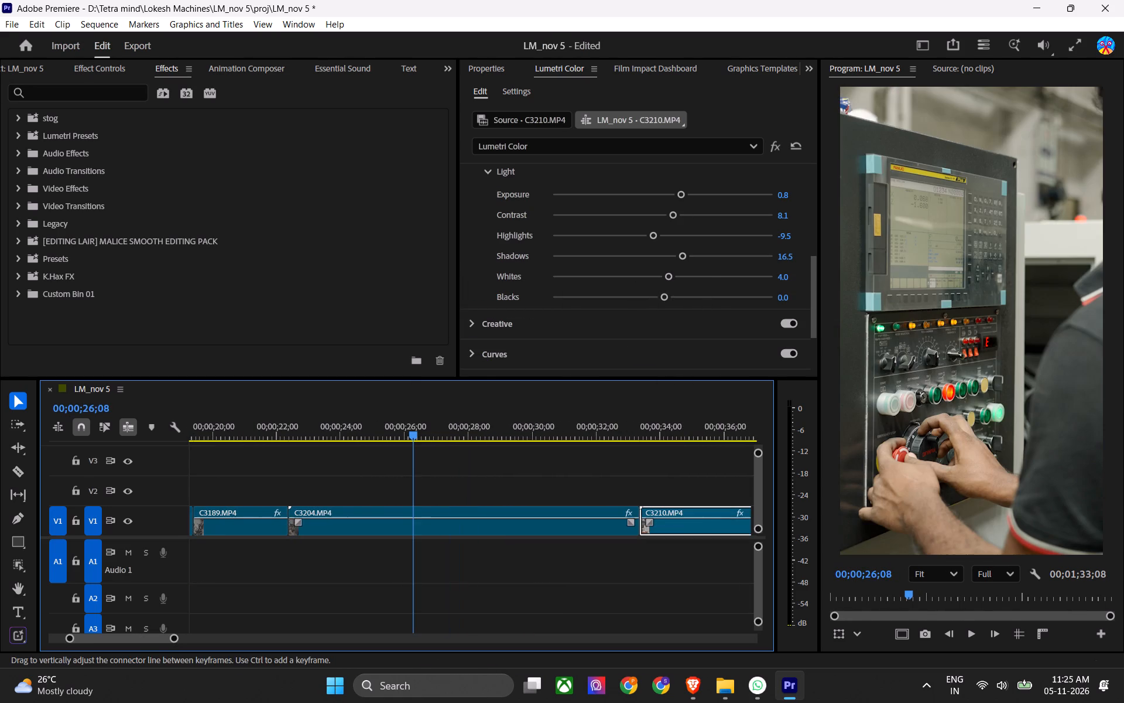
left_click_drag(371, 431, 341, 439)
key("Up")
key("ctrl+s")
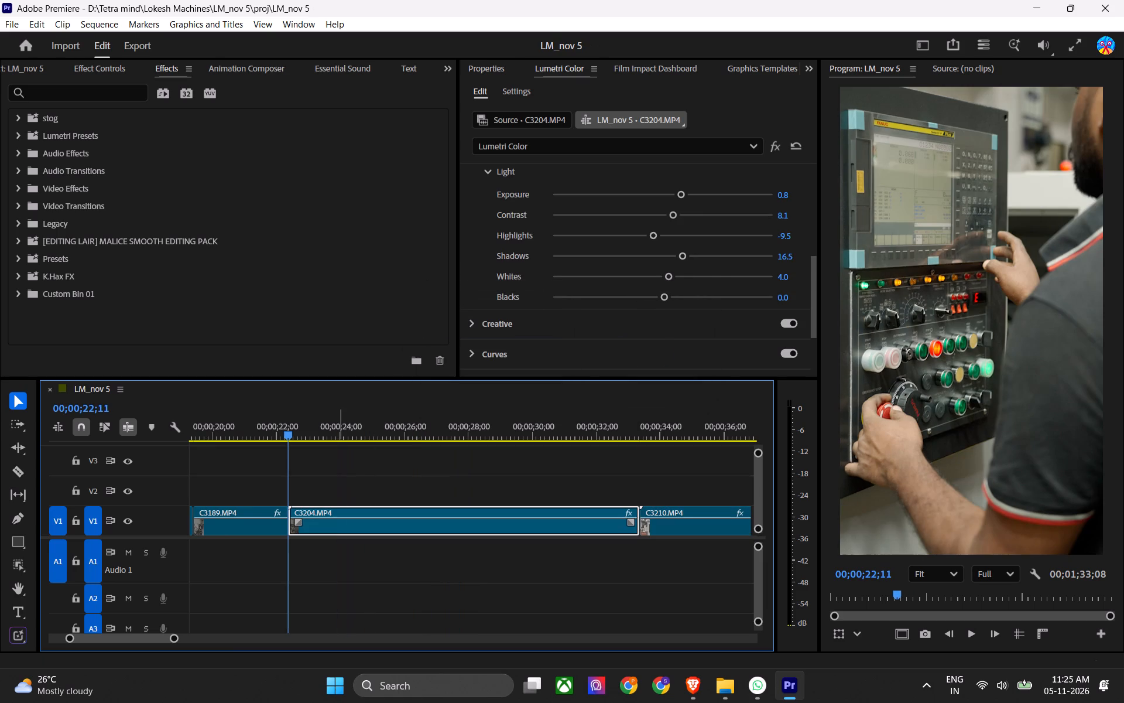
key("space")
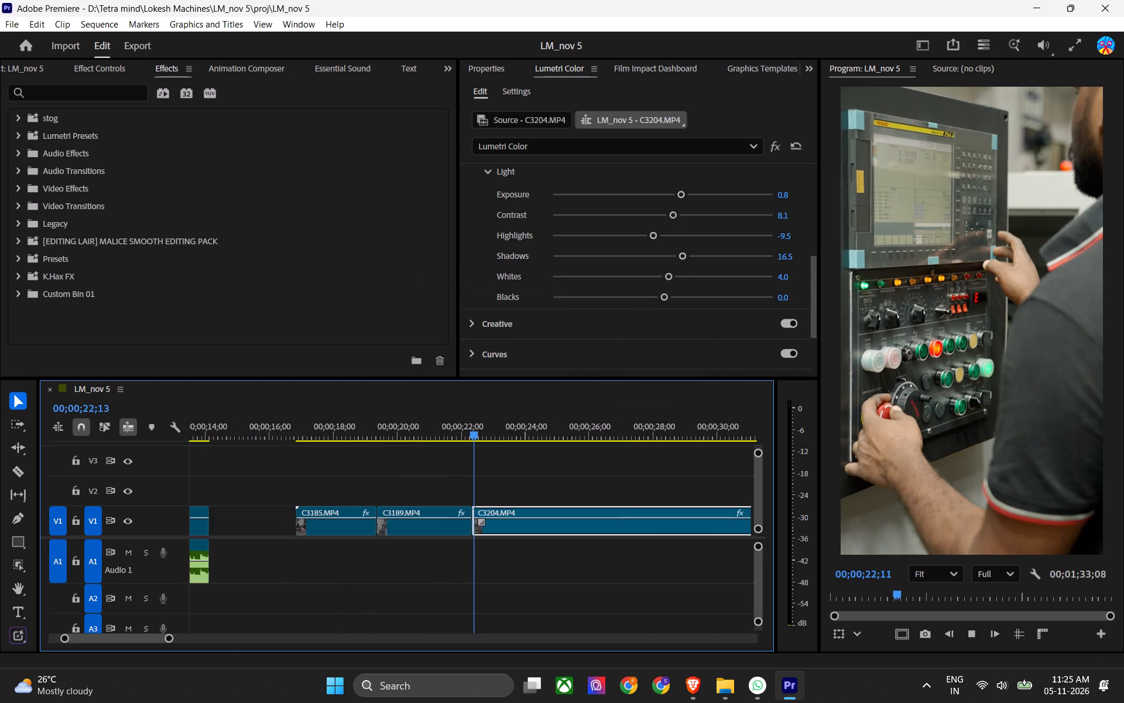
scroll(338, 501, "up", 3, "alt")
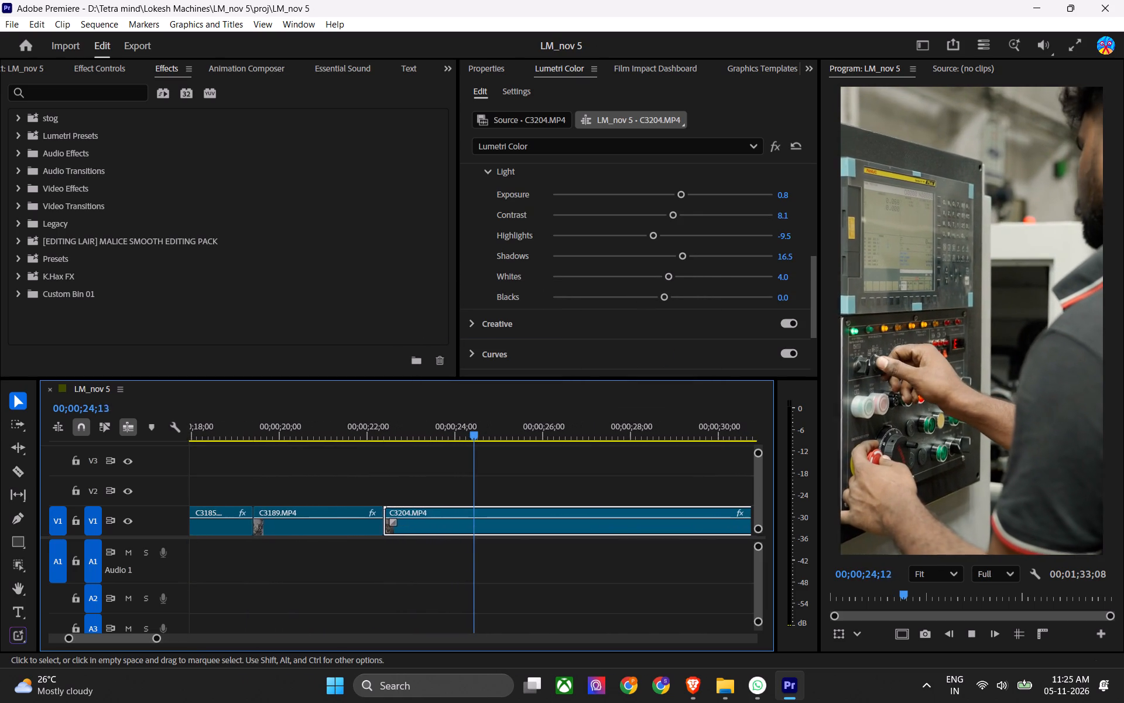
key("space")
key("space")
type("q")
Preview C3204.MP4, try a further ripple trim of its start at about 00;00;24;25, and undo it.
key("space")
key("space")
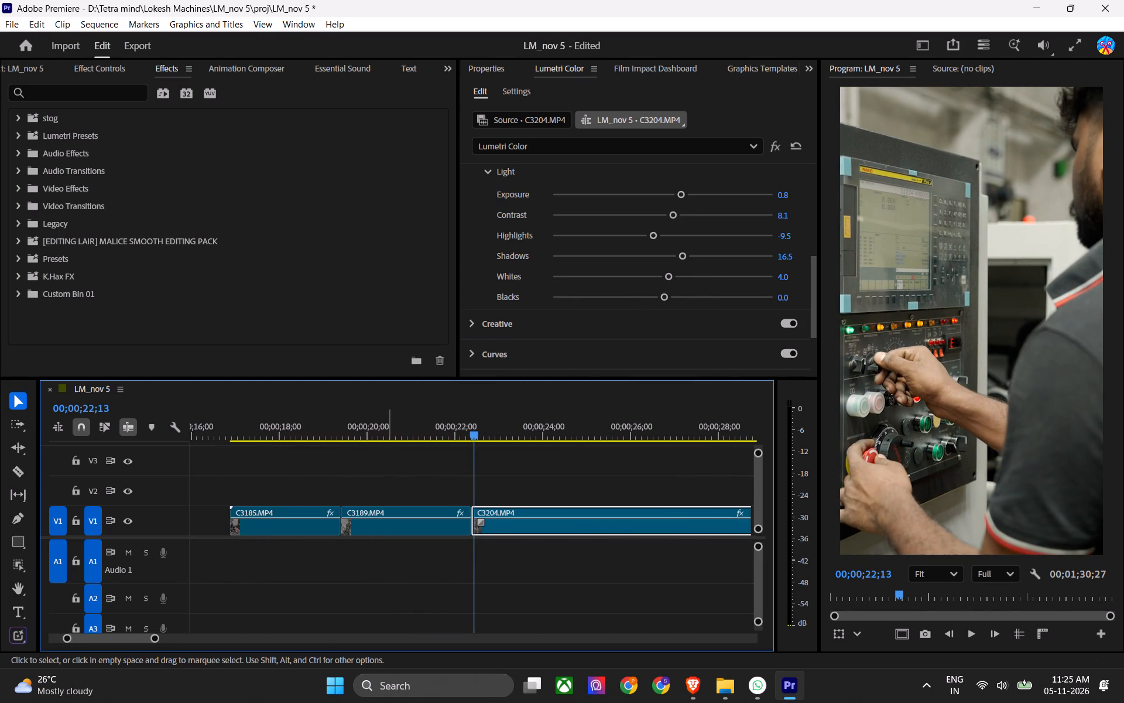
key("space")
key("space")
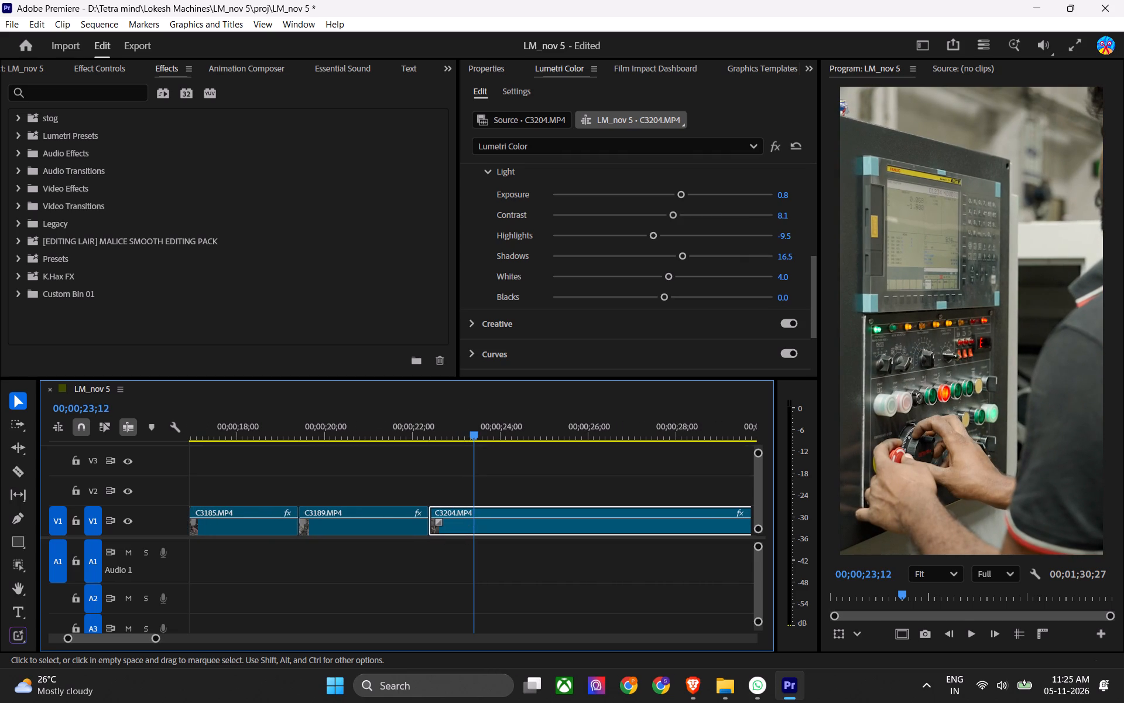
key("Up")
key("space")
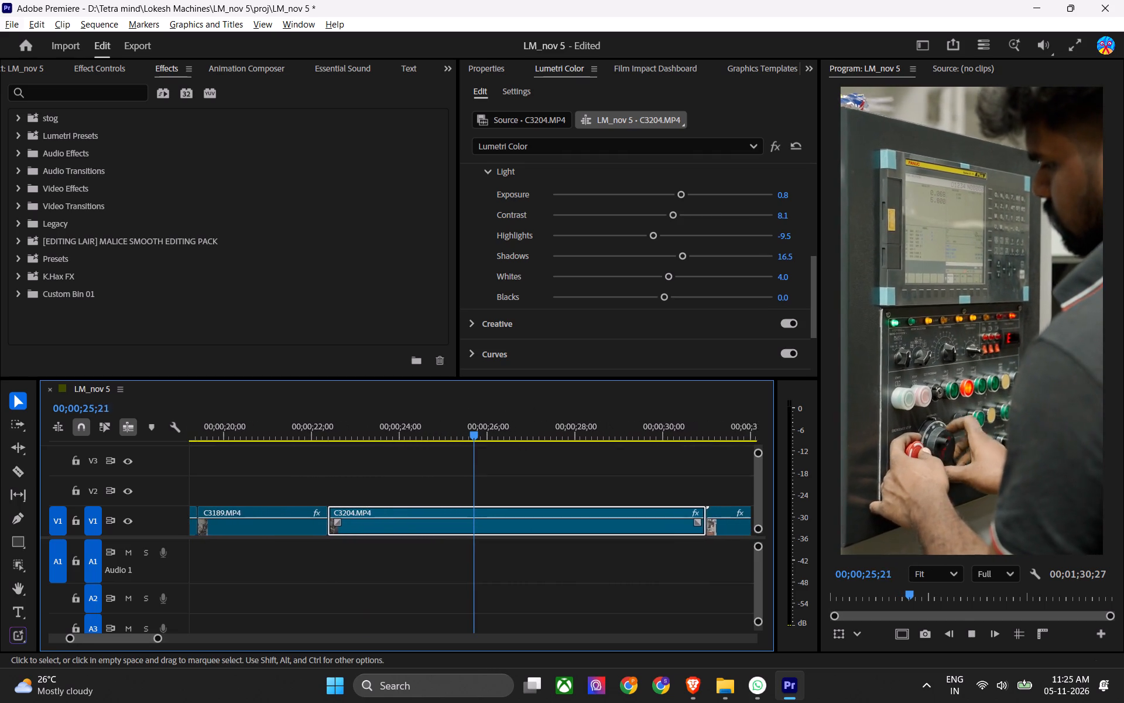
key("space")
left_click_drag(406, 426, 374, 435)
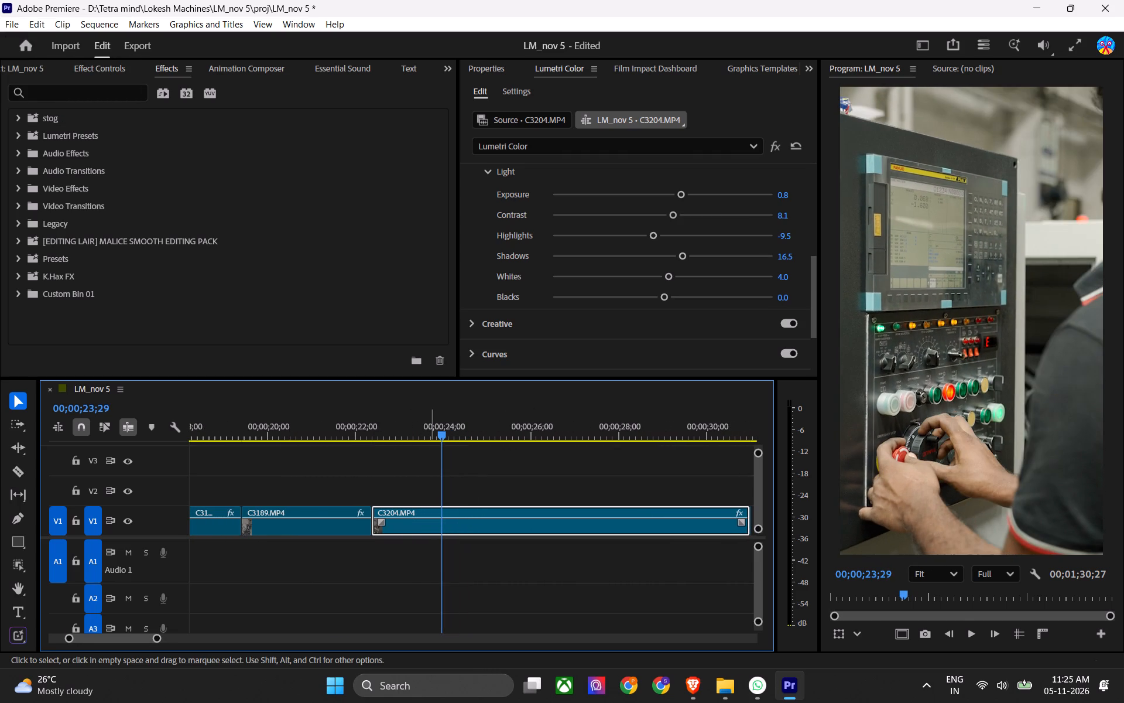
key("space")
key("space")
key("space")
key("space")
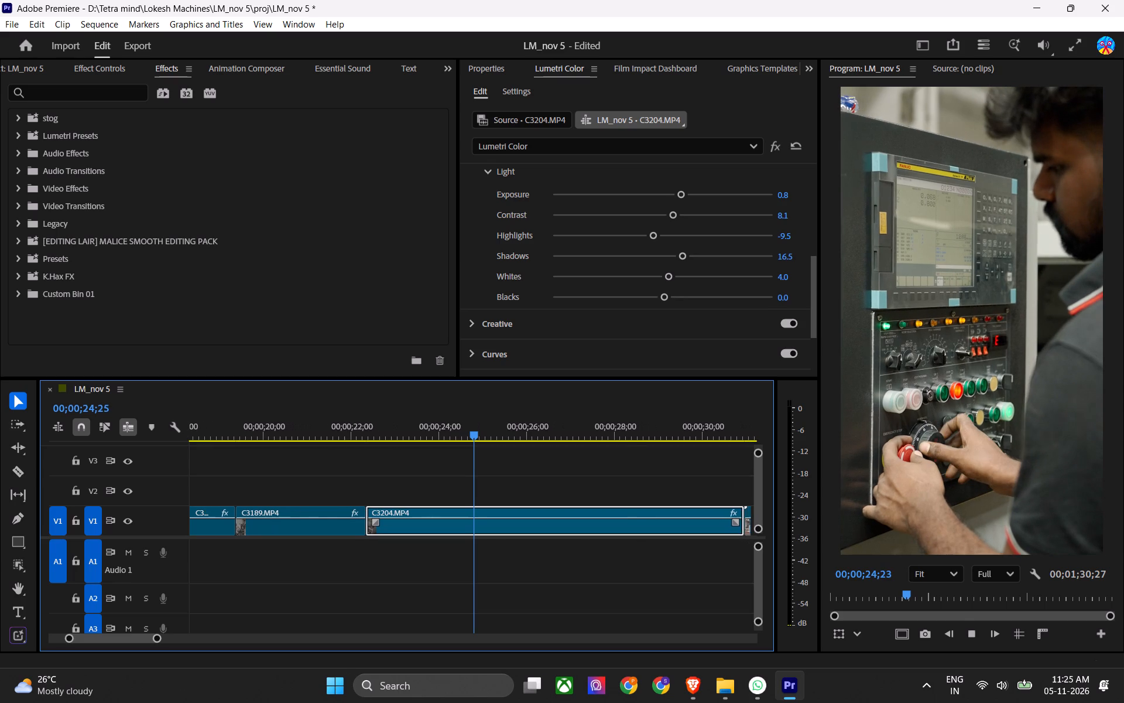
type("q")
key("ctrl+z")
Ripple trim about 2 more seconds off the start of C3204.MP4 in two passes and save the project.
left_click_drag(429, 431, 425, 432)
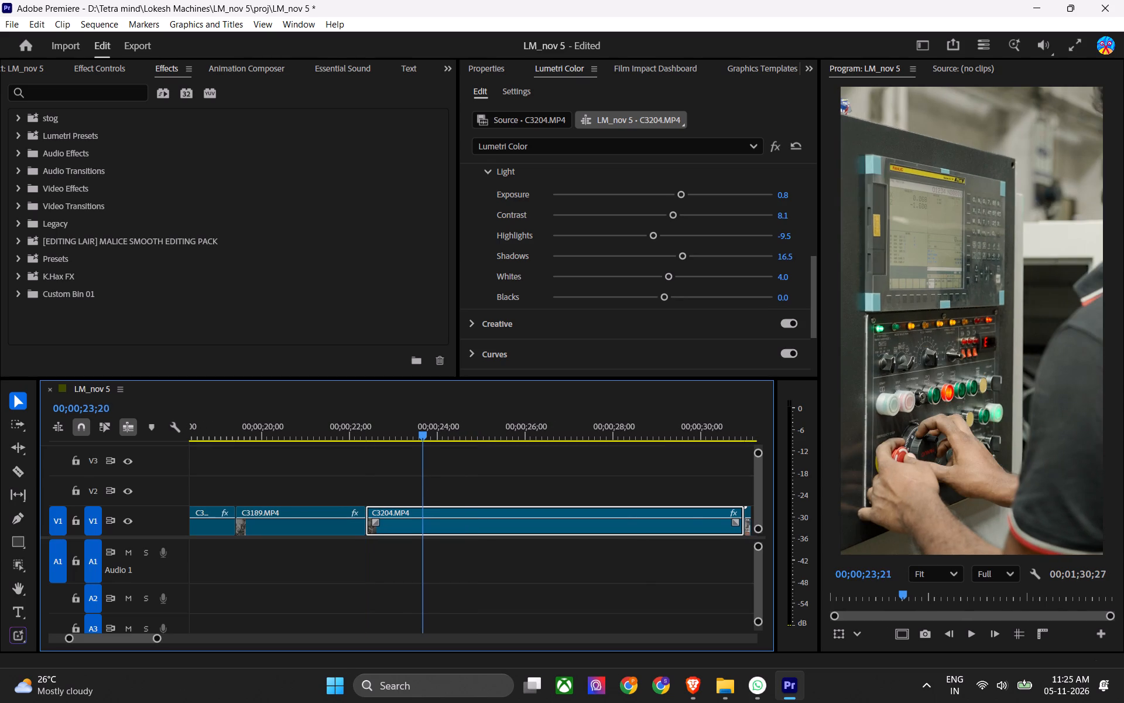
left_click_drag(425, 432, 420, 434)
key("q")
key("space")
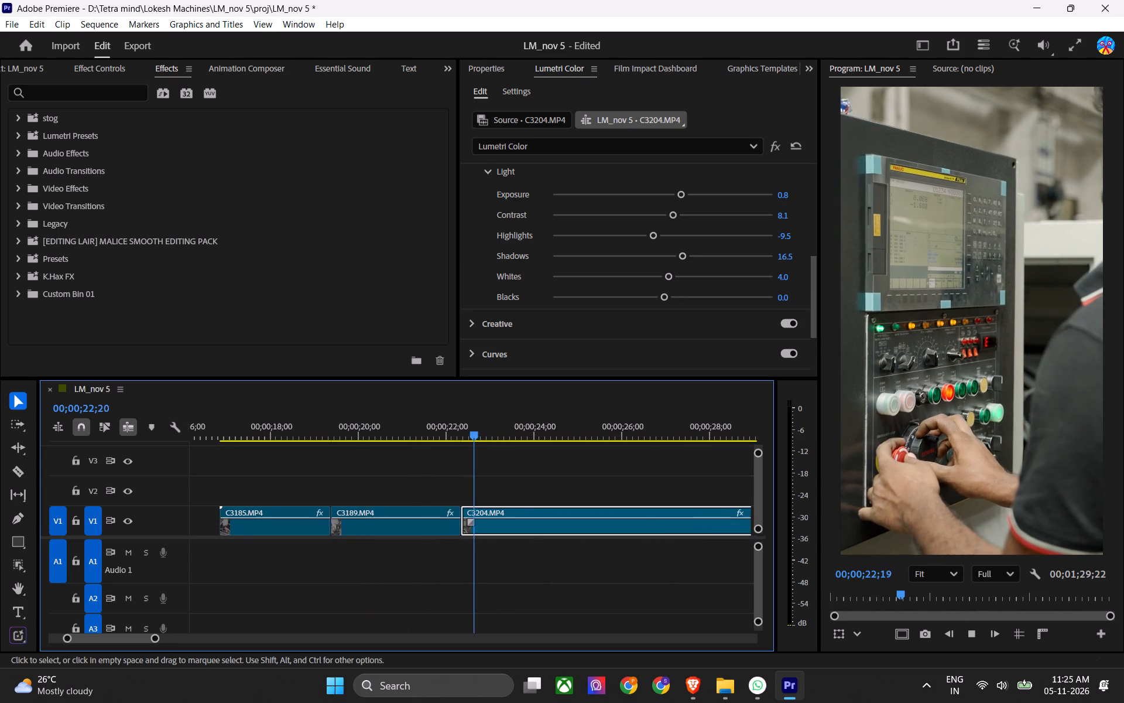
key("space")
key("space")
key("space")
type("q")
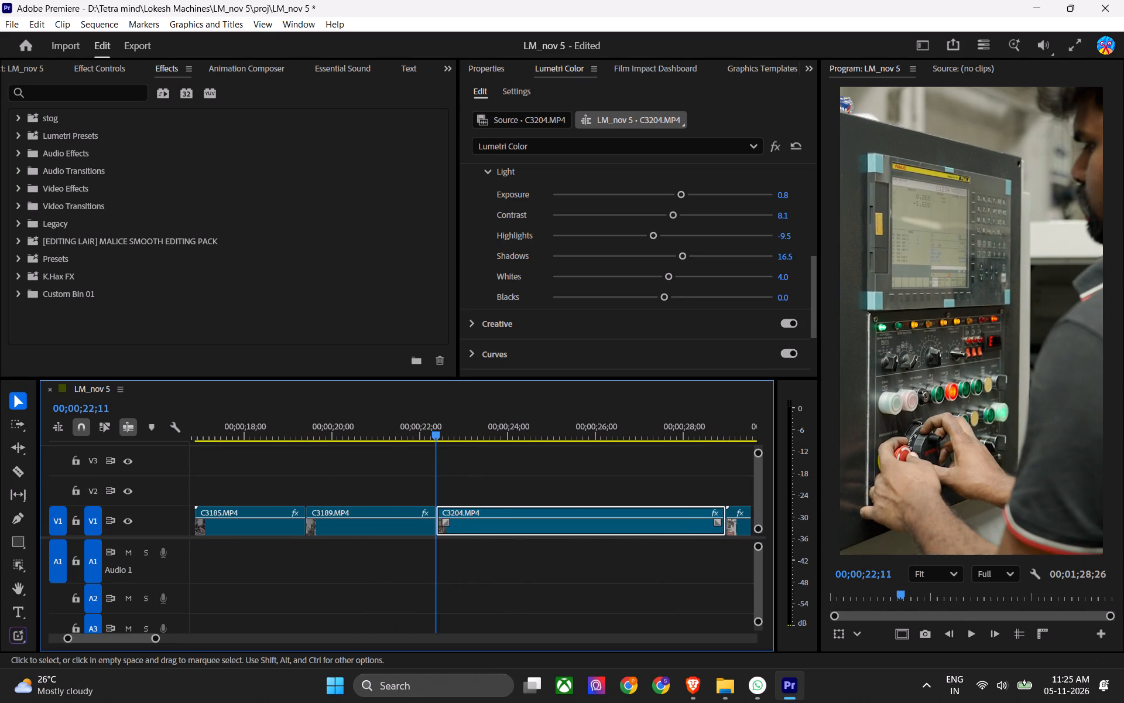
key("ctrl+s")
Preview C3204.MP4, ripple trim about 3 seconds off its end, and save the project.
key("space")
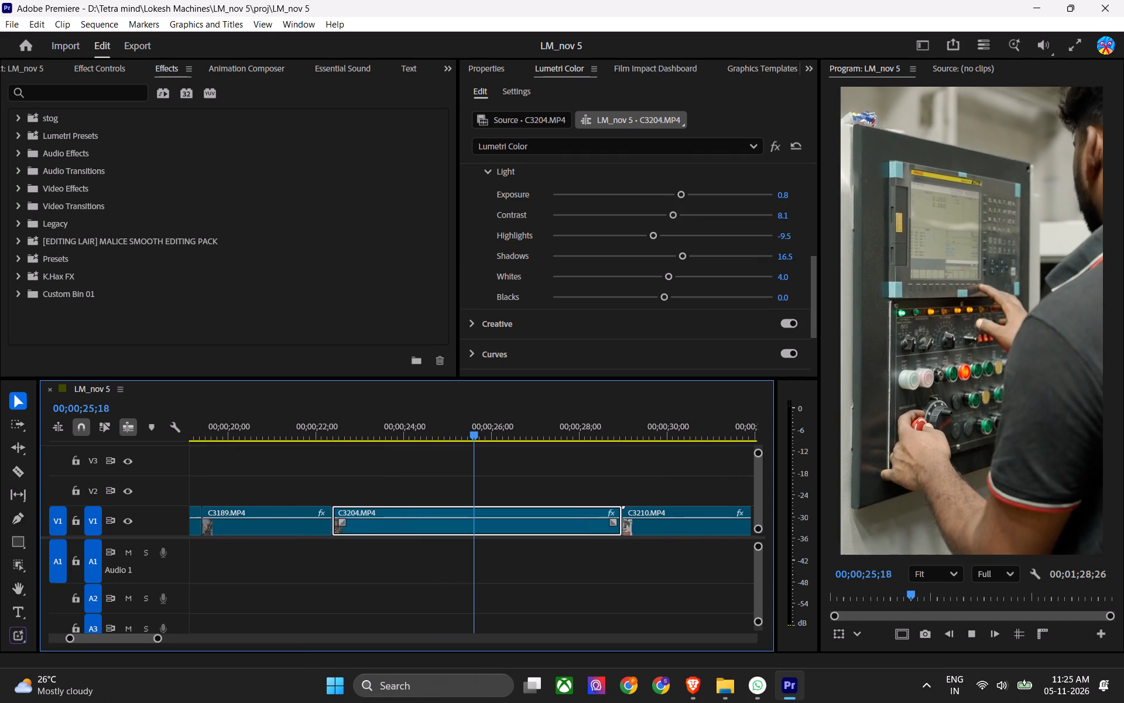
key("space")
type("w")
key("space")
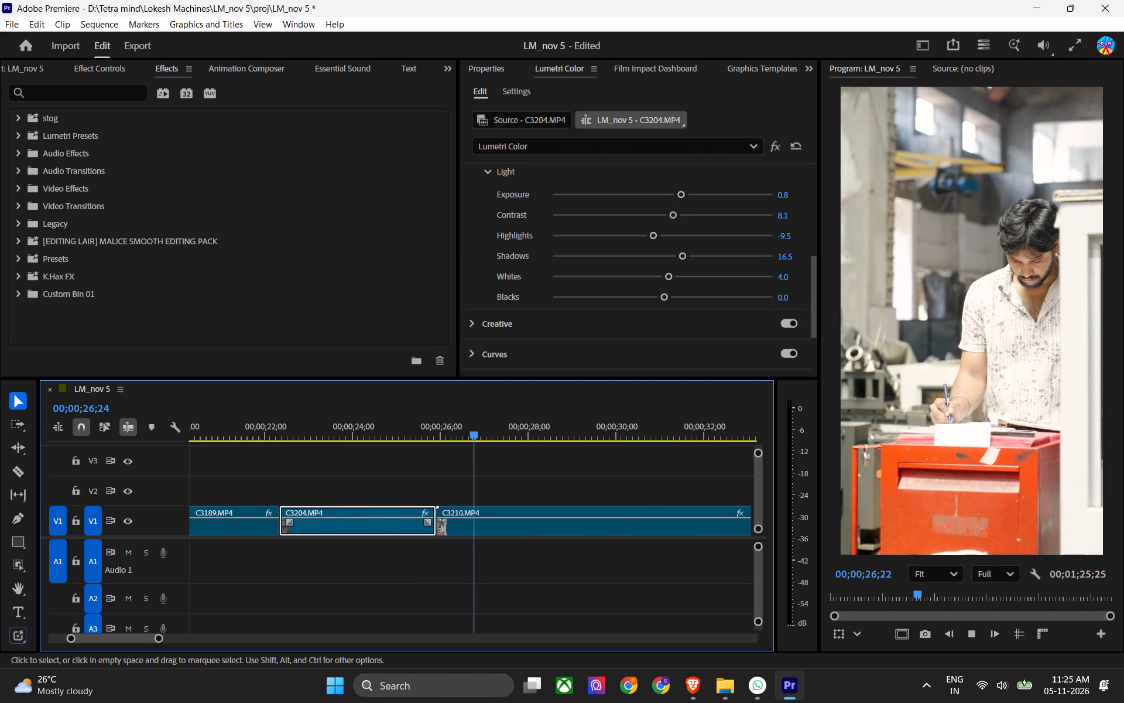
key("space")
key("ctrl+s")
Reset the Lumetri Color Exposure of C3210.MP4 to 0 and save the project.
left_click(370, 425)
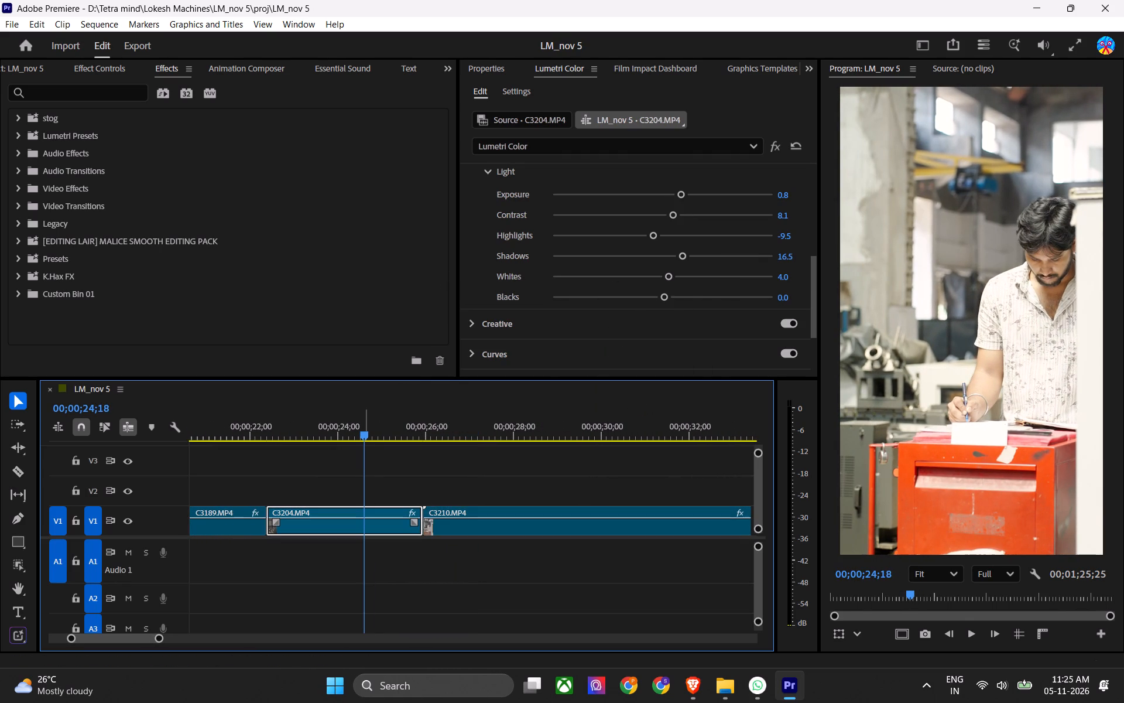
left_click(443, 424)
key("ctrl+s")
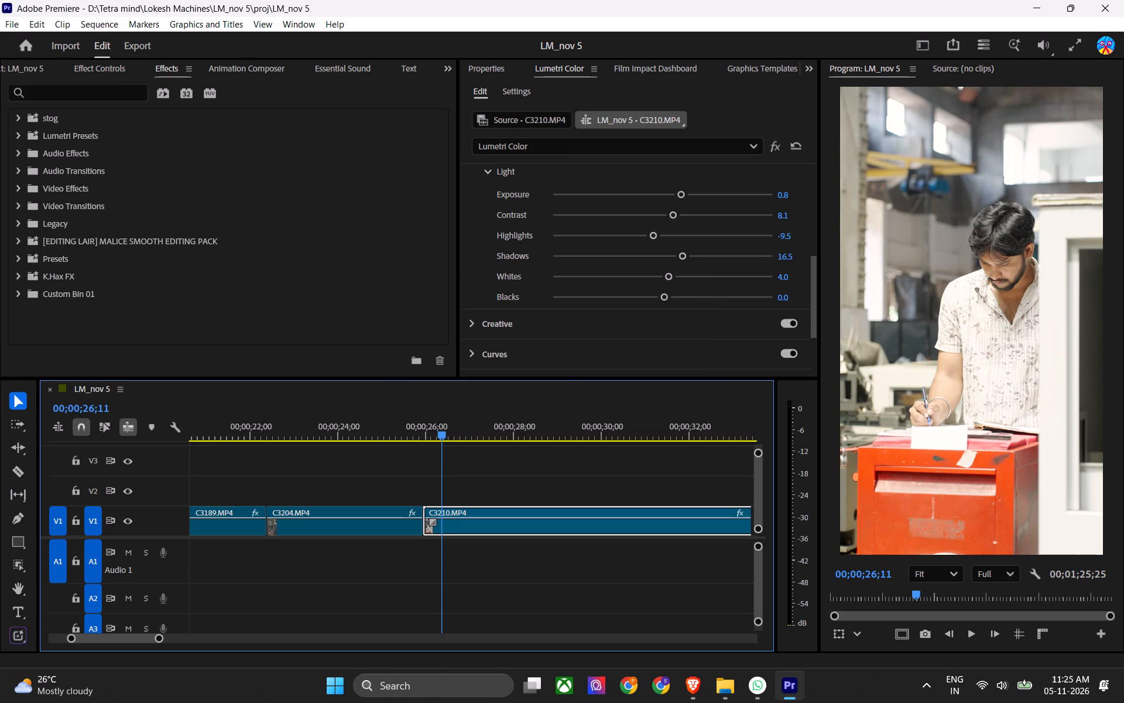
double_click(679, 193)
key("ctrl+s")
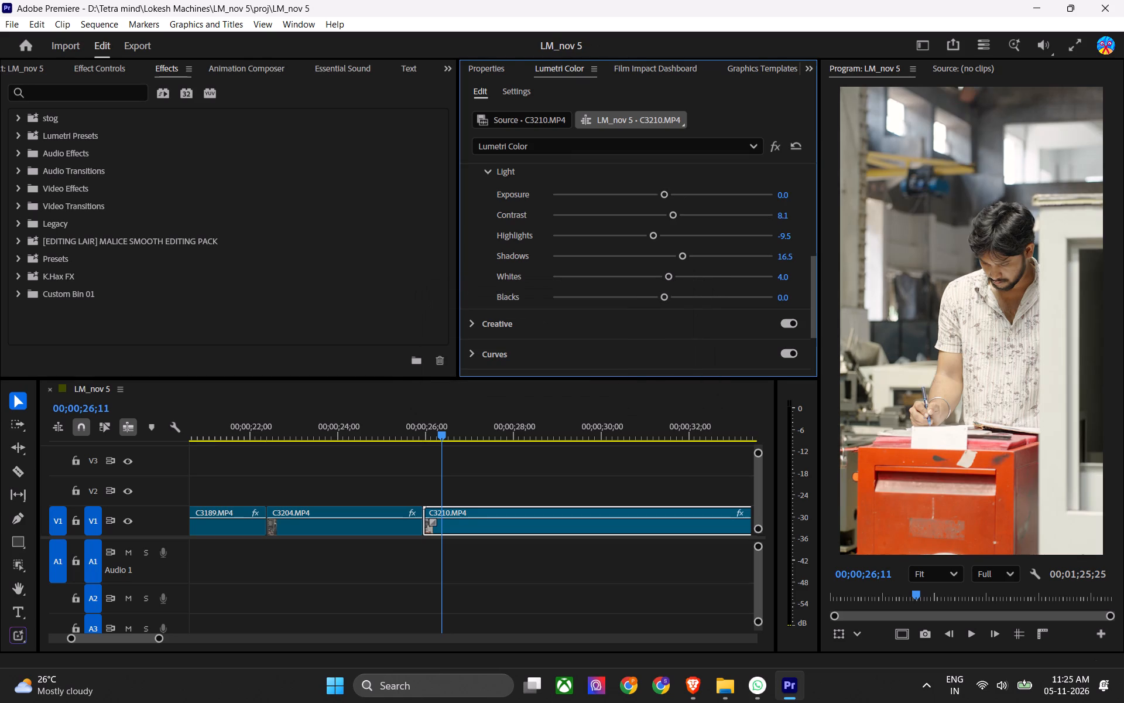
Set the Lumetri Color Highlights of C3210.MP4 to -20.5, Contrast to 37.1 and Shadows to 0, and save the project.
left_click_drag(649, 233, 639, 242)
left_click_drag(673, 214, 660, 226)
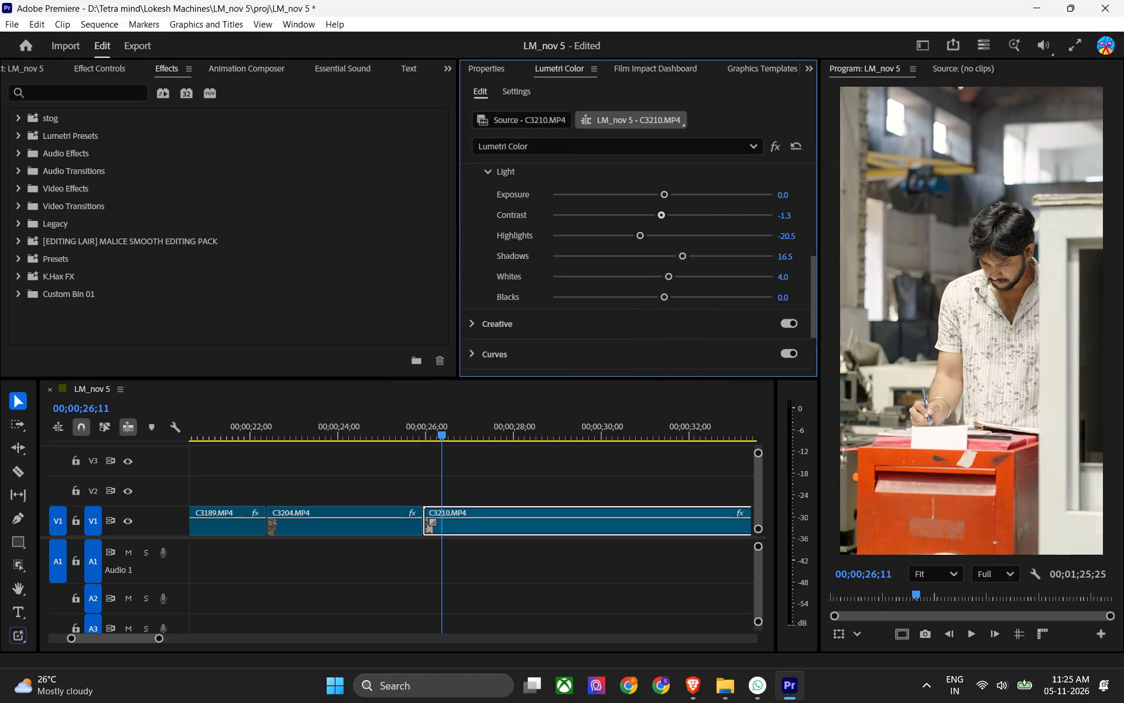
left_click_drag(660, 226, 648, 235)
double_click(649, 216)
left_click_drag(665, 212, 799, 201)
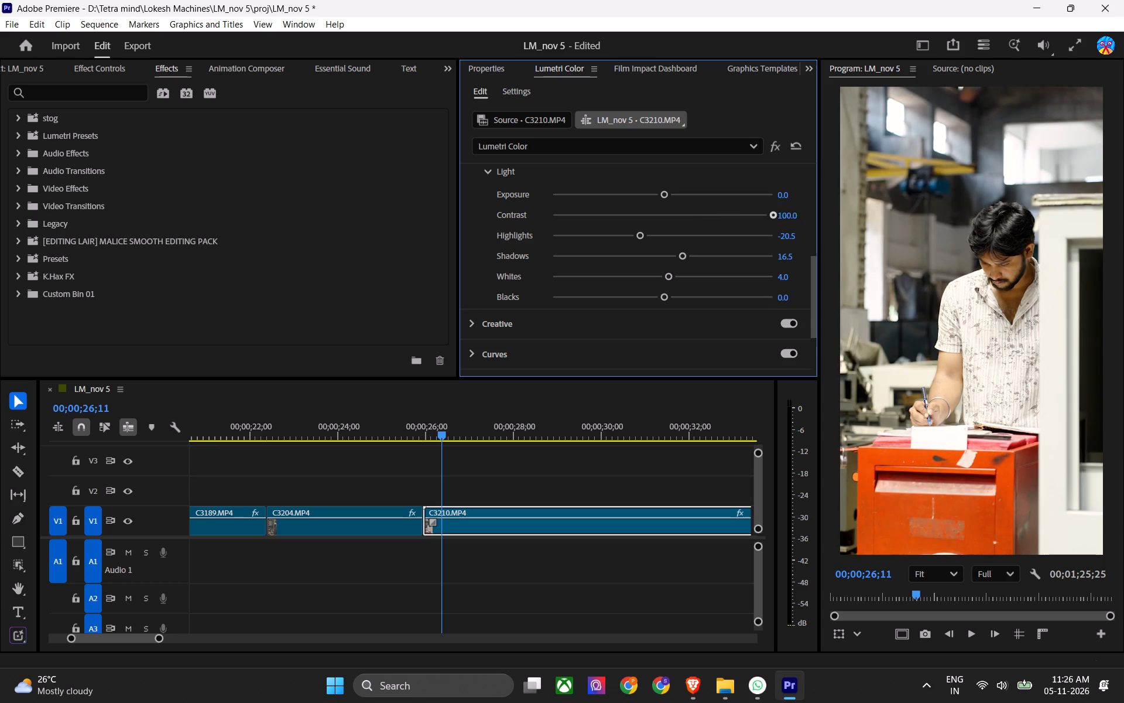
left_click_drag(799, 201, 702, 219)
left_click_drag(684, 255, 659, 258)
double_click(660, 252)
key("ctrl+s")
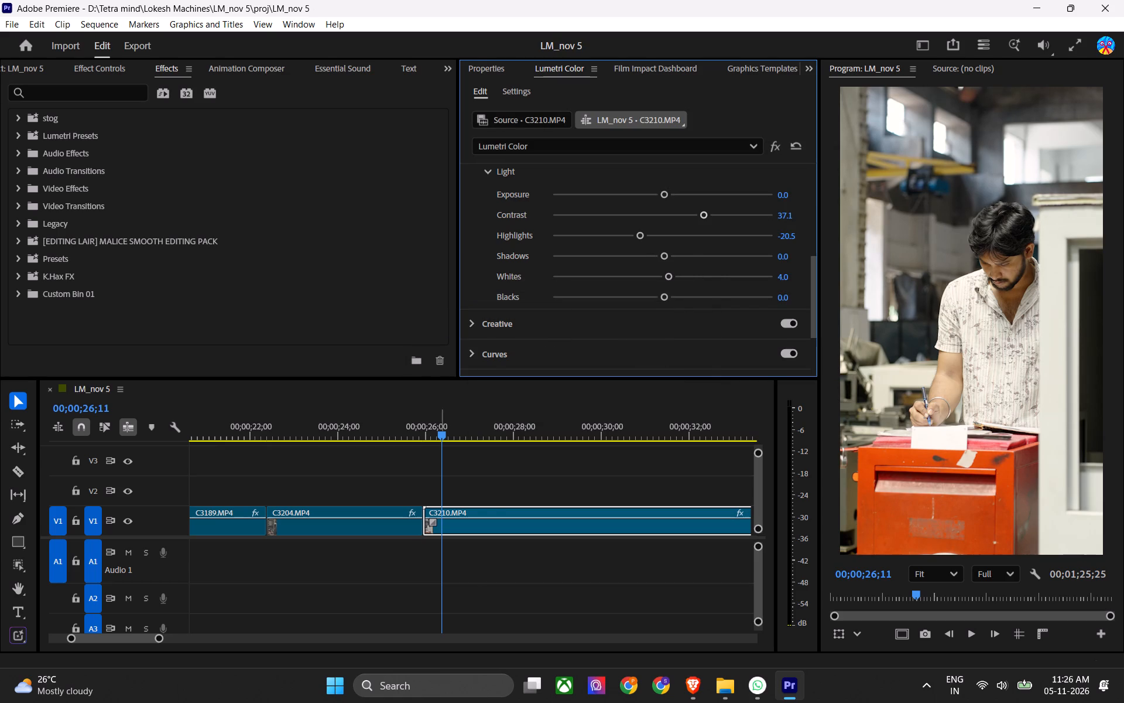
Preview C3210.MP4, search the effects for warp, and apply Warp Stabilizer to the clip.
key("space")
scroll(533, 489, "down", 3, "alt")
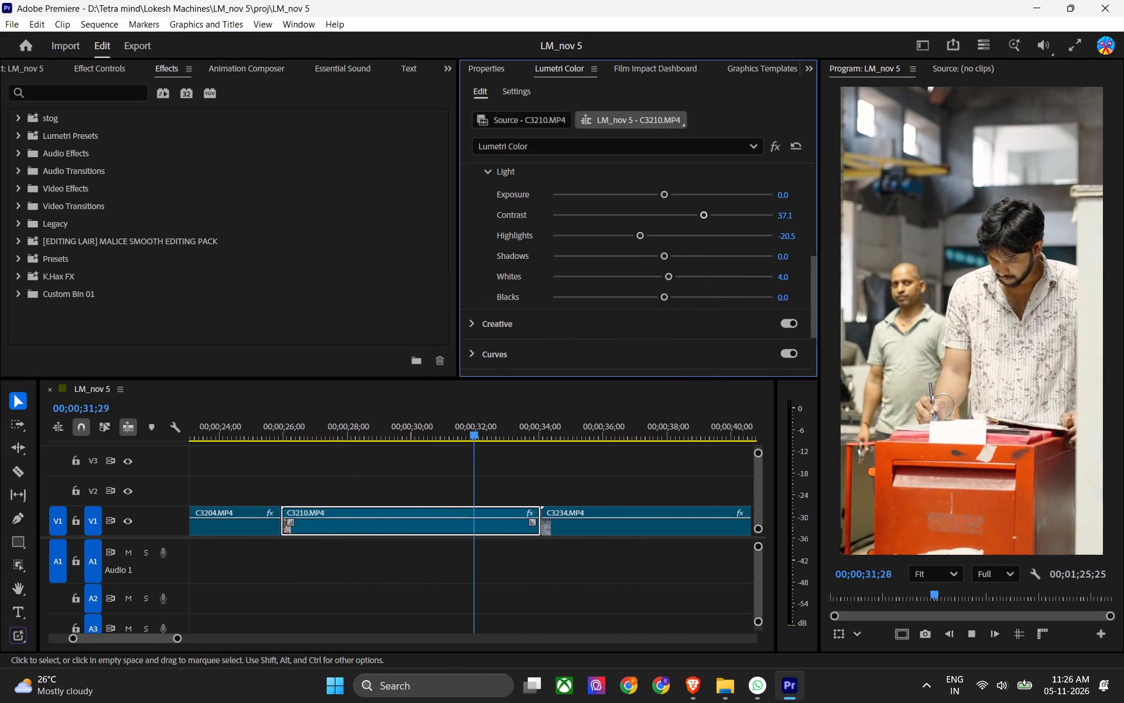
key("space")
left_click_drag(373, 436, 370, 436)
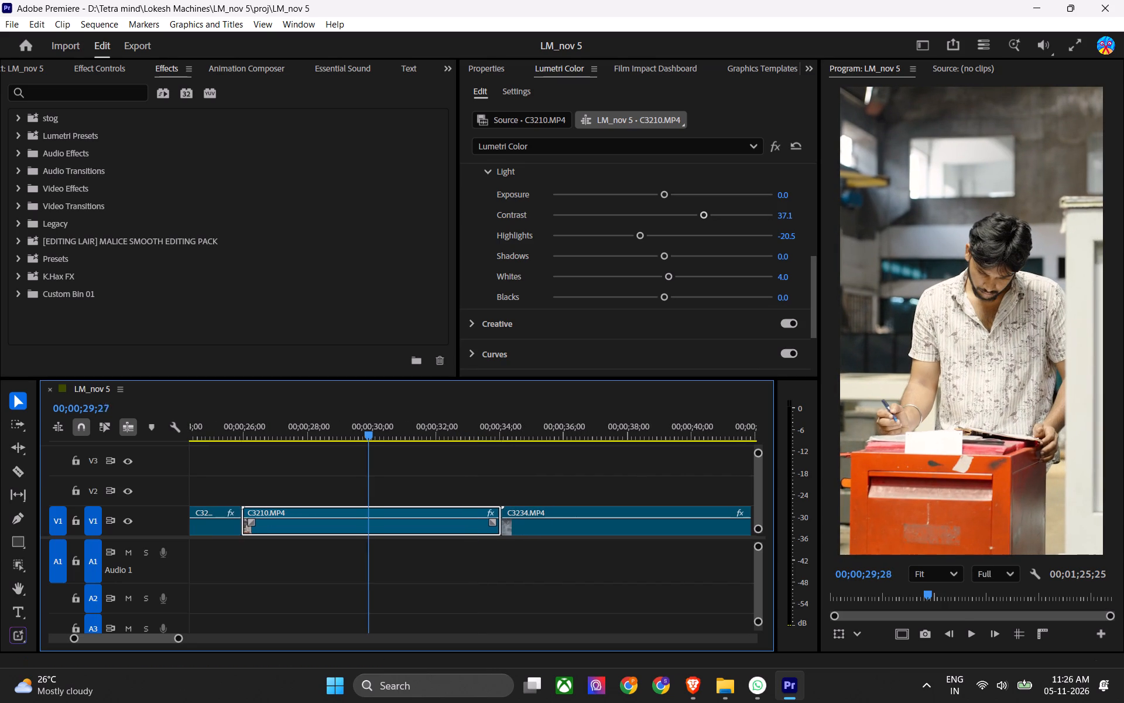
left_click_drag(370, 436, 366, 435)
left_click(105, 98)
key("w")
type("arp")
left_click_drag(119, 229, 347, 522)
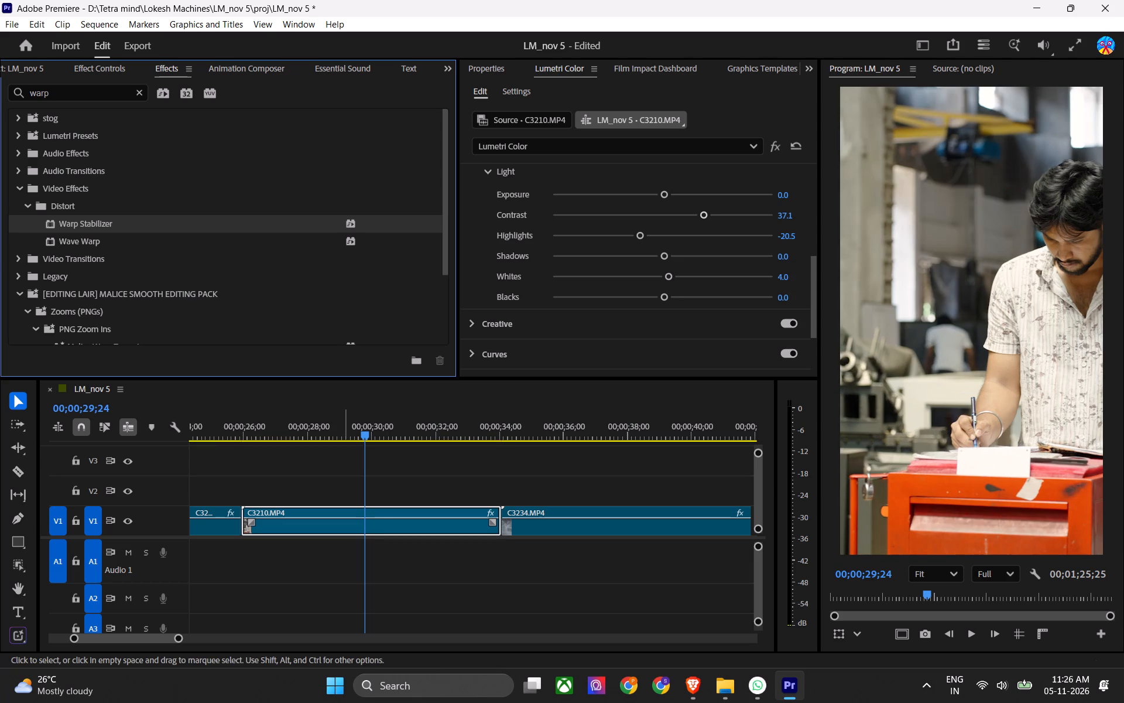
Preview C3210.MP4 from its start, ripple trim its end to 00;00;30;16, and save the project.
left_click_drag(341, 426, 303, 444)
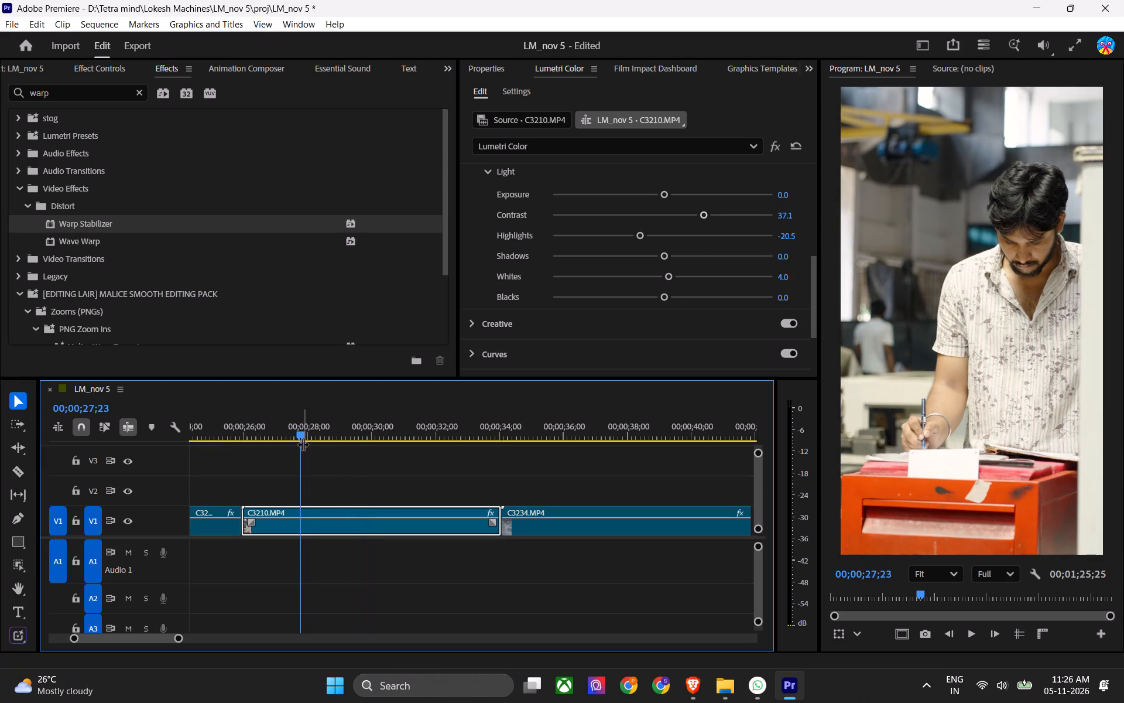
key("Up")
key("ctrl+s")
key("space")
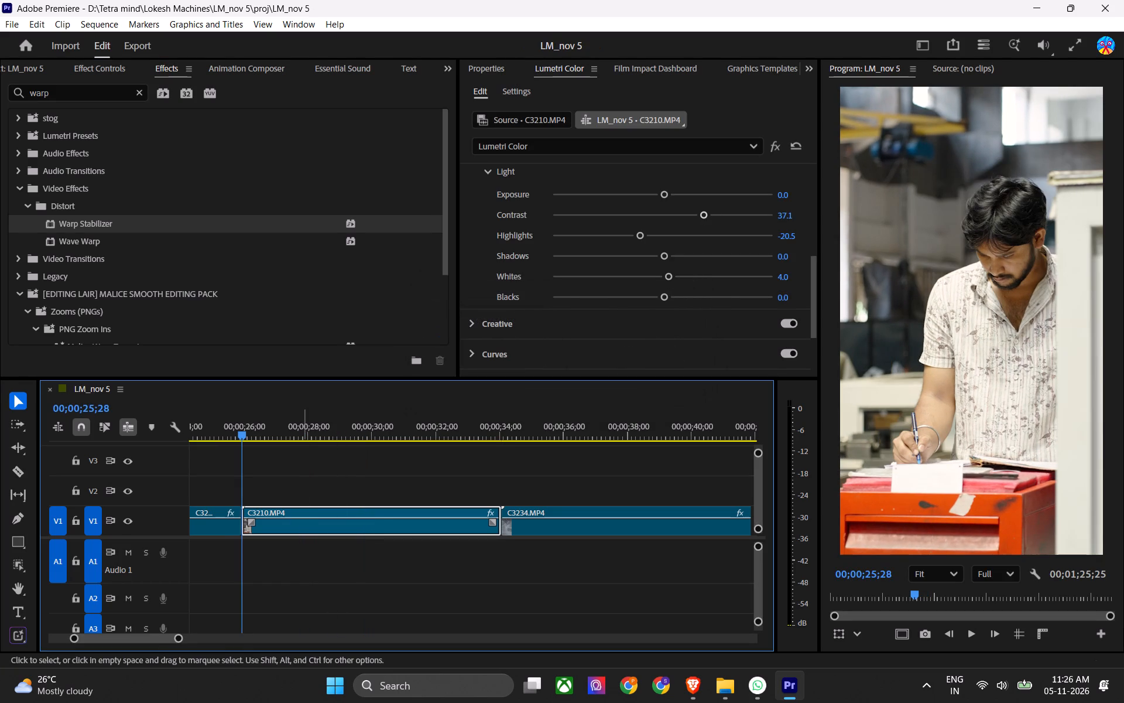
key("space")
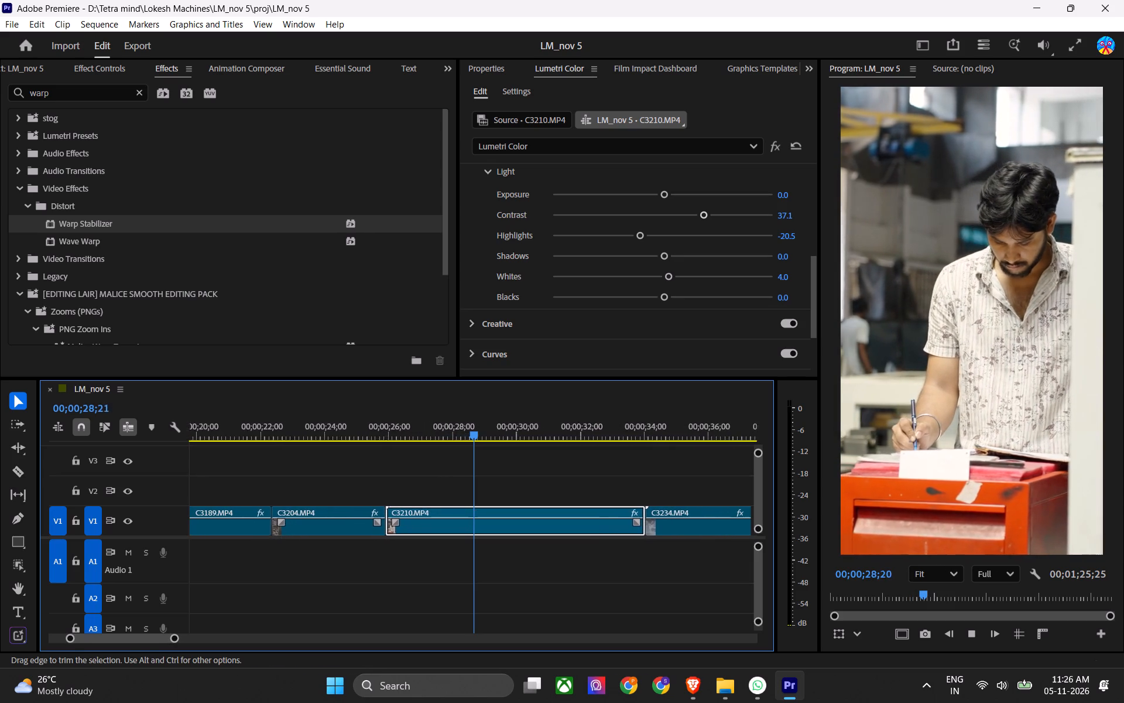
key("space")
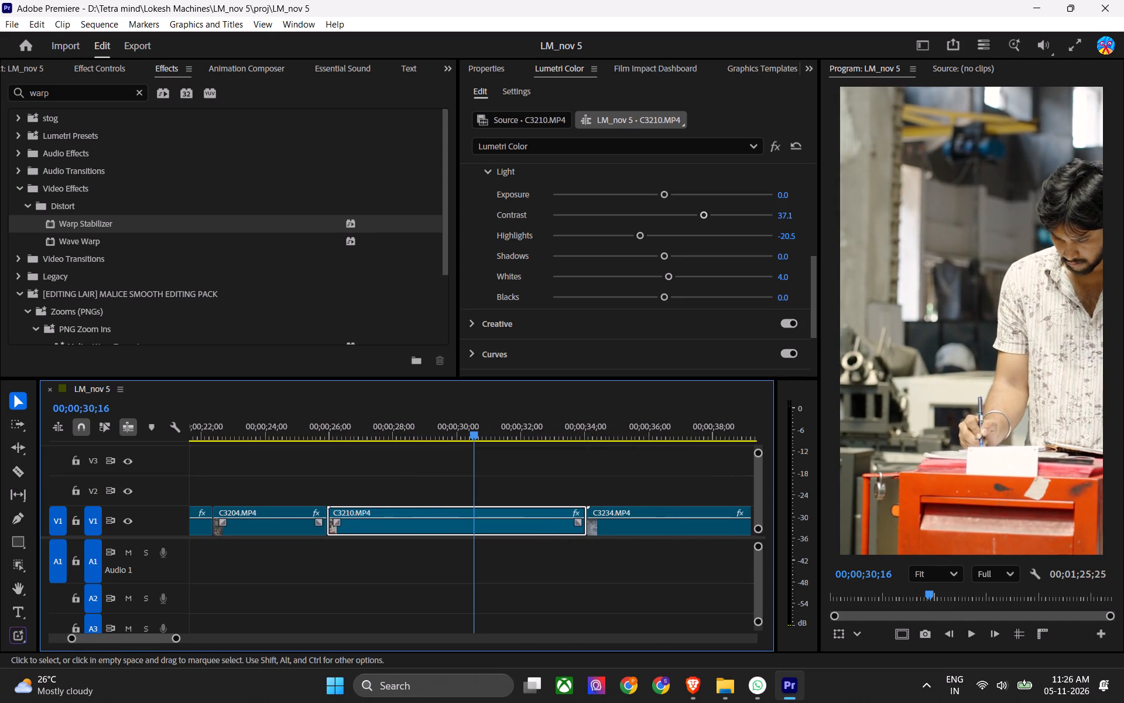
key("w")
key("ctrl+s")
key("ctrl+s")
key("ctrl+s")
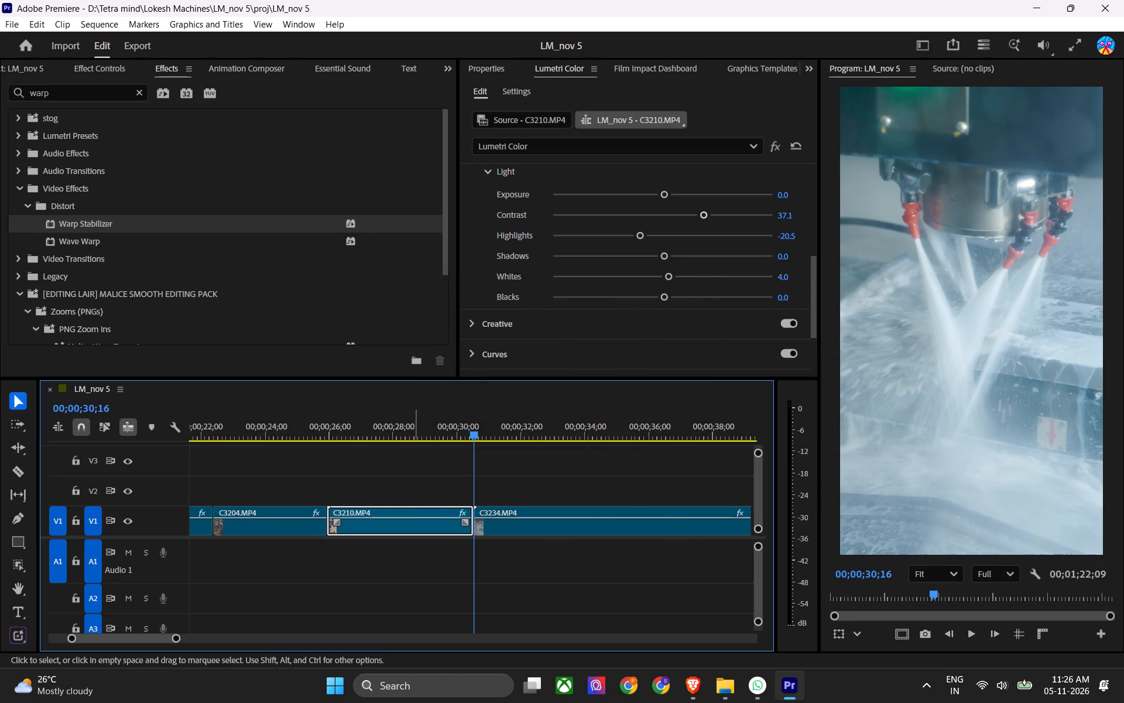
Ripple trim the end of C3210.MP4 further back to 00;00;30;00 and save the project.
left_click(440, 434)
left_click_drag(450, 430, 458, 434)
key("w")
key("ctrl+s")
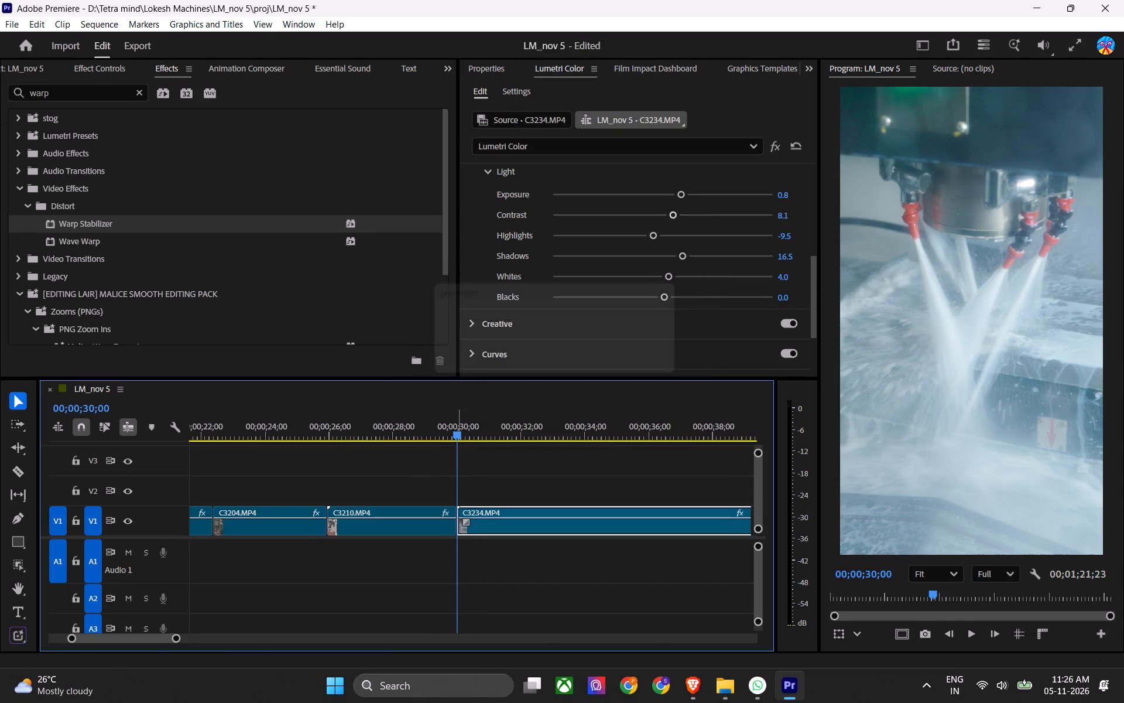
key("ctrl+s")
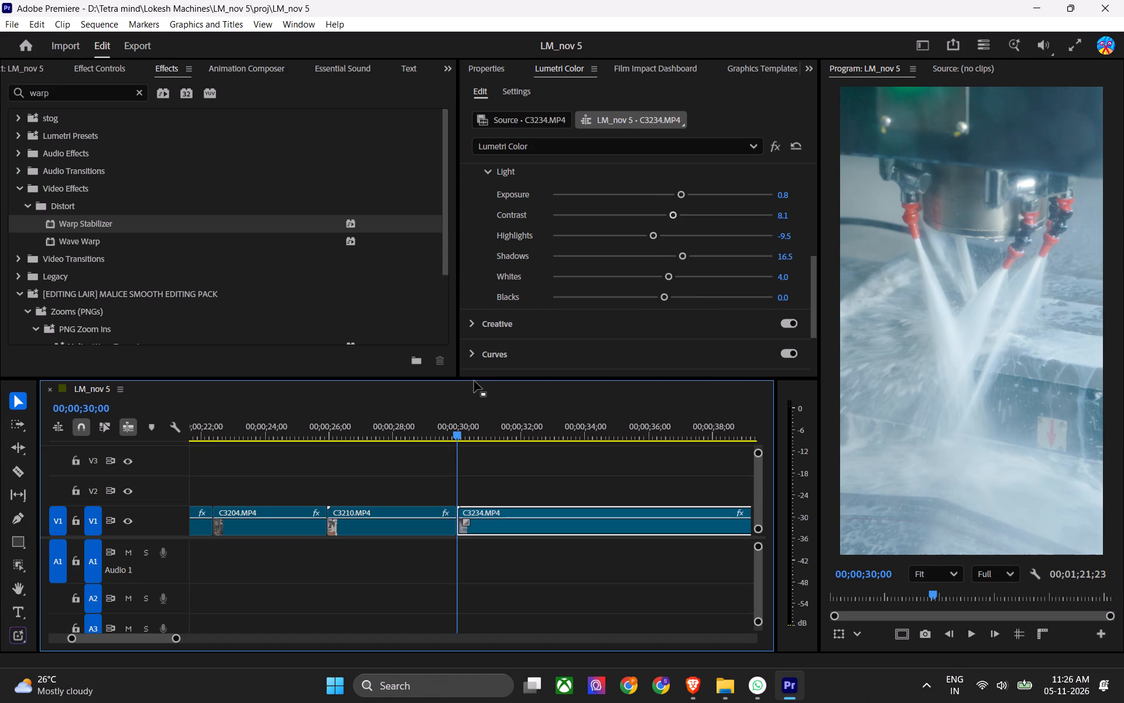
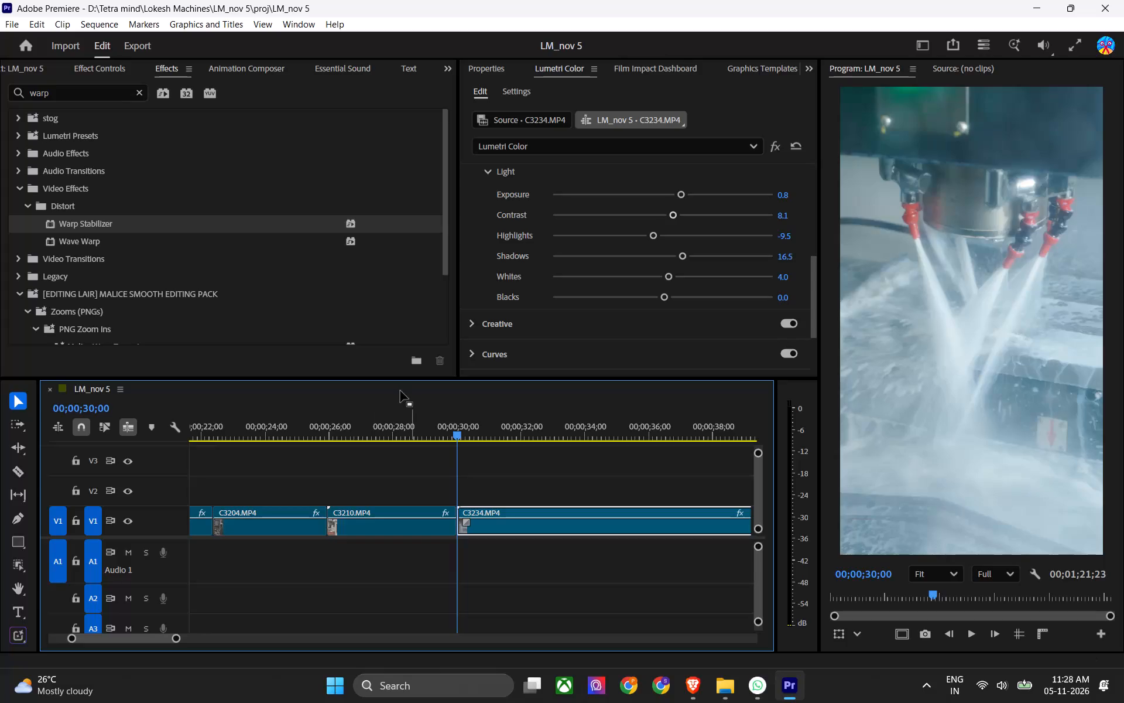
Save the project, preview the start of C3234.MP4, and set its Lumetri Color Exposure to 0.5 and Contrast to 100.
key("ctrl+s")
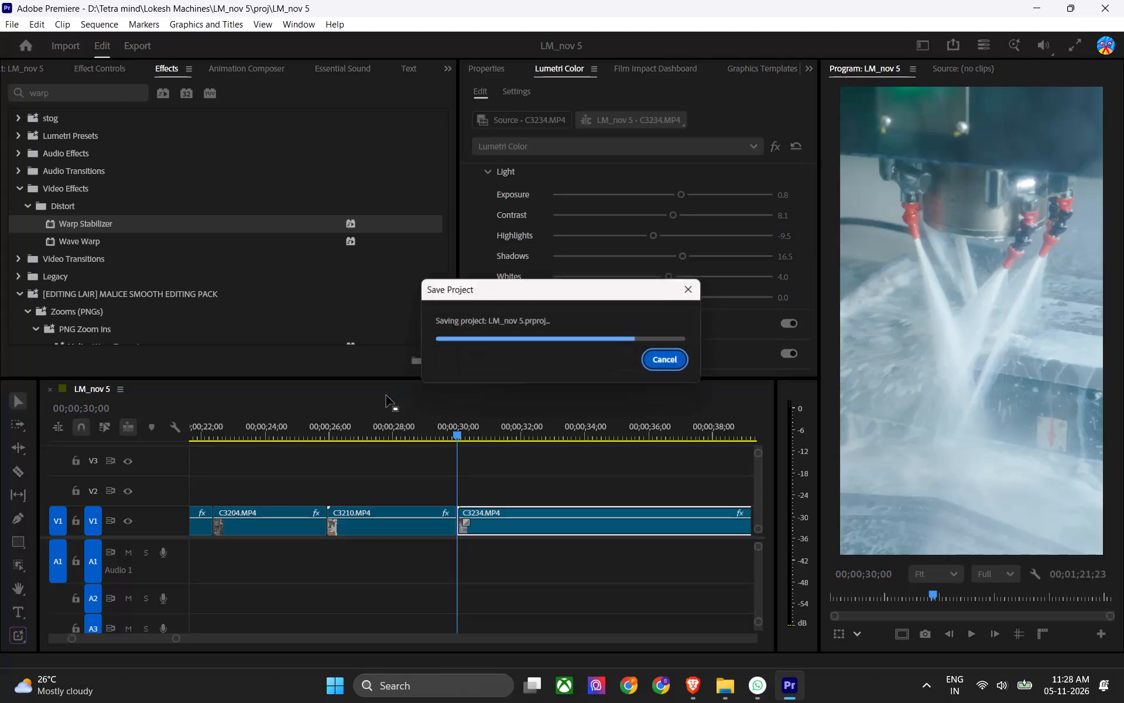
key("space")
key("space")
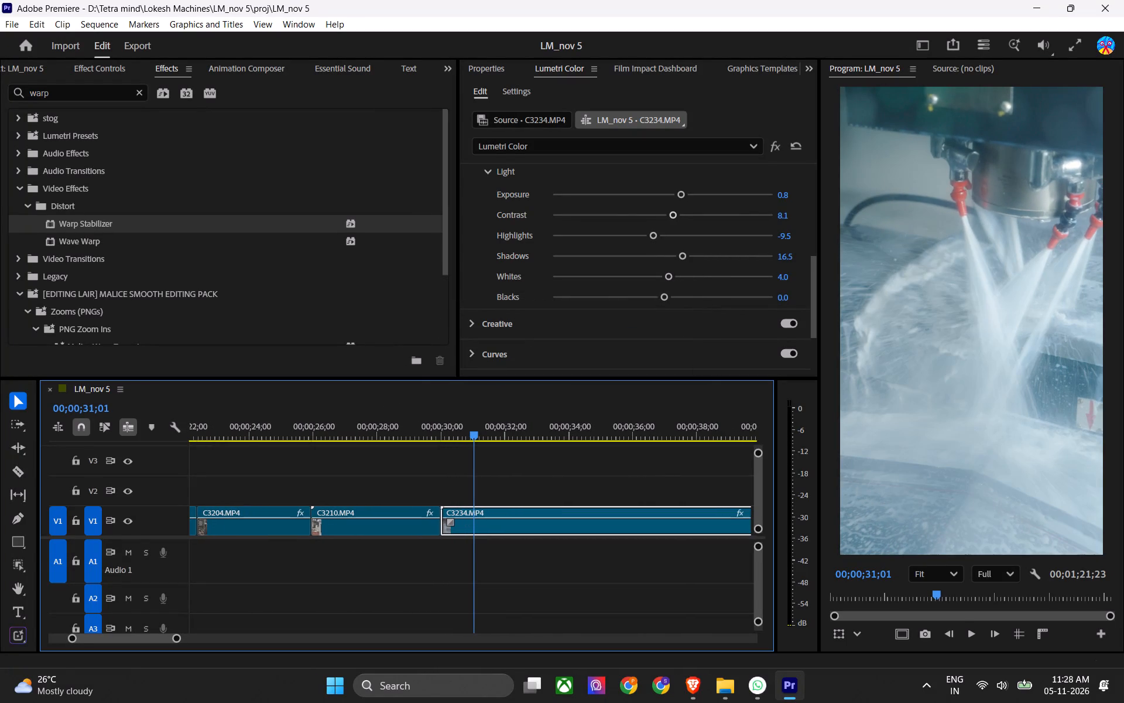
double_click(673, 192)
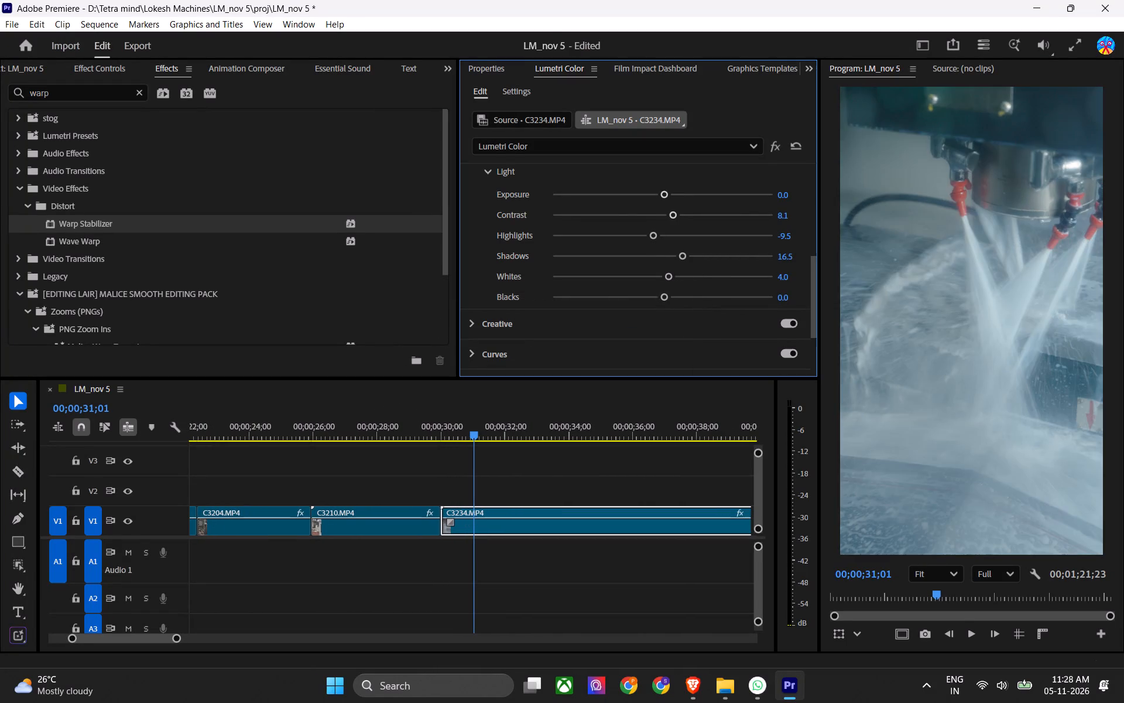
key("ctrl+z")
double_click(668, 217)
left_click_drag(673, 216, 772, 209)
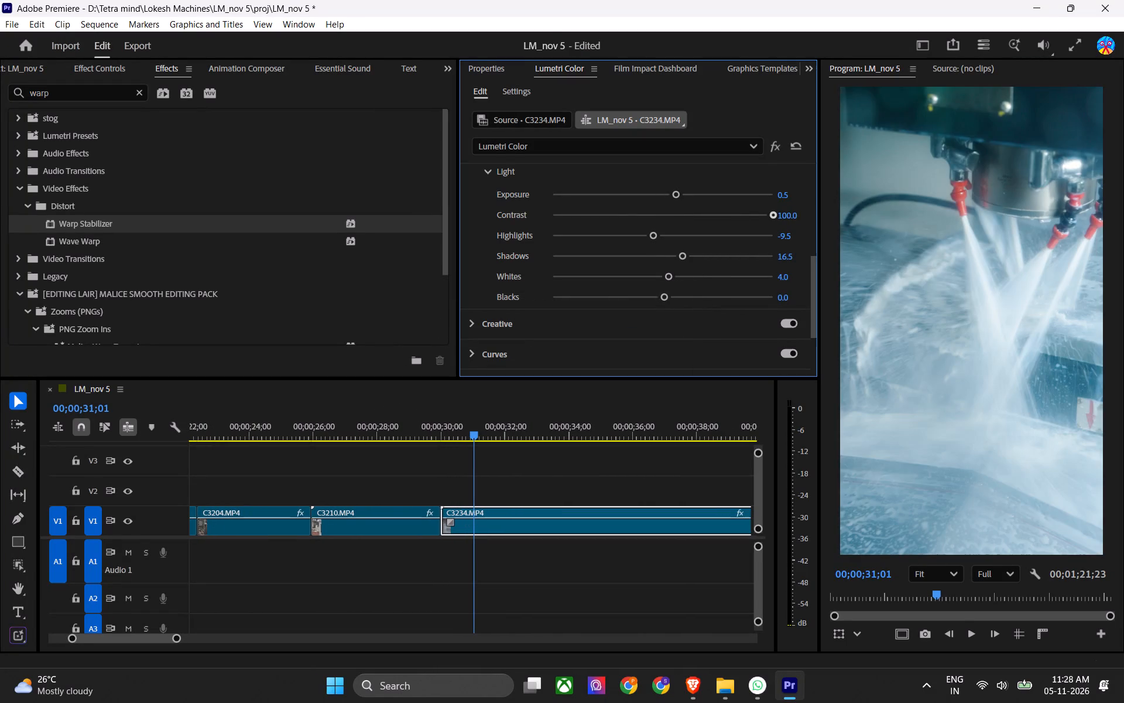
left_click_drag(772, 209, 755, 257)
left_click_drag(755, 257, 826, 235)
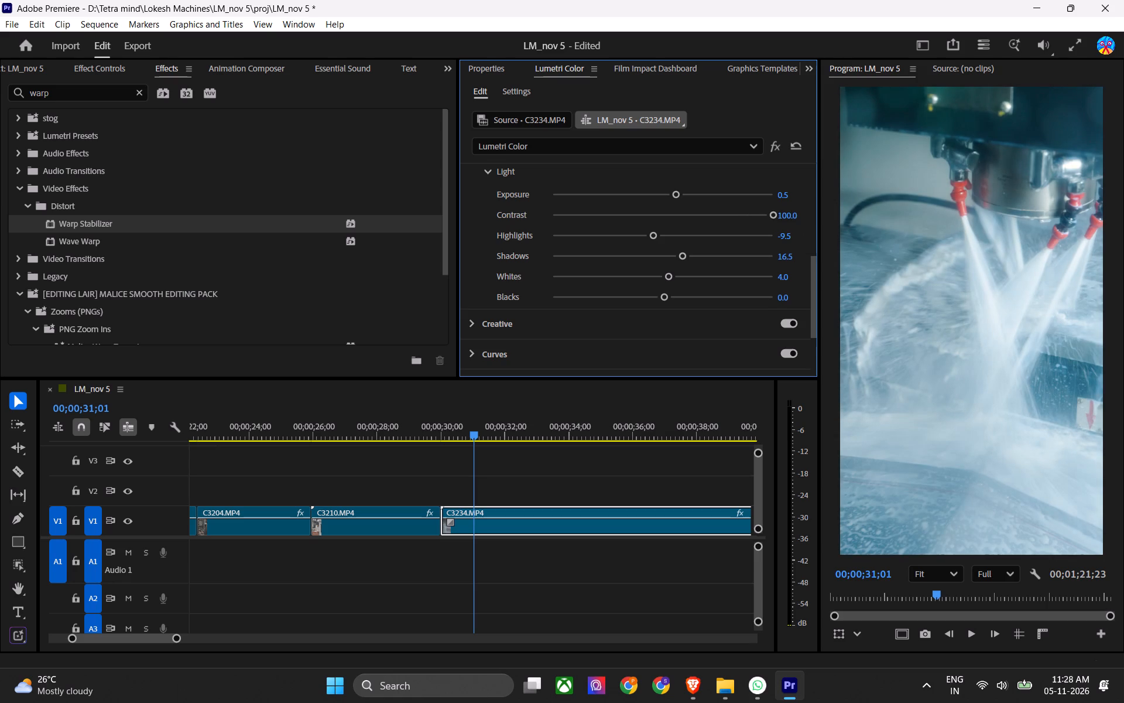
left_click(773, 215)
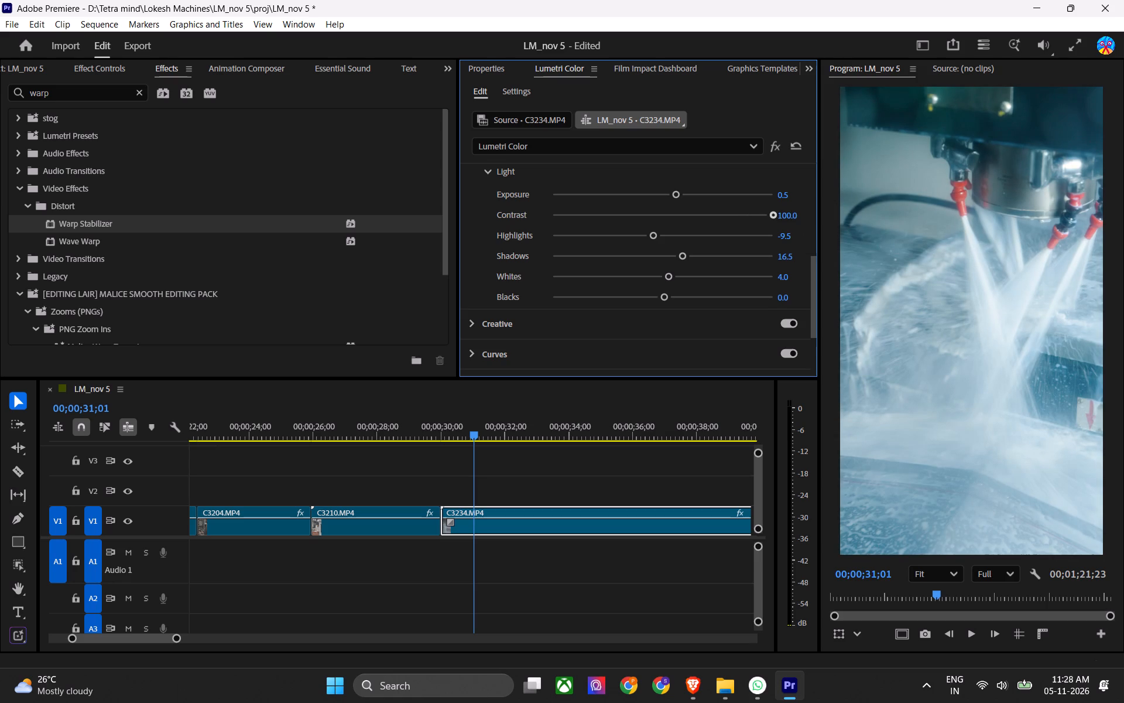
left_click(773, 215)
left_click(773, 215)
key("ctrl+z")
Set the Lumetri Color Highlights of C3234.MP4 to 2.0 and Shadows to about -29.1, and save the project.
left_click_drag(658, 234, 651, 245)
left_click_drag(651, 245, 664, 244)
left_click_drag(685, 254, 629, 271)
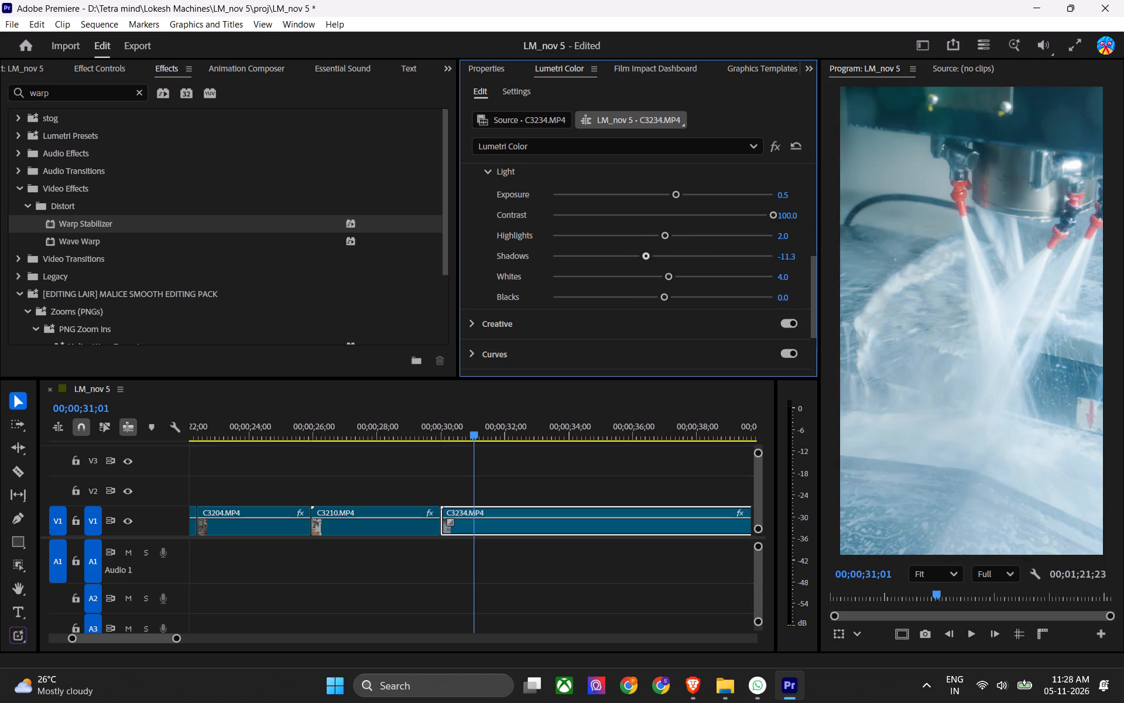
left_click_drag(629, 271, 622, 260)
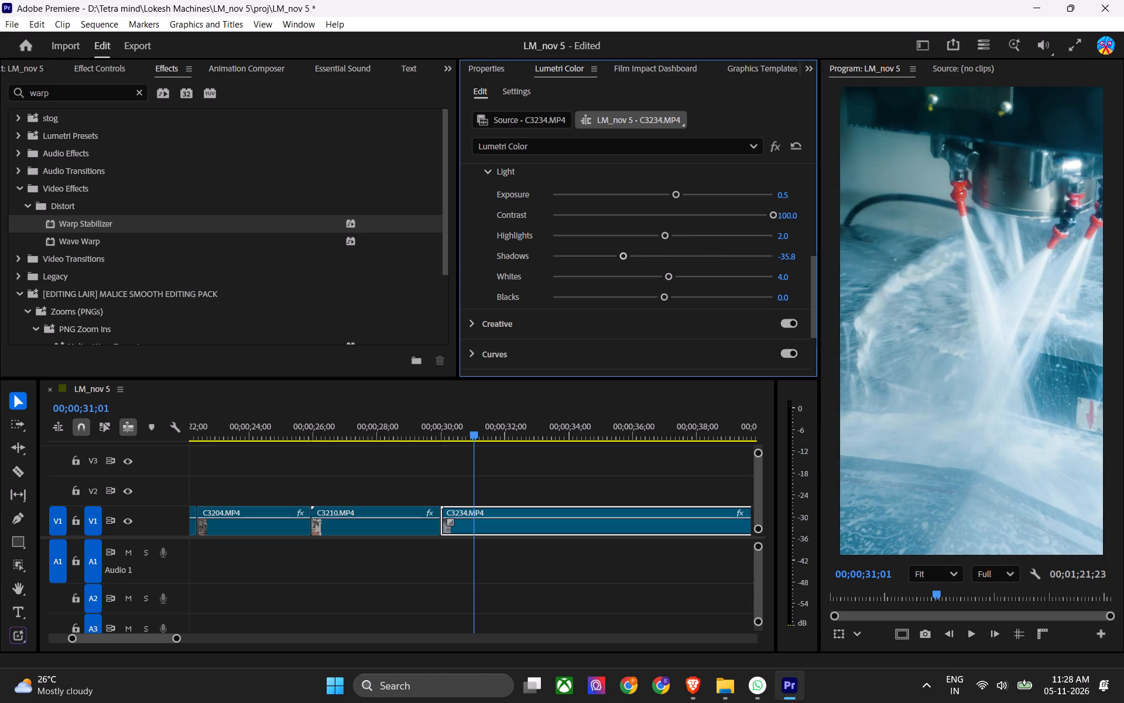
left_click(629, 250)
key("ctrl+s")
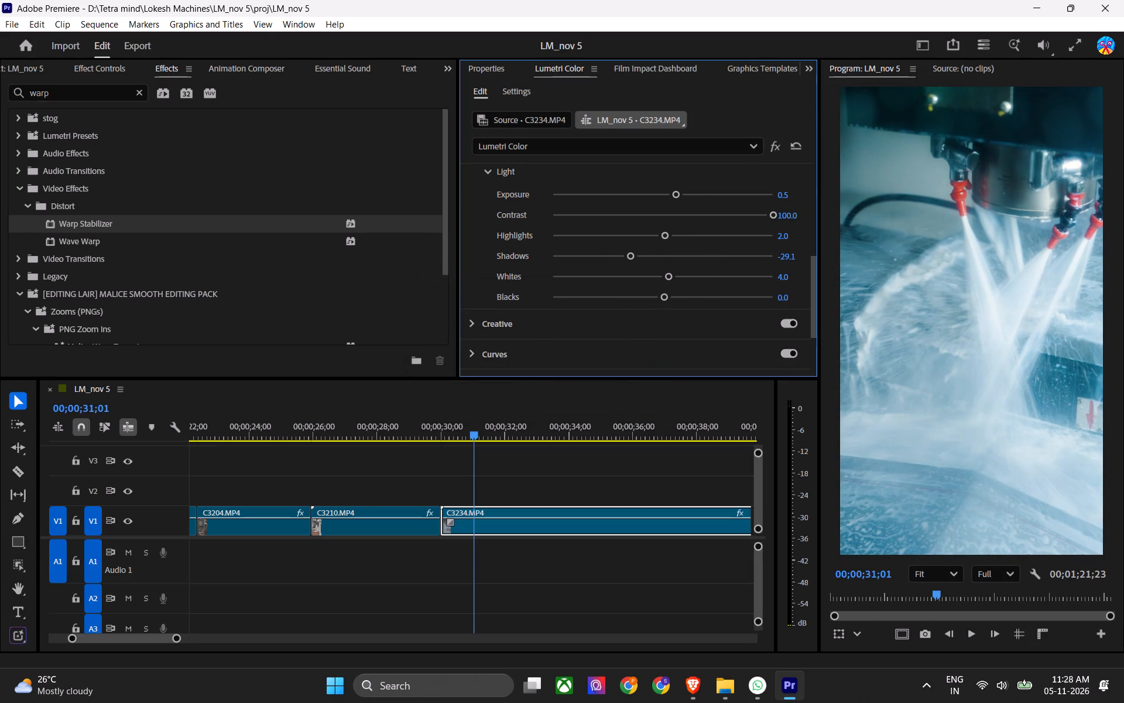
Expand the Lumetri Color Curves of C3234.MP4 and bring up the Hue vs Sat curve.
left_click(479, 358)
scroll(496, 285, "down", 7)
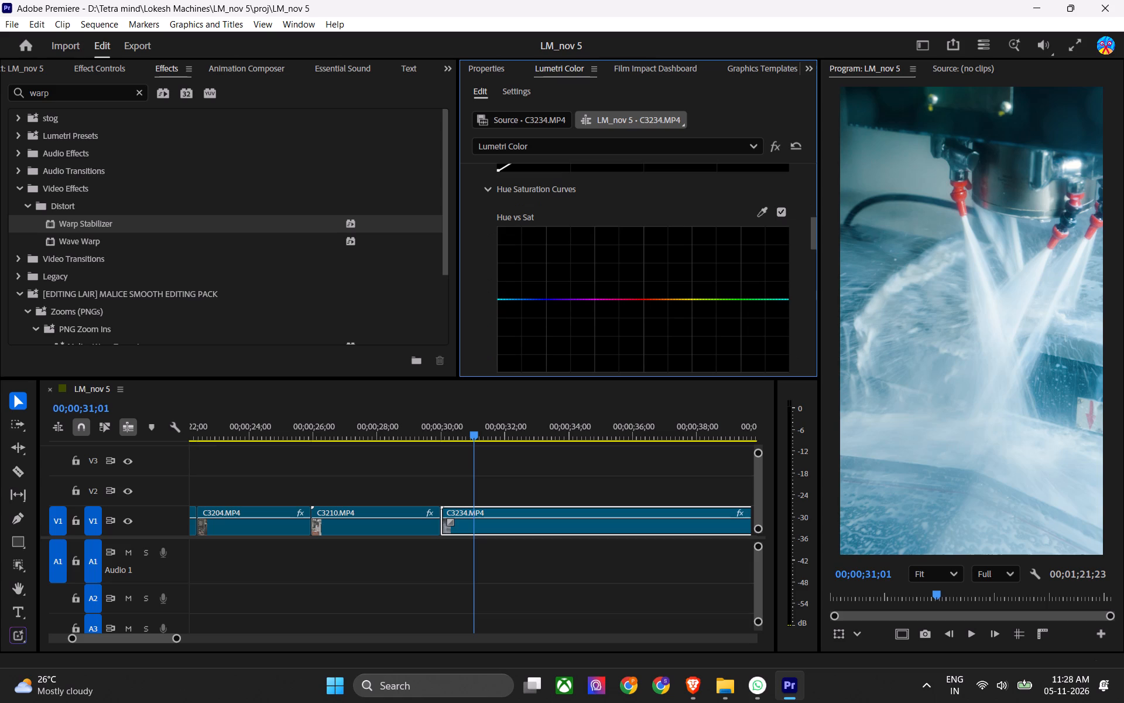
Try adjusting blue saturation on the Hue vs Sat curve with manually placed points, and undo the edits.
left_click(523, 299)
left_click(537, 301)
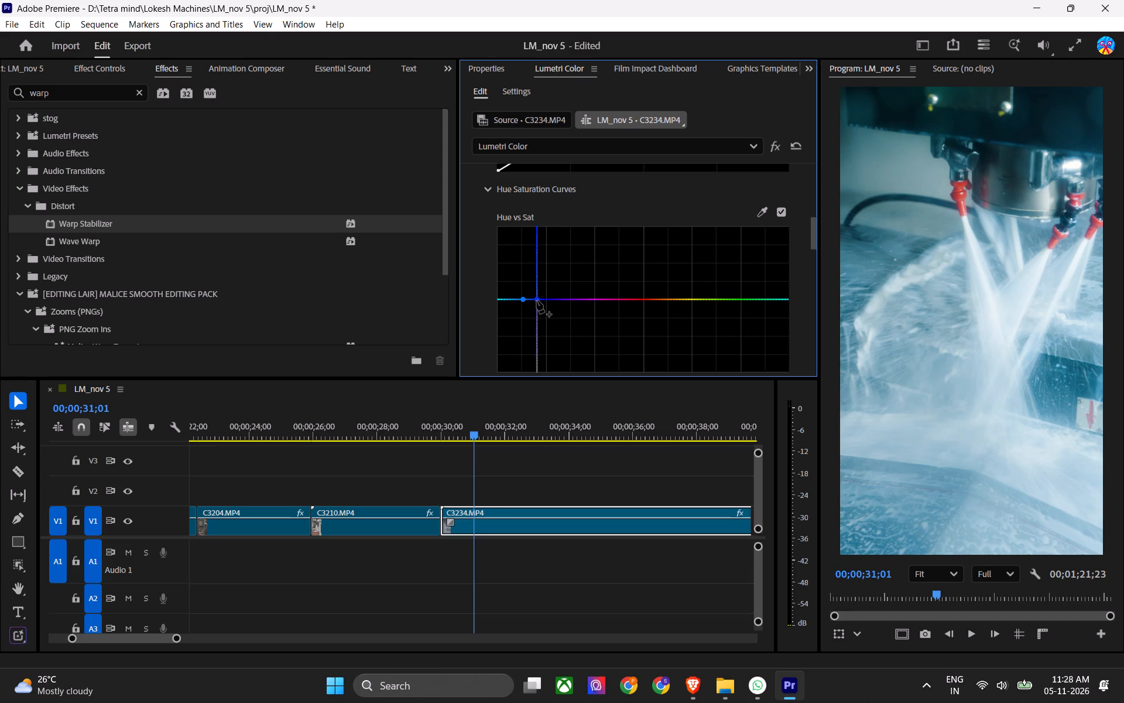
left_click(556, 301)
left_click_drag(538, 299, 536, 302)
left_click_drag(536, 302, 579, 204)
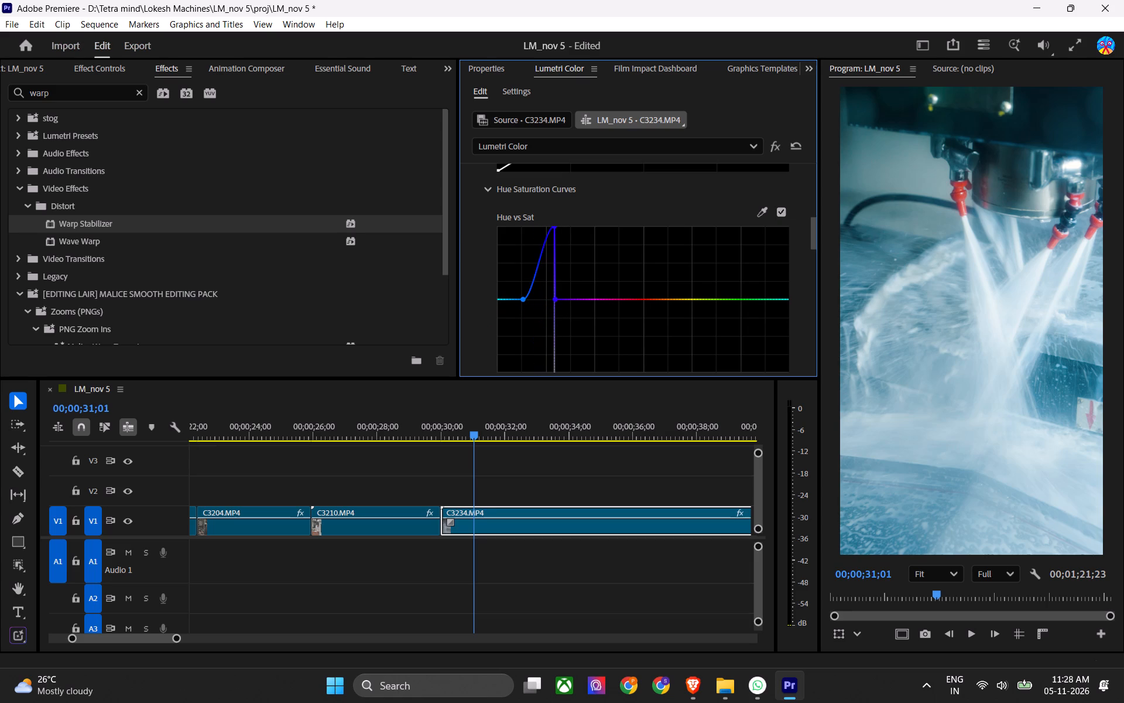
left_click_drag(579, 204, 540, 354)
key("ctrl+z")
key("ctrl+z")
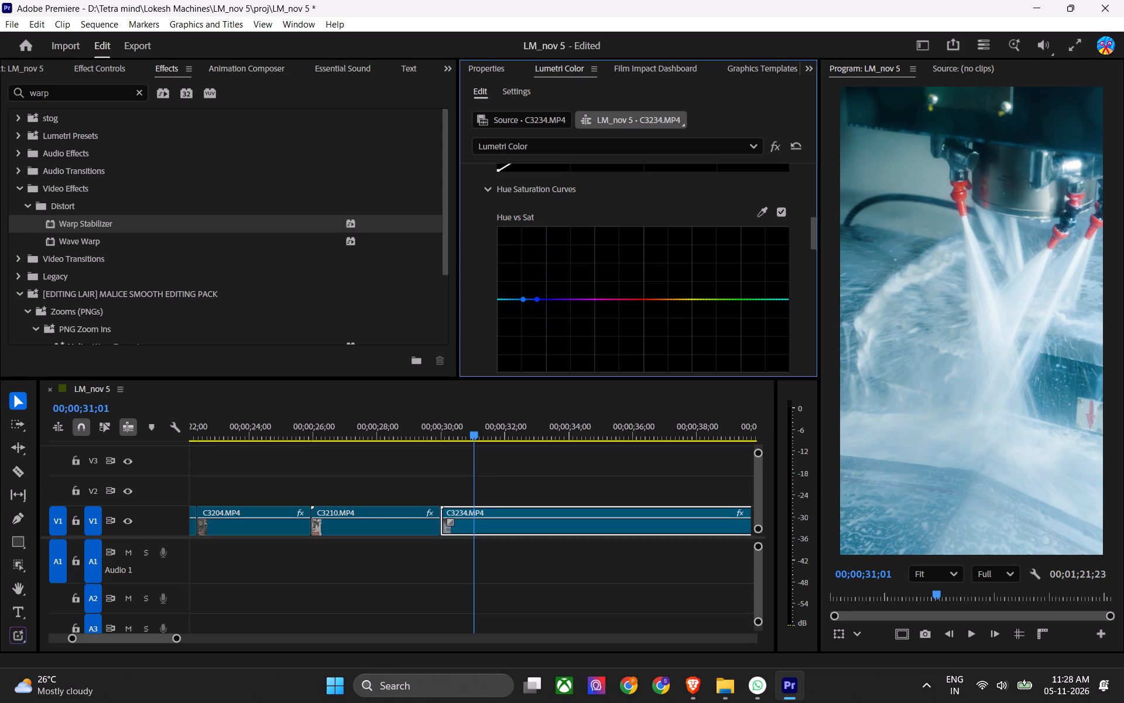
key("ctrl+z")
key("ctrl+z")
Sample the blue coolant area for Hue vs Sat, lower the middle curve point to desaturate the cyan-blue range, and save the project.
left_click(758, 214)
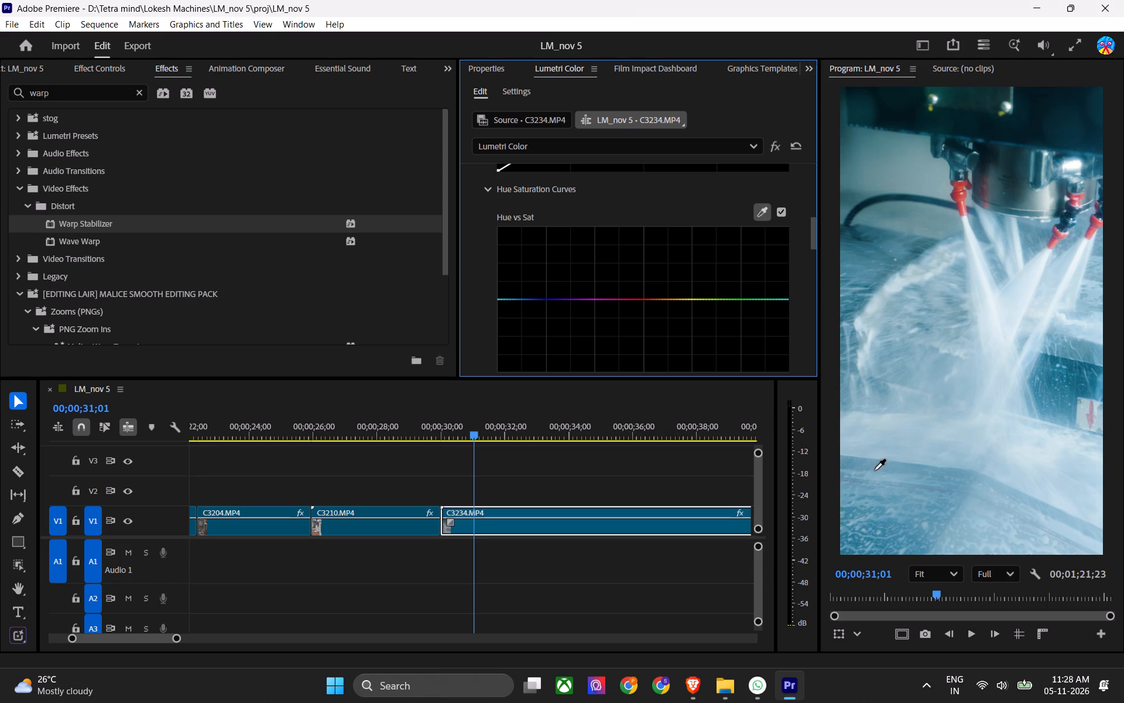
left_click(1049, 390)
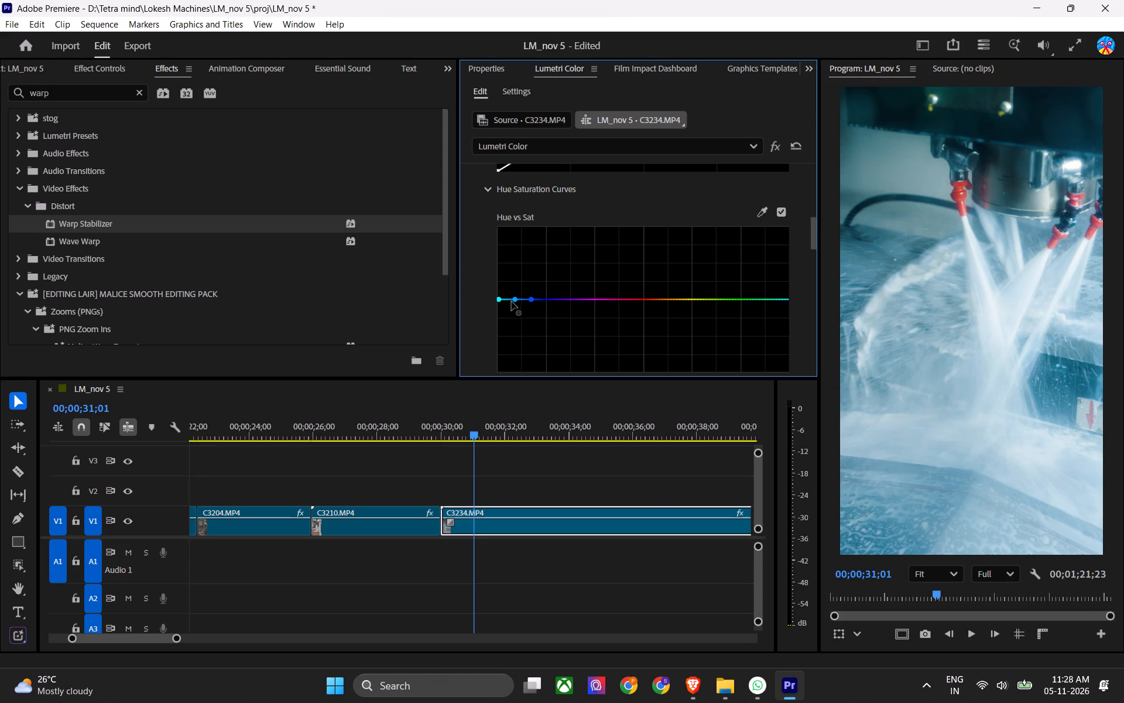
left_click_drag(515, 300, 520, 342)
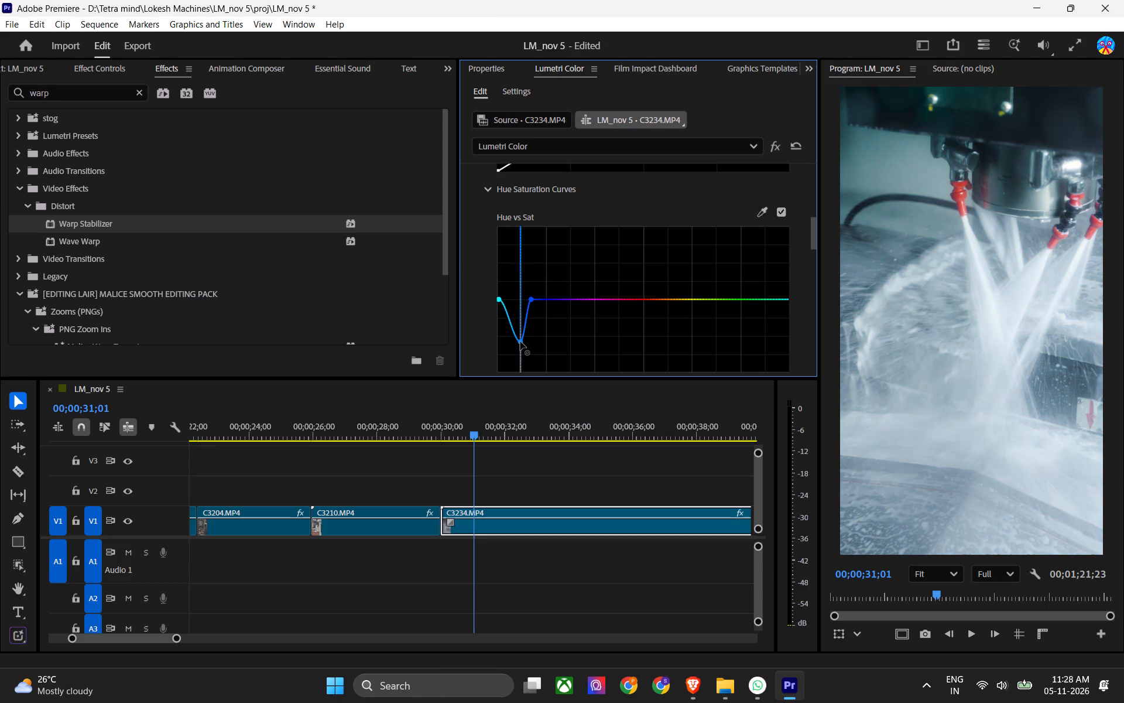
left_click_drag(520, 342, 519, 329)
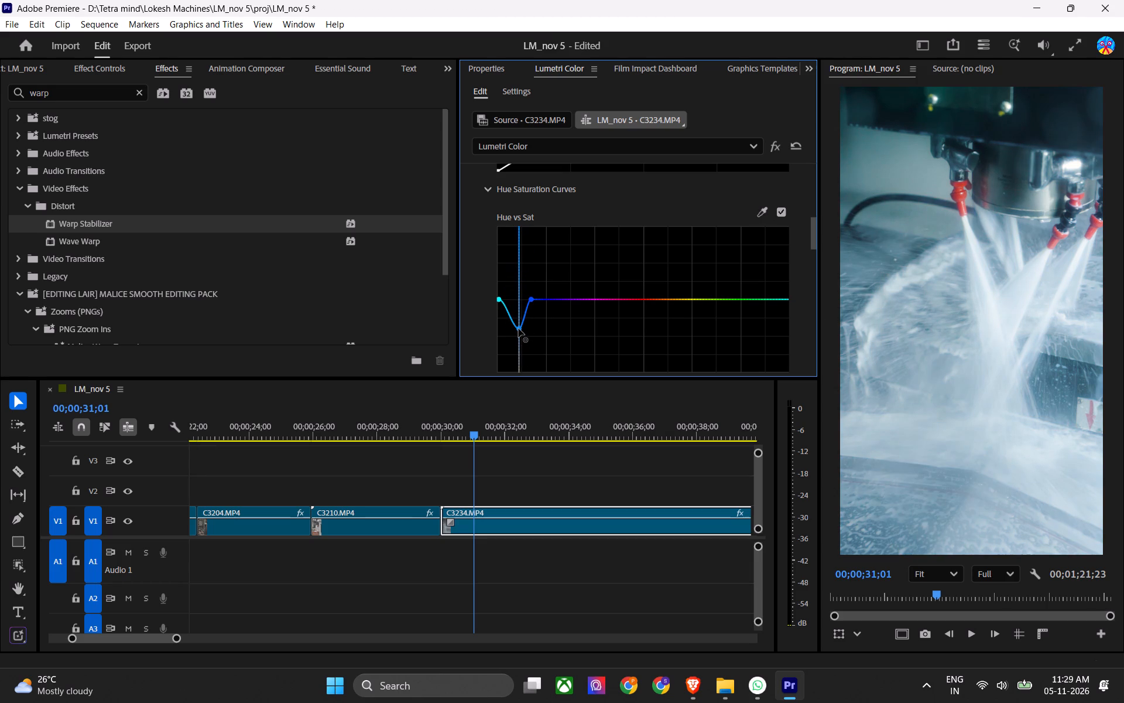
left_click_drag(519, 329, 519, 330)
key("ctrl+s")
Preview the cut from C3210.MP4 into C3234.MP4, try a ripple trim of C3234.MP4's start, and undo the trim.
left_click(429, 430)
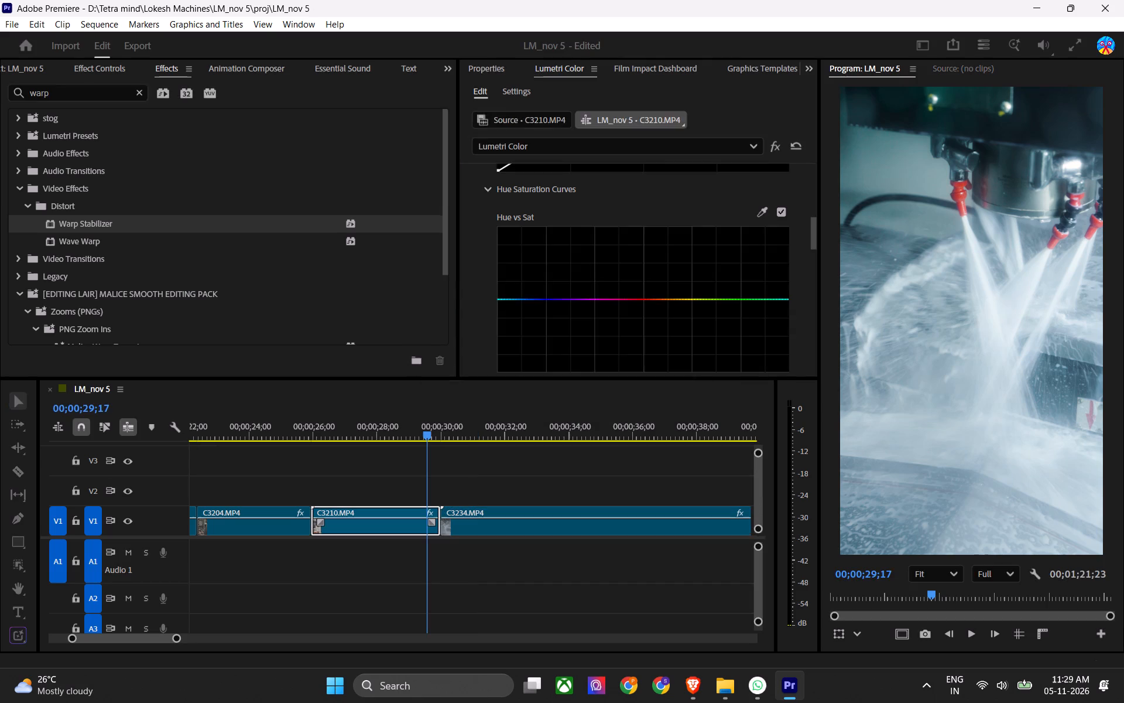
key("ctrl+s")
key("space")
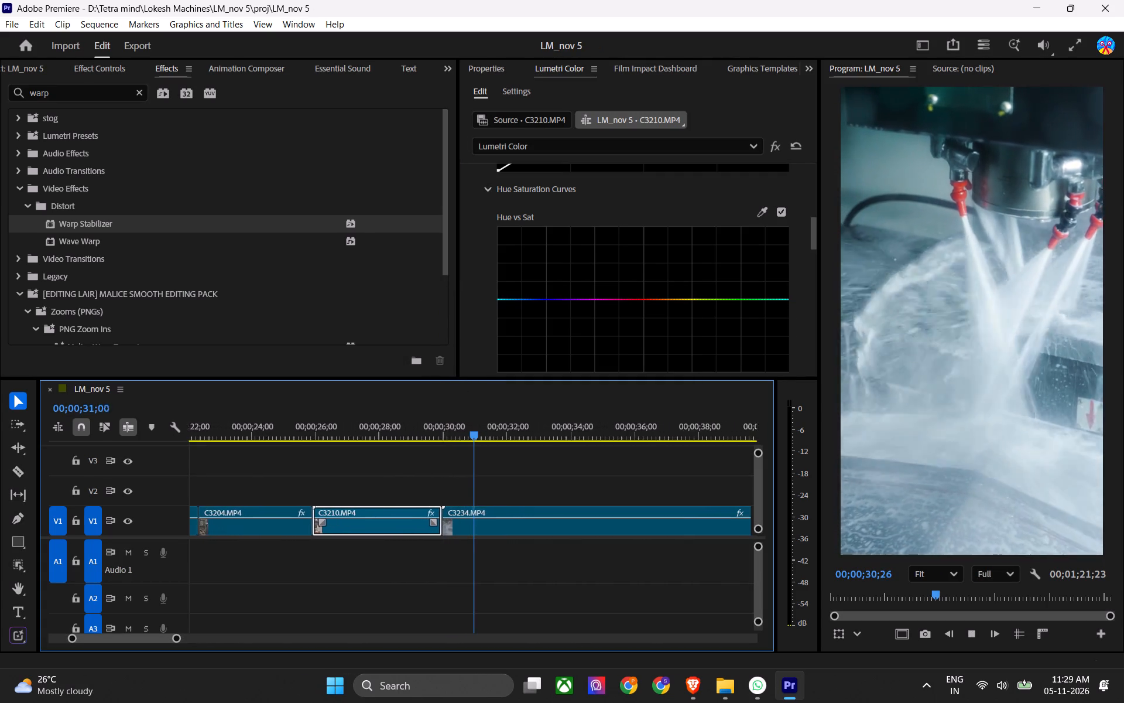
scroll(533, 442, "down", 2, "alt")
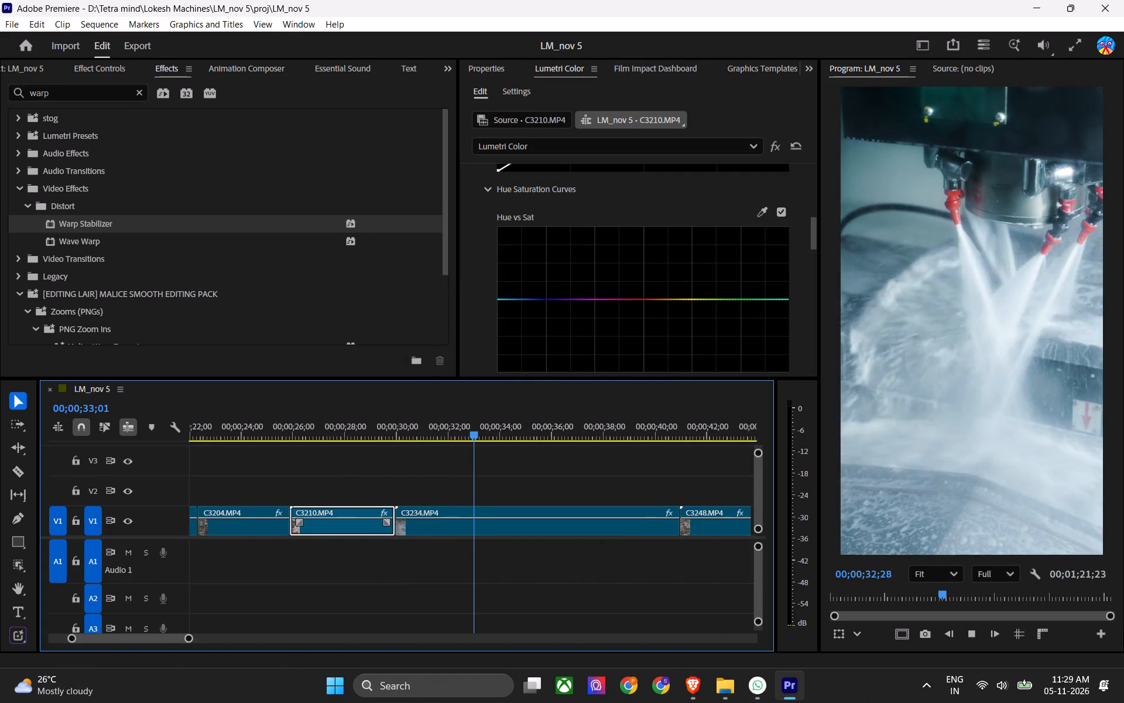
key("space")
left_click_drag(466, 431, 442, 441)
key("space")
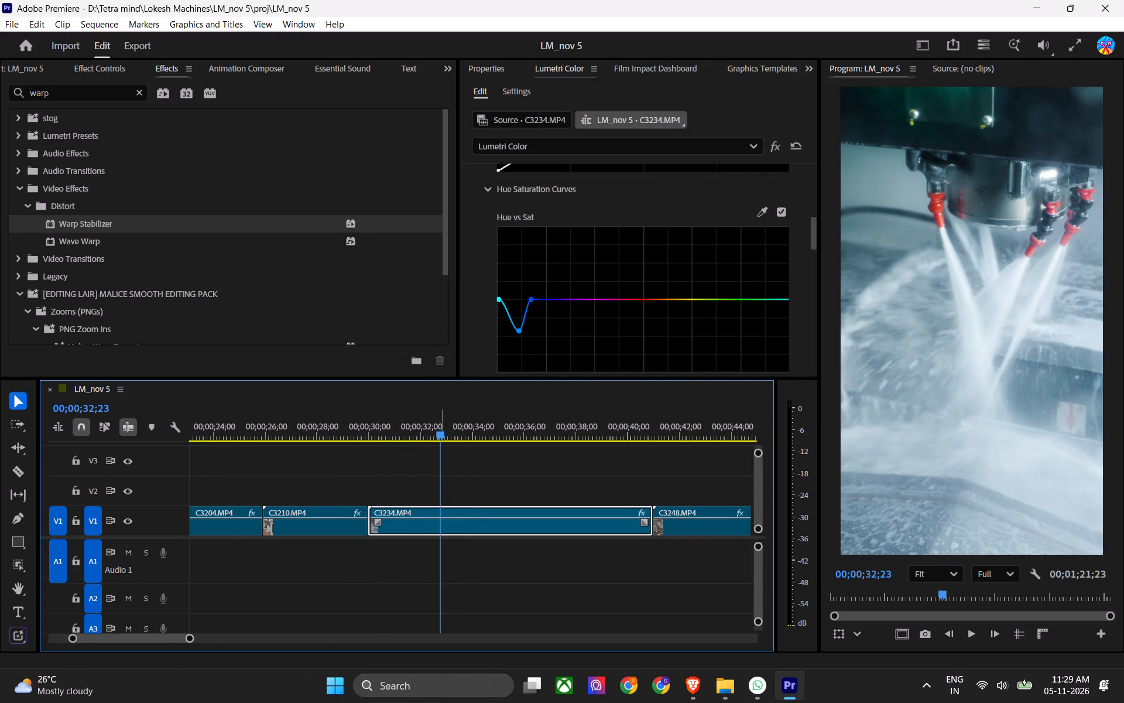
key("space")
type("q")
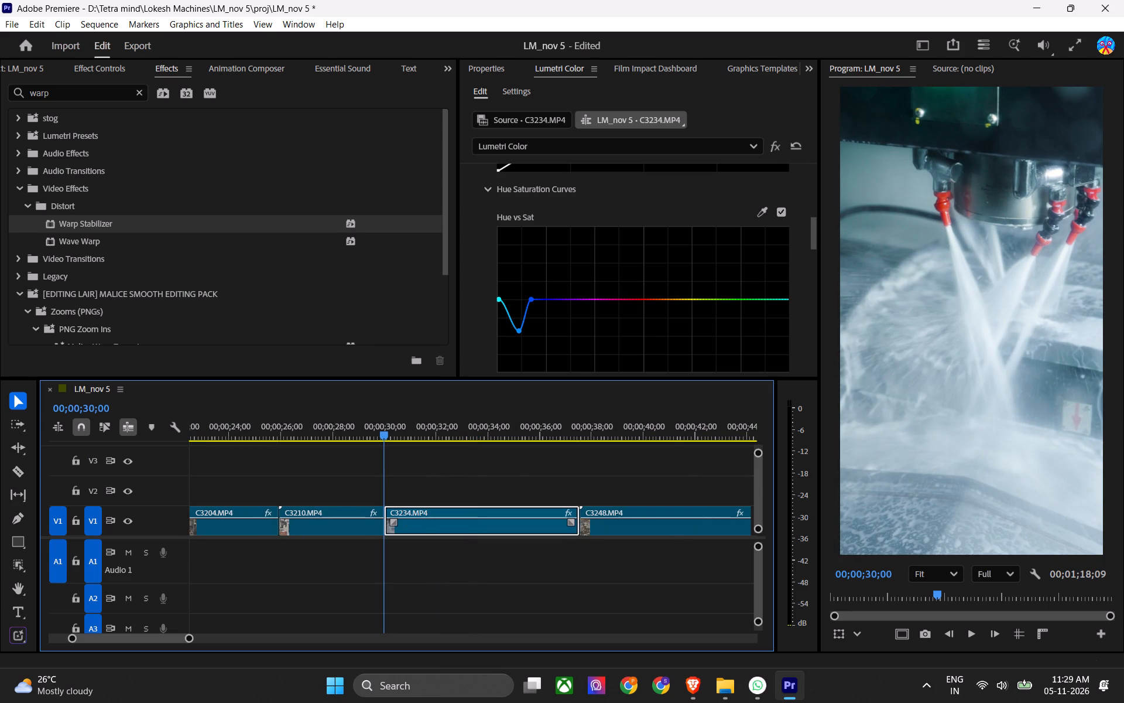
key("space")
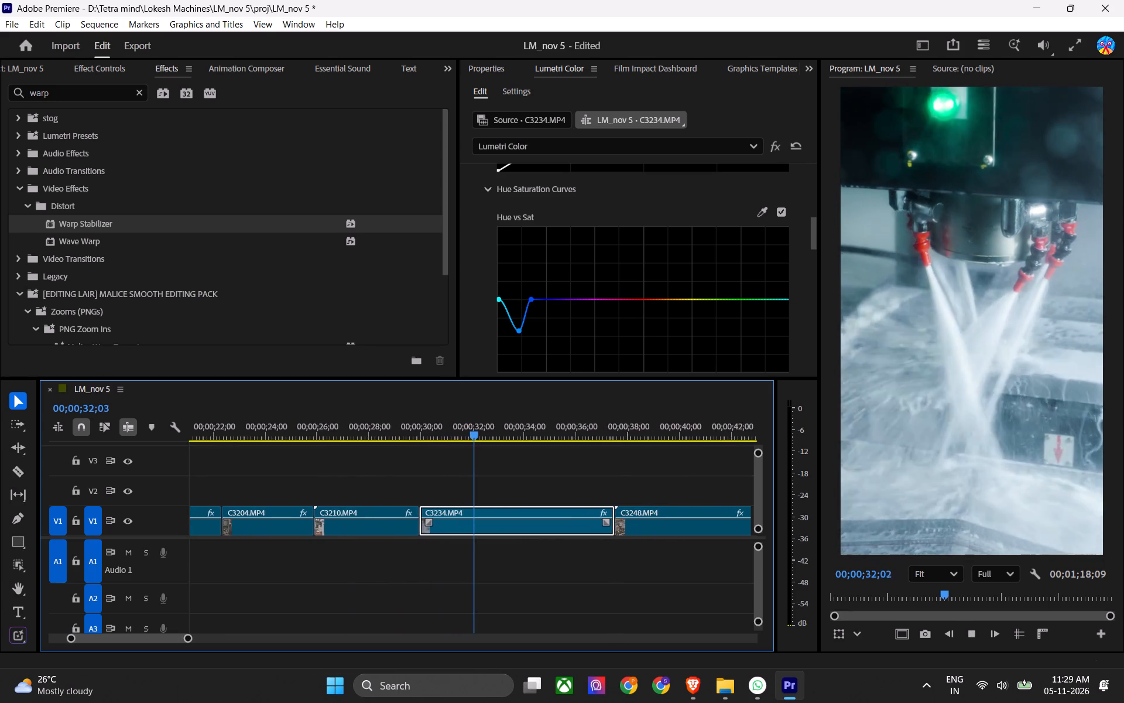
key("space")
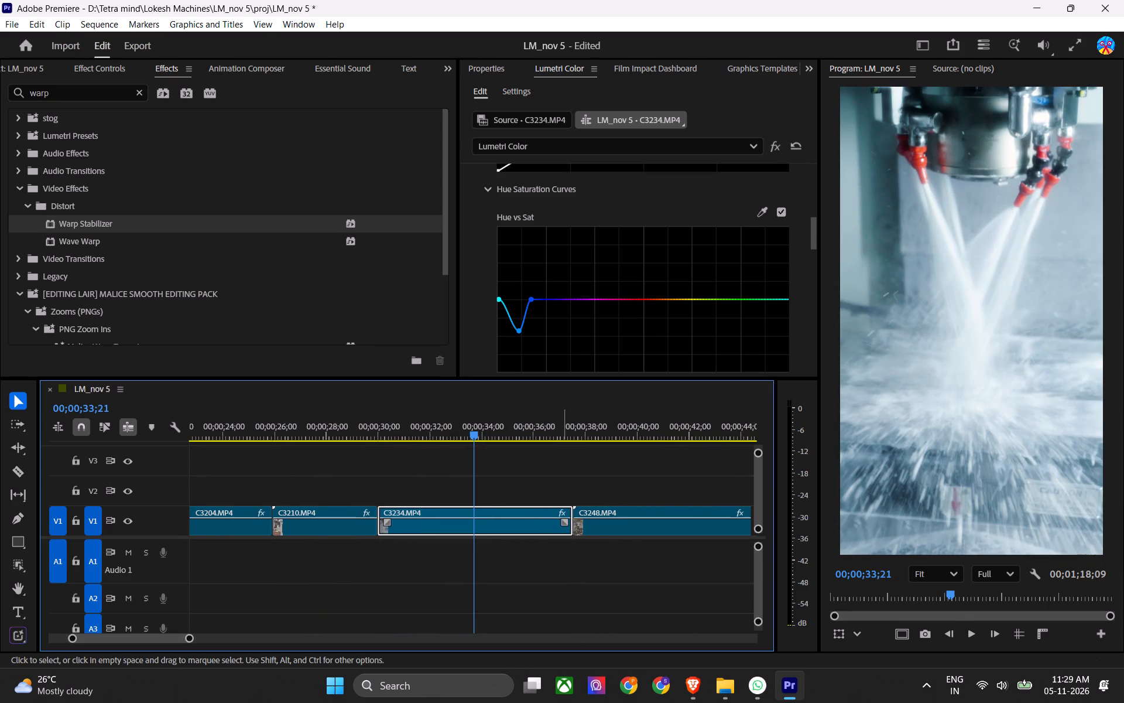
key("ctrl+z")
Preview C3234.MP4 from its start and ripple trim about 2.6 seconds off its beginning.
key("Up")
key("space")
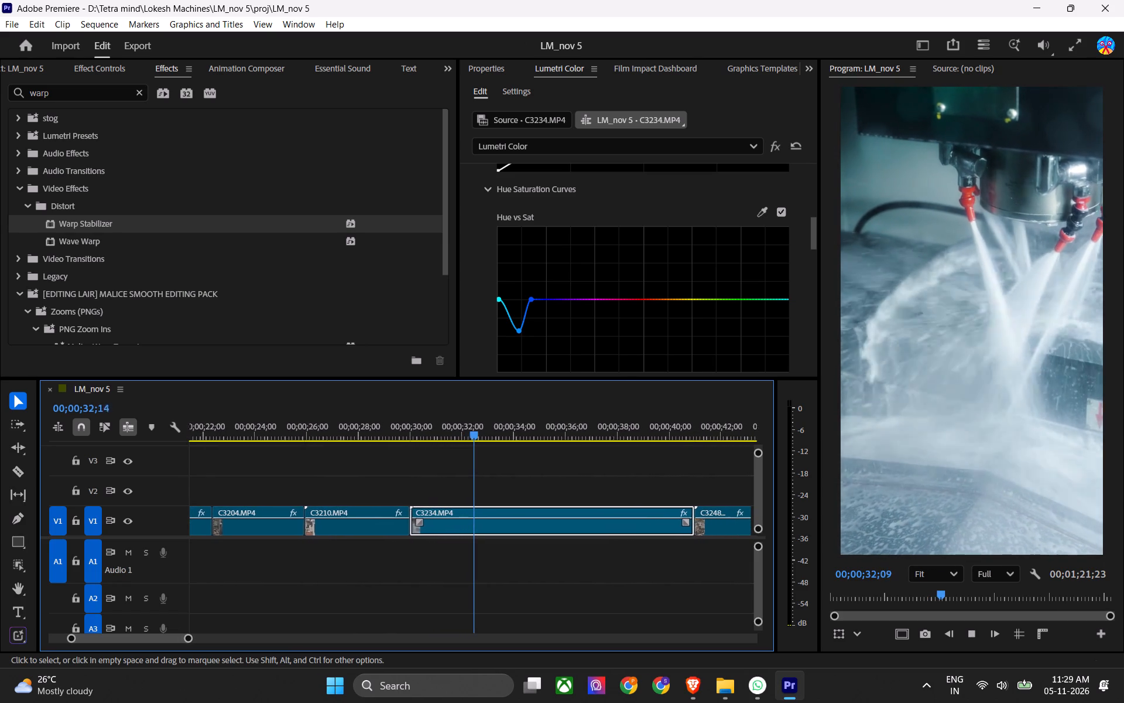
key("space")
type("q")
Preview the shortened C3234.MP4 and ripple trim its end to 00;00;33;16.
key("space")
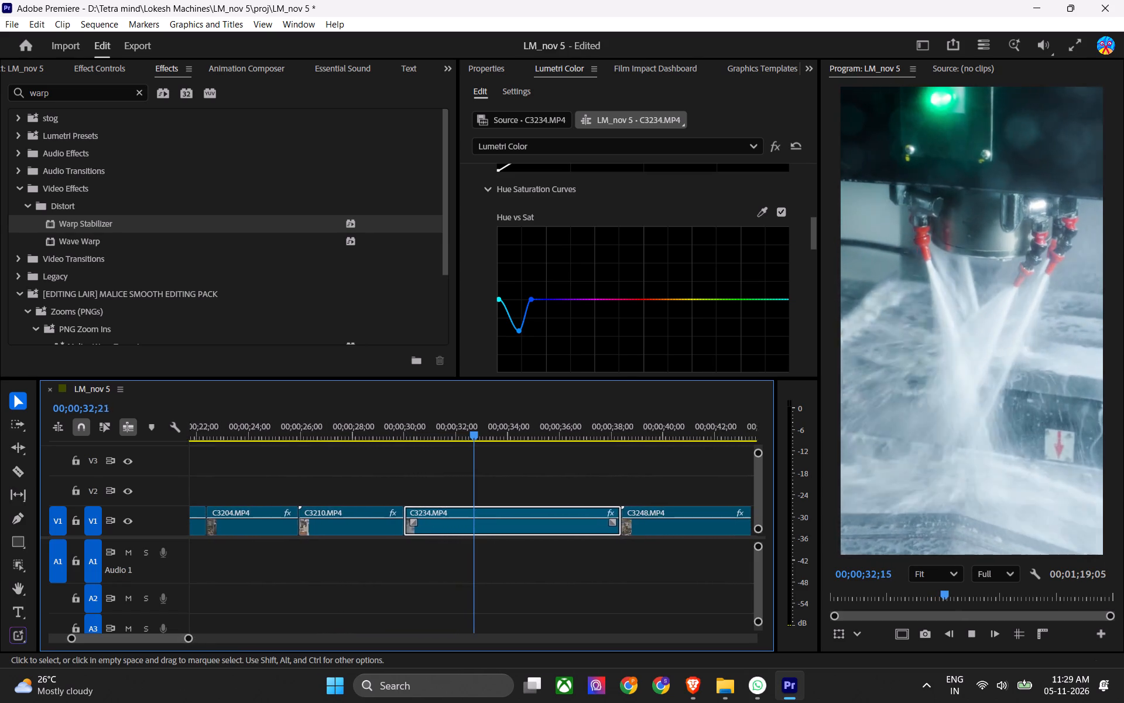
key("space")
key("w")
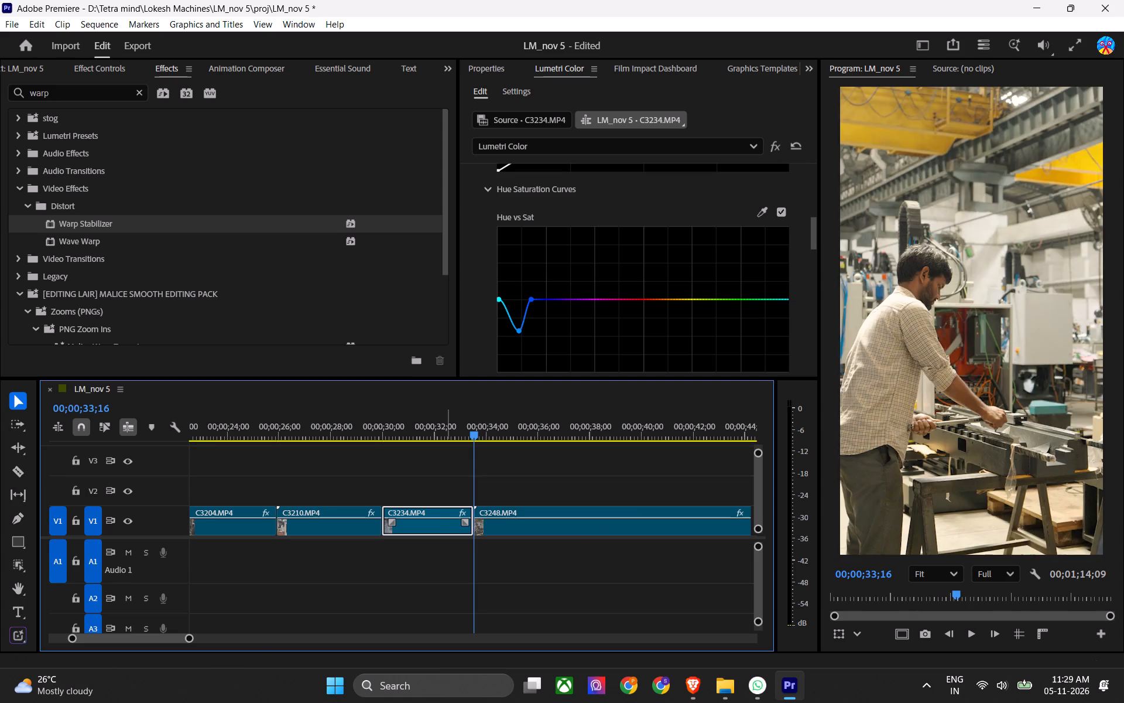
Apply Warp Stabilizer to C3234.MP4 in the timeline.
left_click(447, 426)
left_click_drag(100, 221, 397, 505)
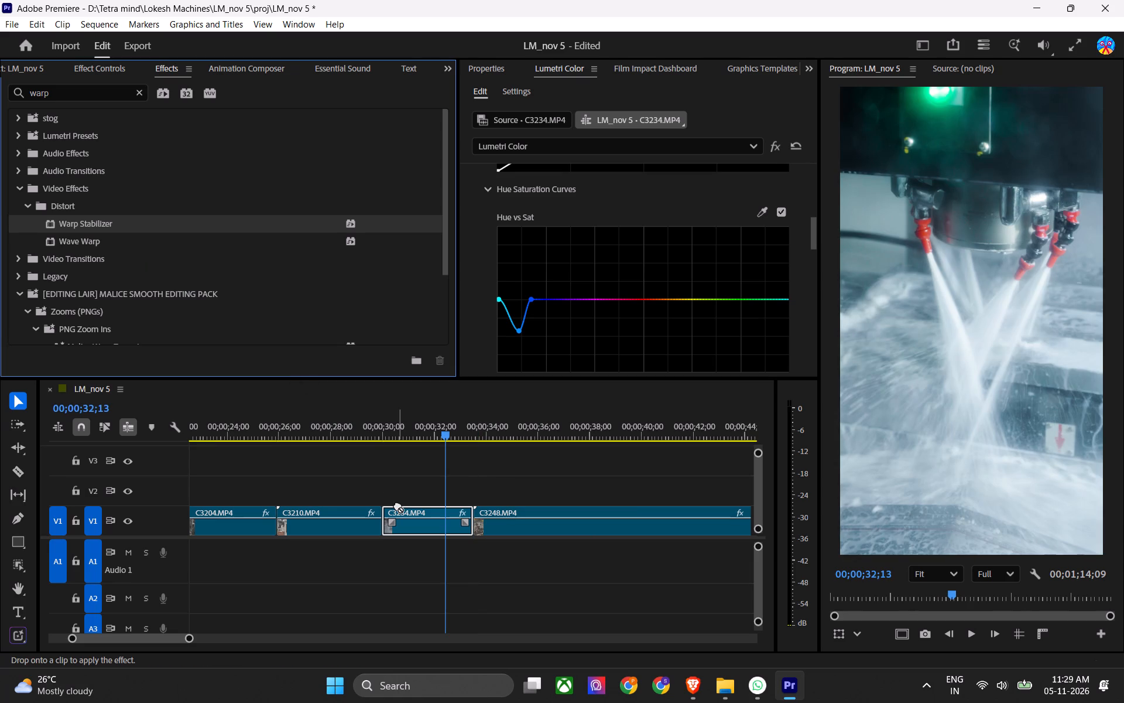
left_click_drag(397, 505, 403, 513)
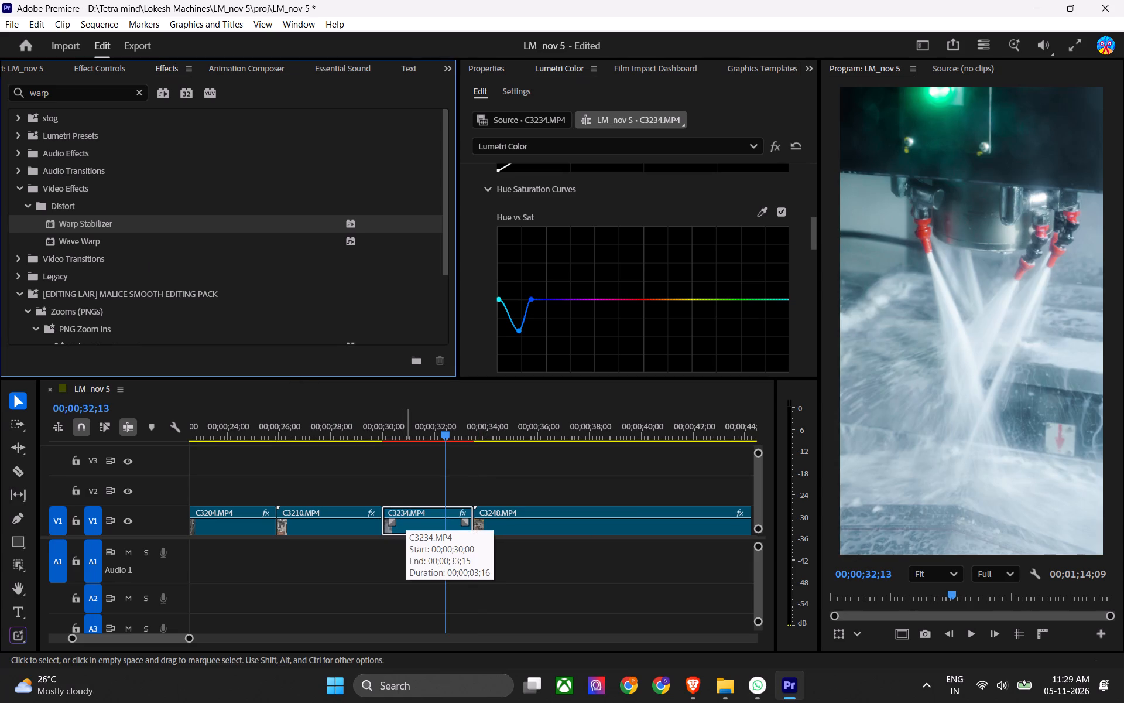
Preview C3248.MP4 from its start and ripple trim its beginning at 00;00;37;16.
key("Down")
key("space")
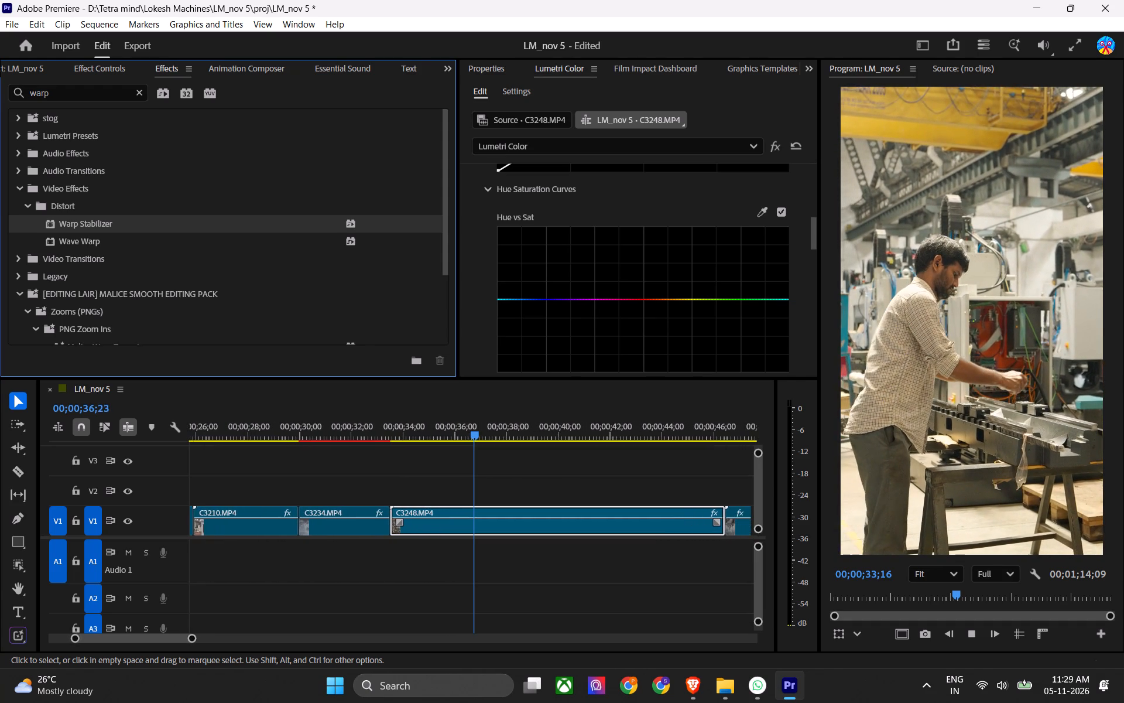
key("space")
key("q")
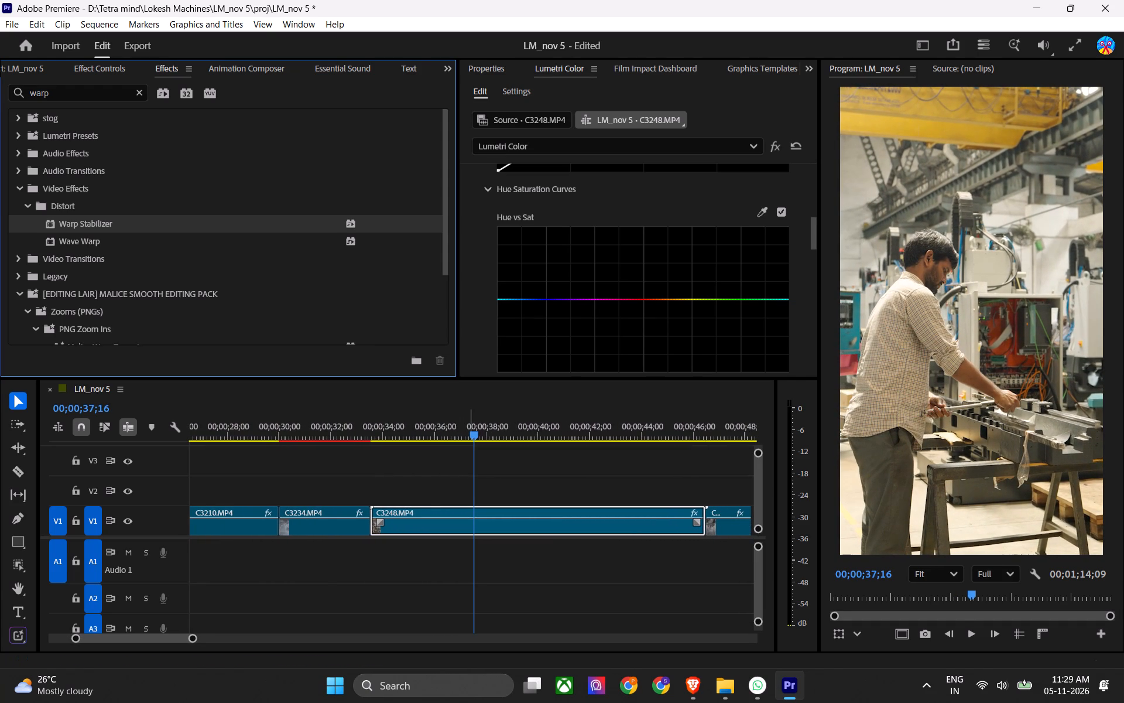
Ripple trim the beginning of C3248.MP4 at 00;00;37;16.
left_click(468, 452)
key("q")
Preview the shortened C3248.MP4, ripple trim its end to 00;00;40;19 and save the project.
key("space")
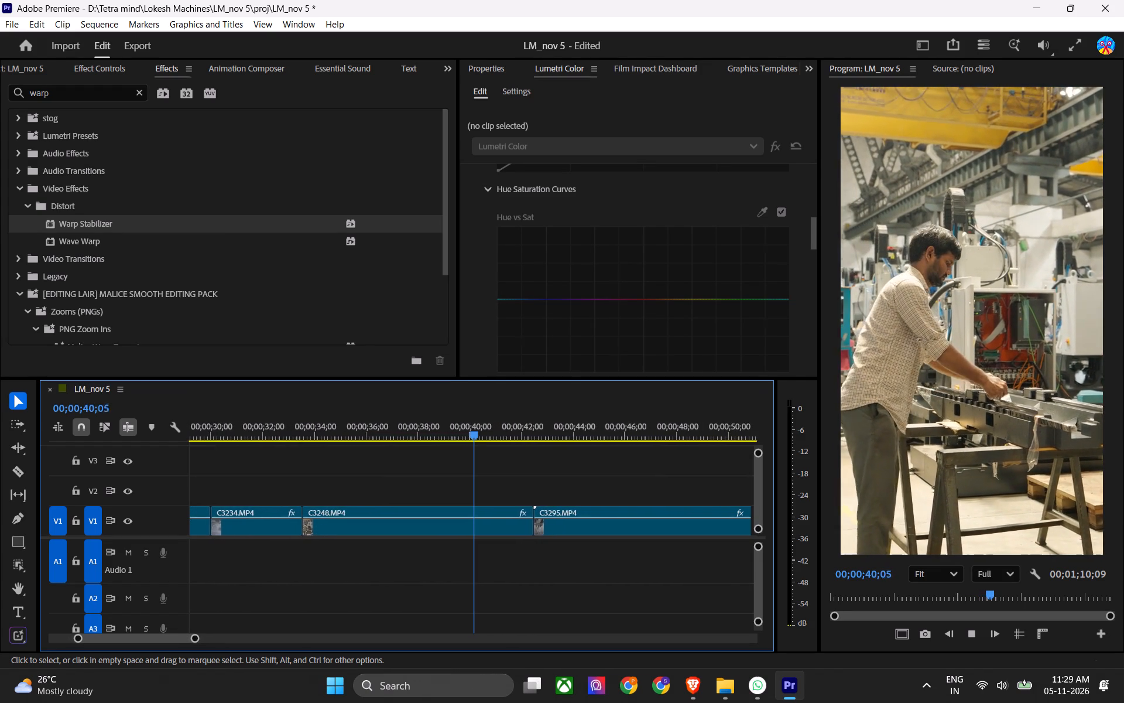
key("space")
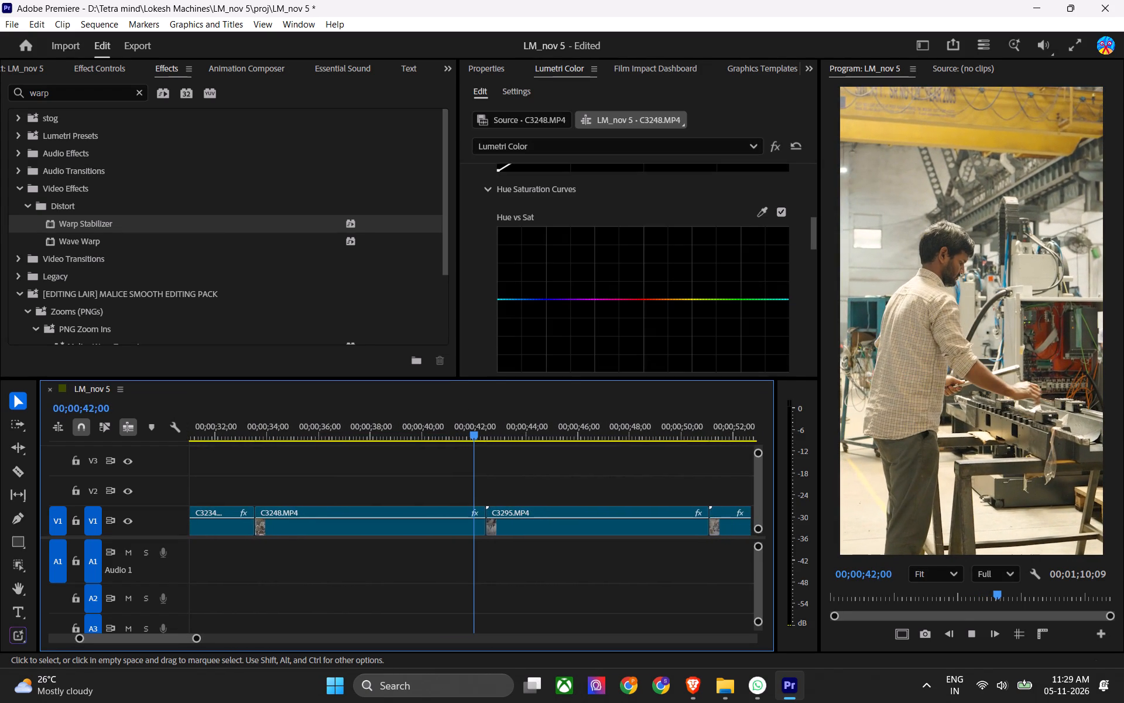
left_click_drag(460, 430, 440, 441)
key("space")
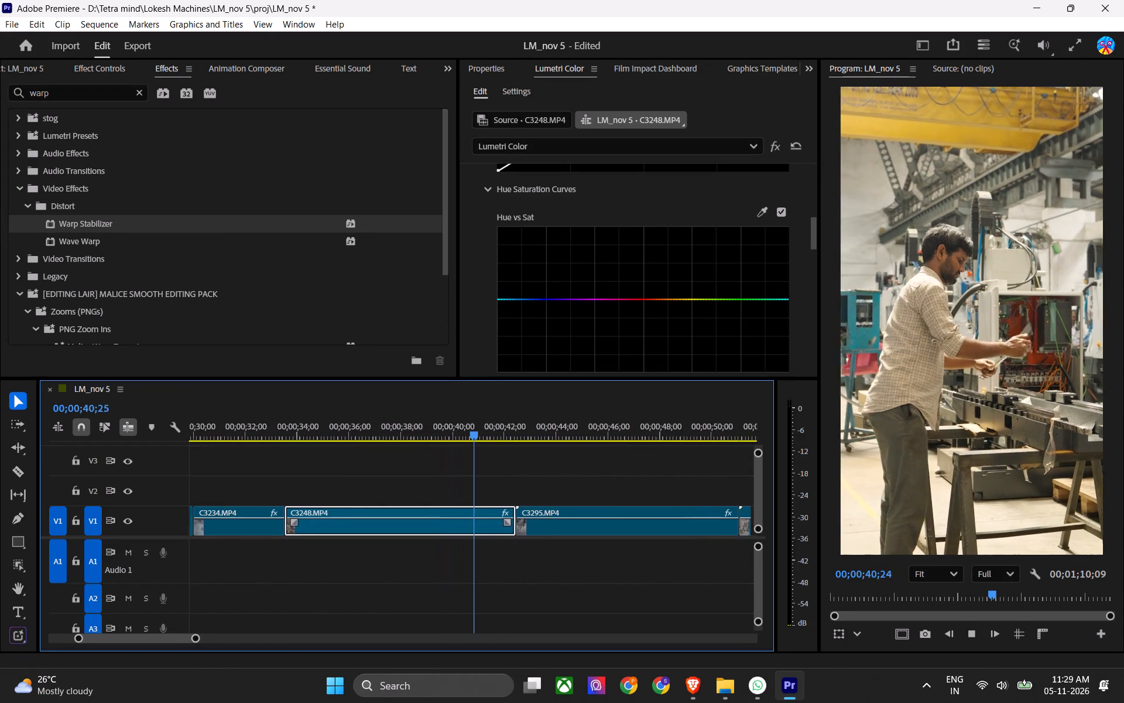
key("space")
left_click(440, 438)
key("space")
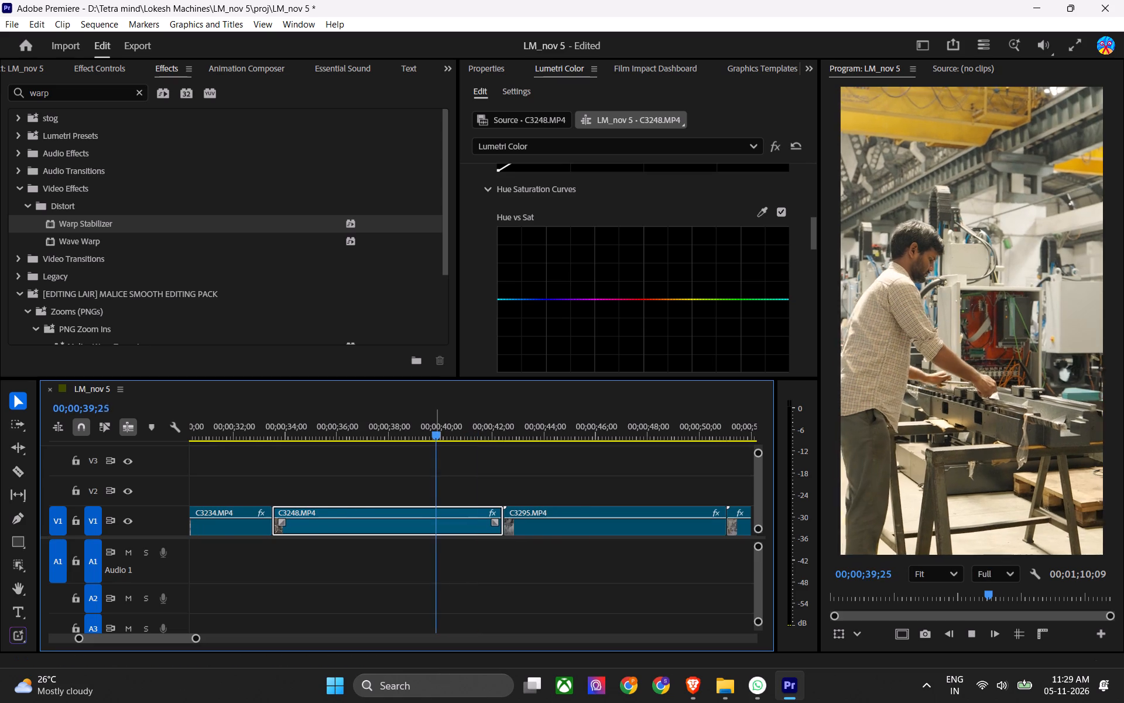
key("space")
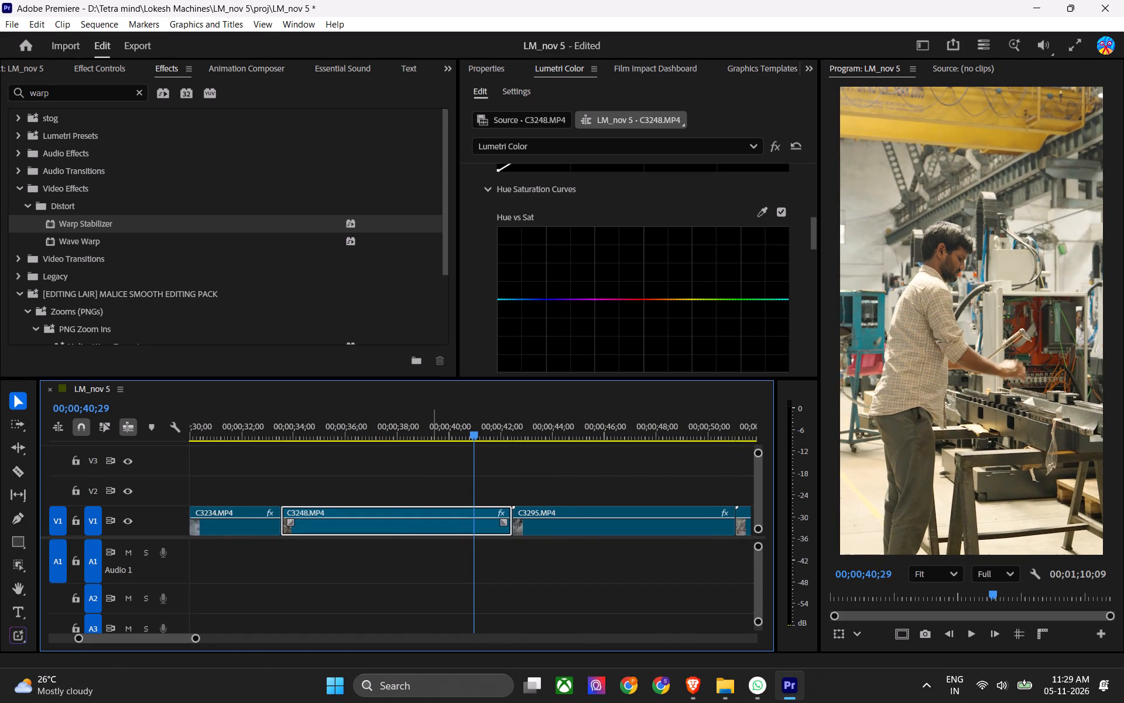
key("shift+Left")
key("shift+Left")
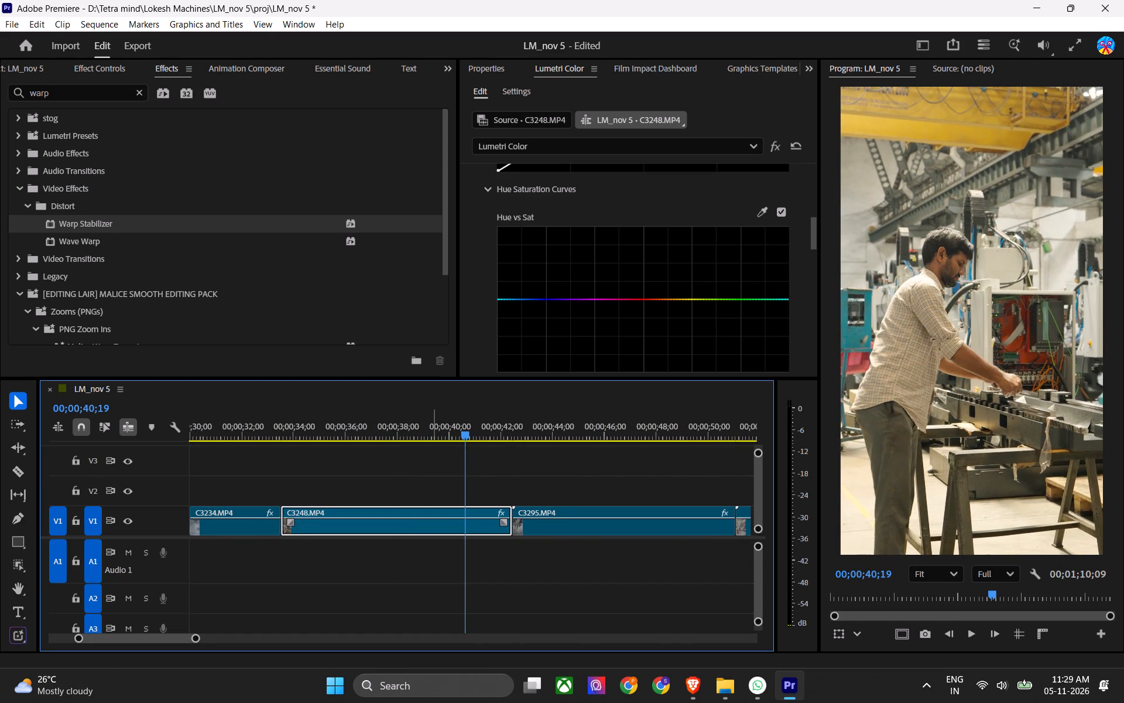
key("w")
key("ctrl+s")
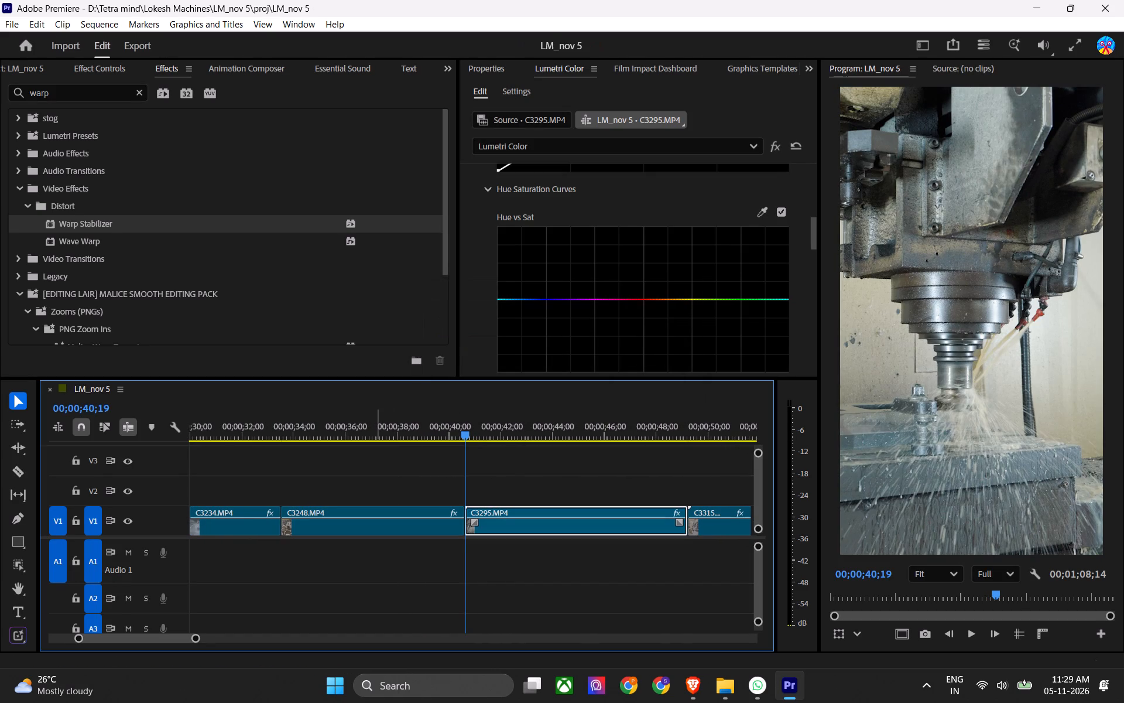
Preview C3248.MP4 again and ripple trim about 3 more seconds off its beginning.
left_click(357, 426)
key("space")
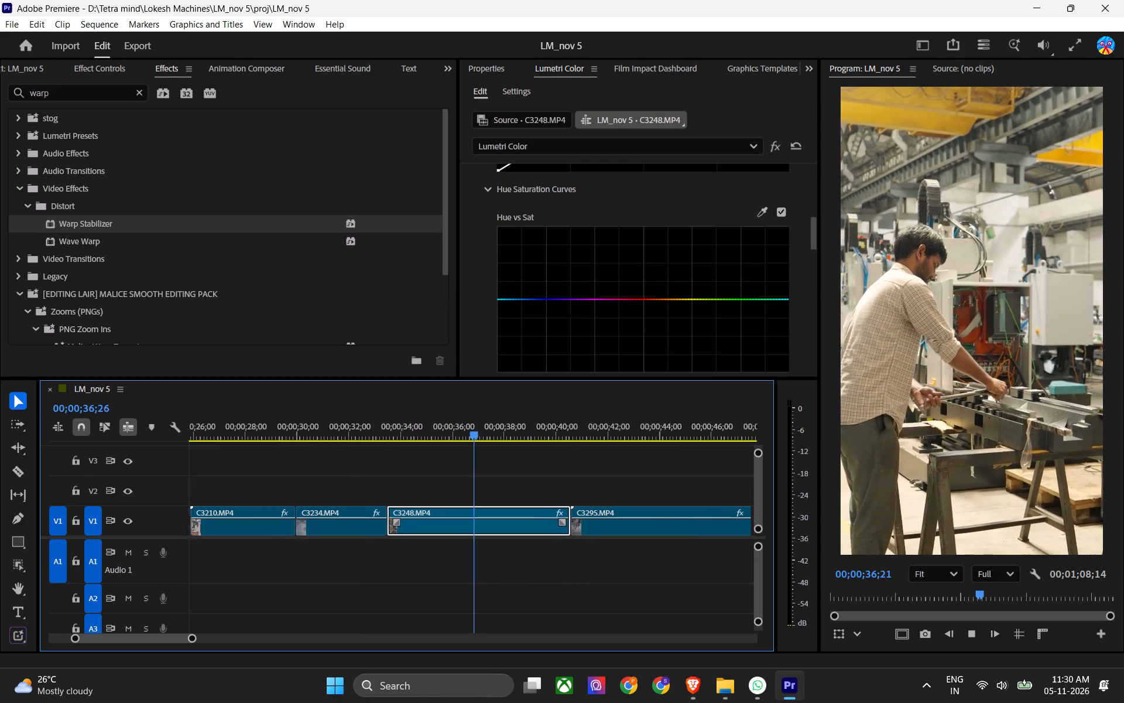
key("space")
left_click(419, 425)
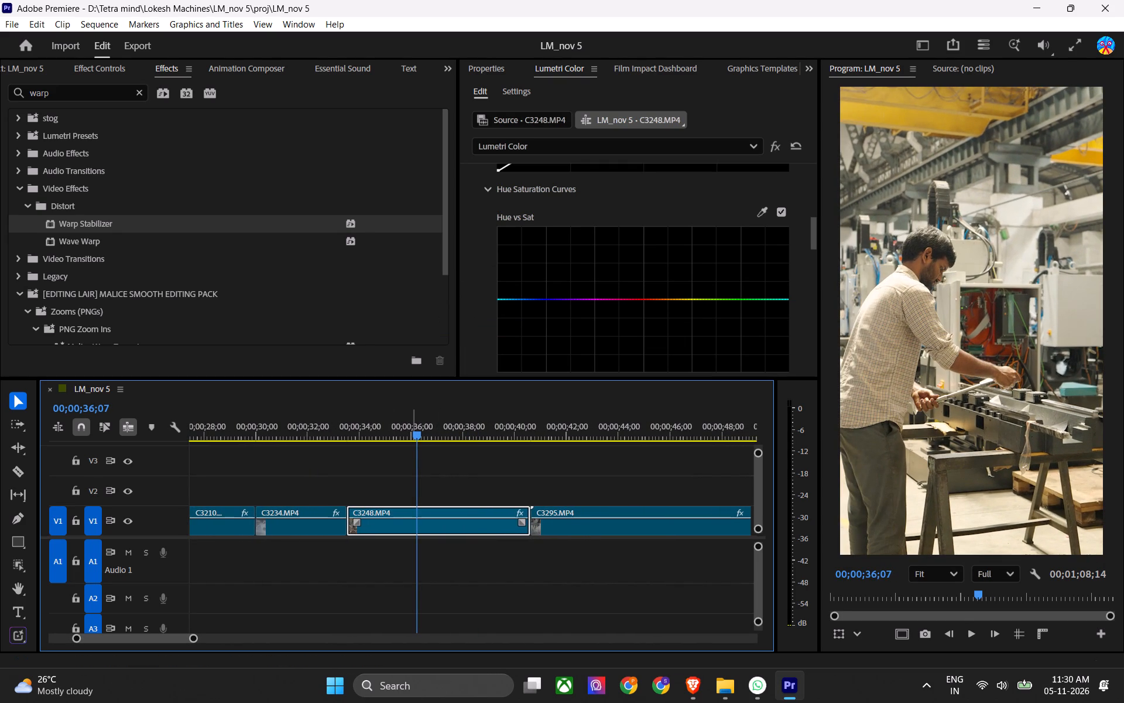
key("space")
key("space")
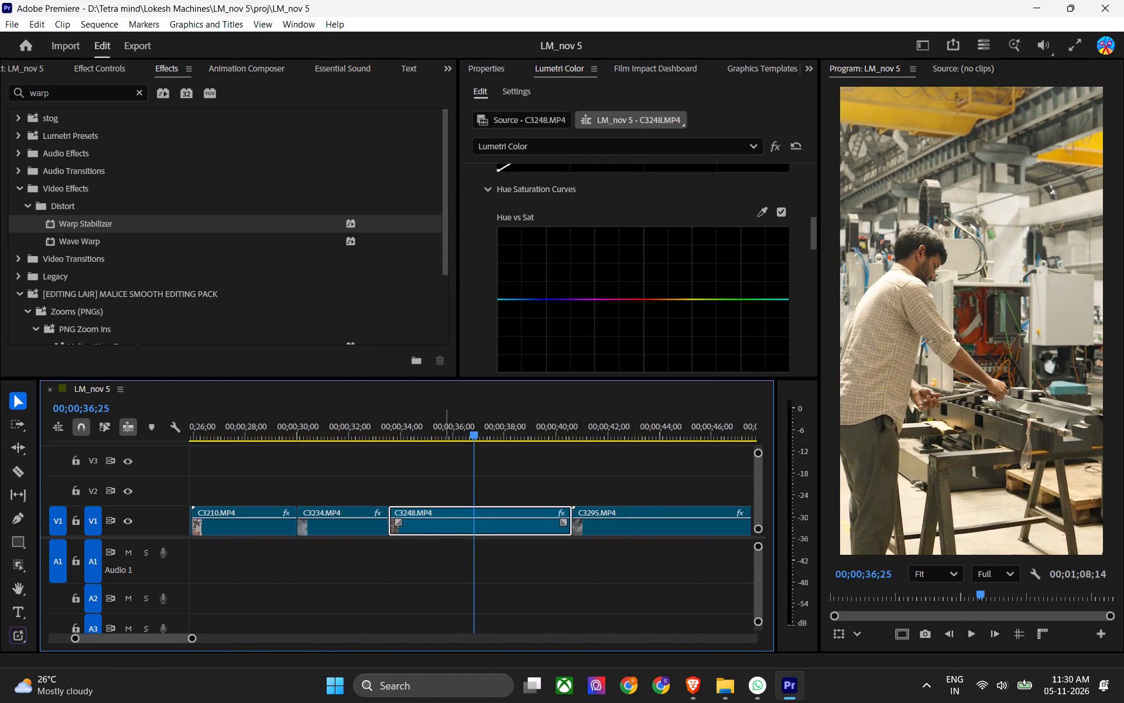
left_click(476, 432)
key("q")
Preview the cut from C3234.MP4 into C3248.MP4 and ripple trim C3248.MP4's end to 00;00;37;12.
left_click(344, 420)
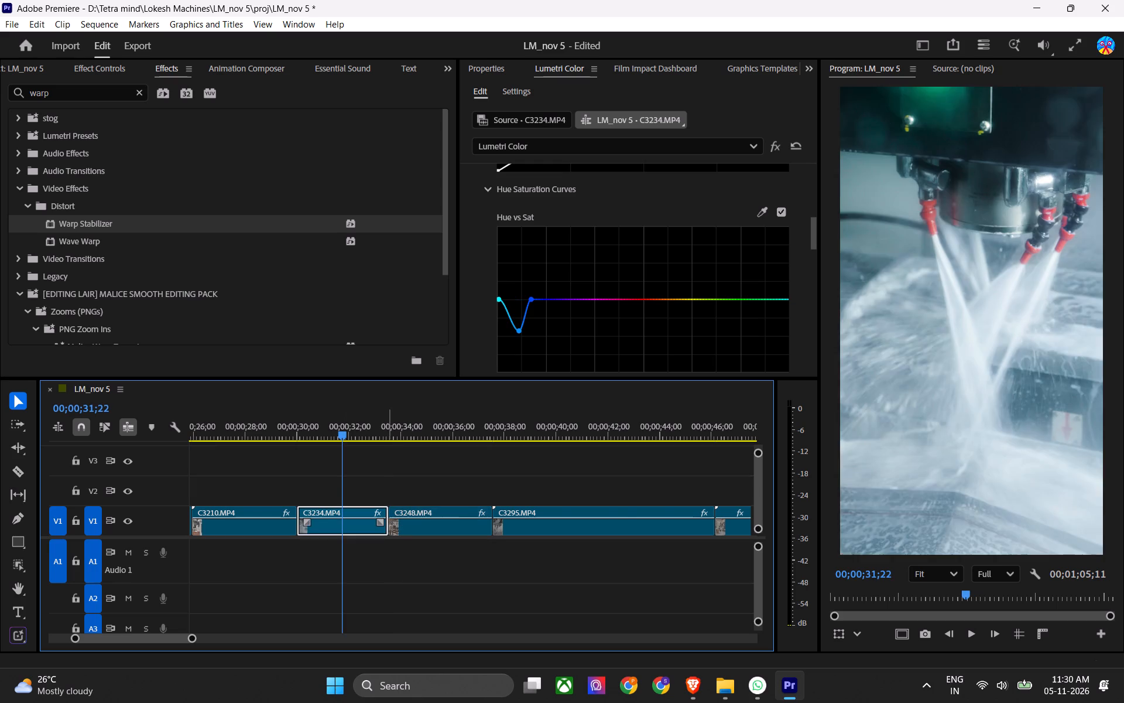
key("space")
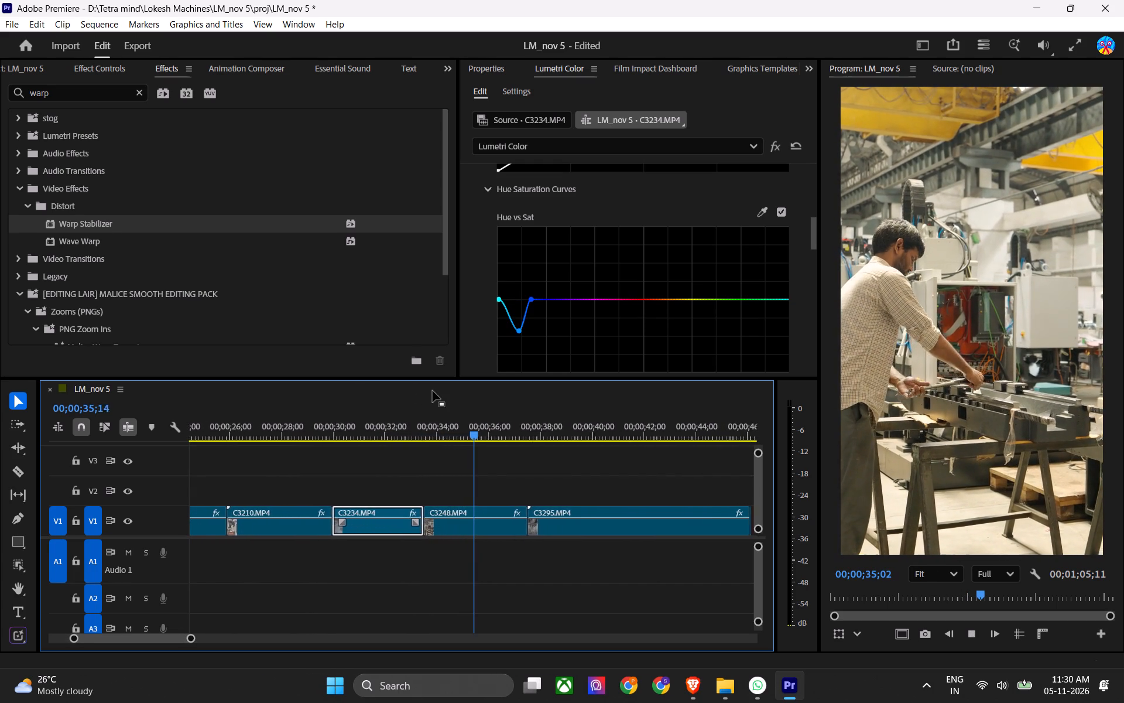
key("space")
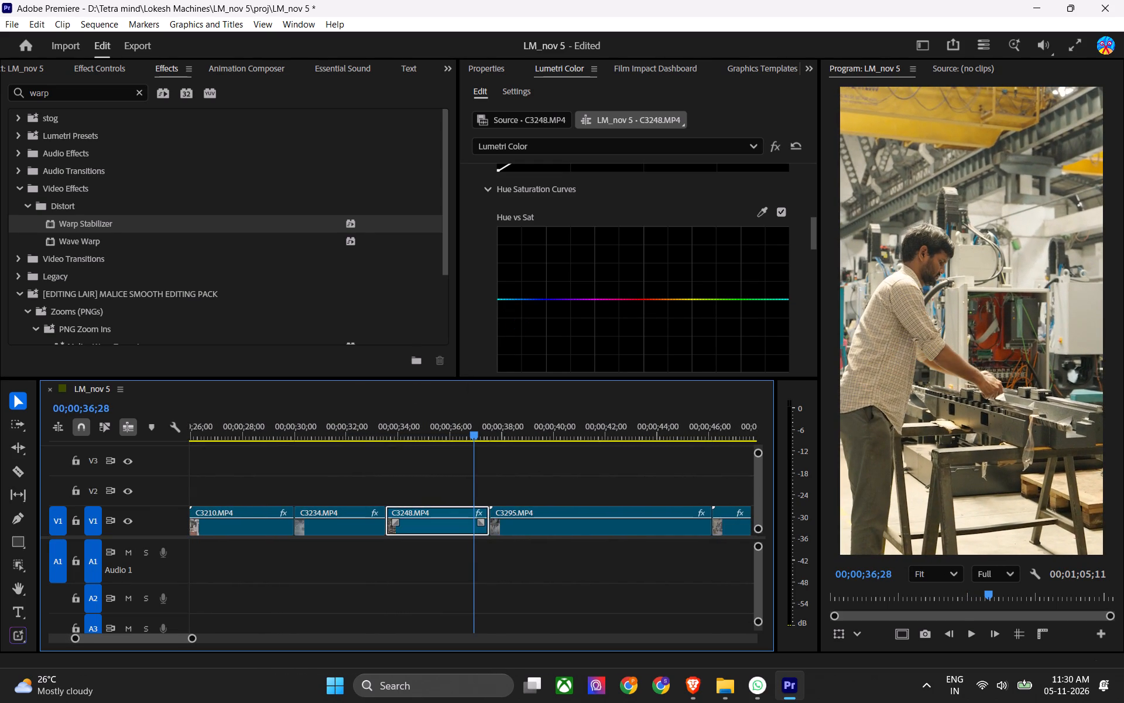
key("space")
key("space")
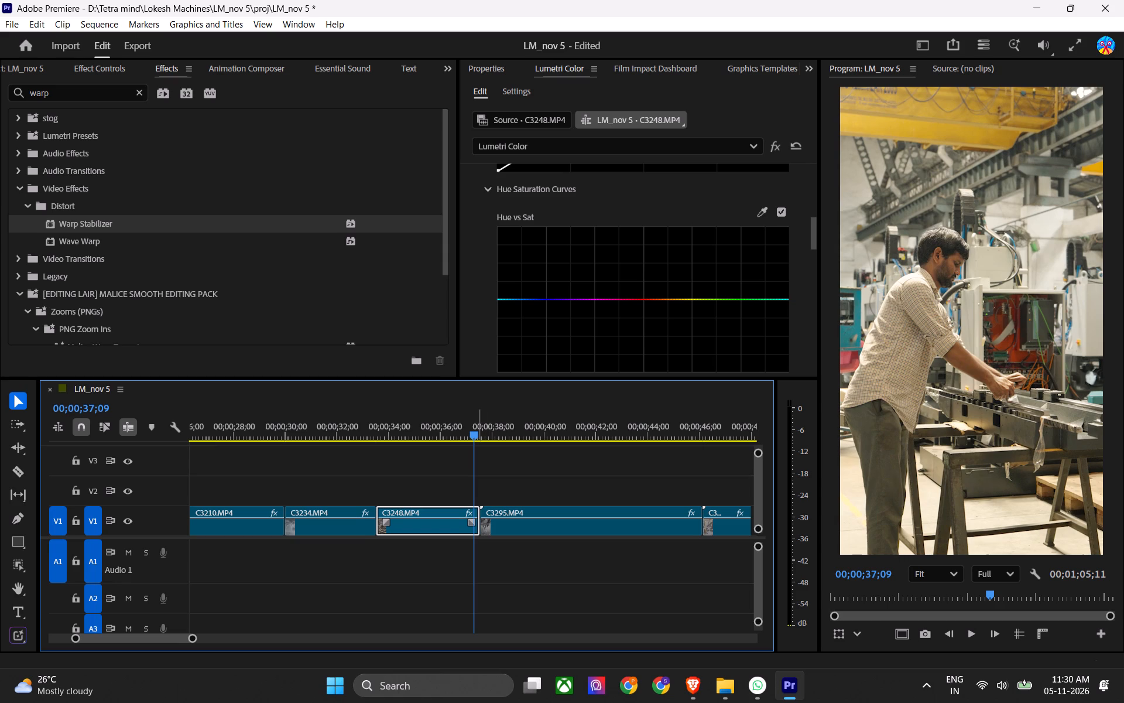
key("Right")
key("Right")
key("Right")
key("w")
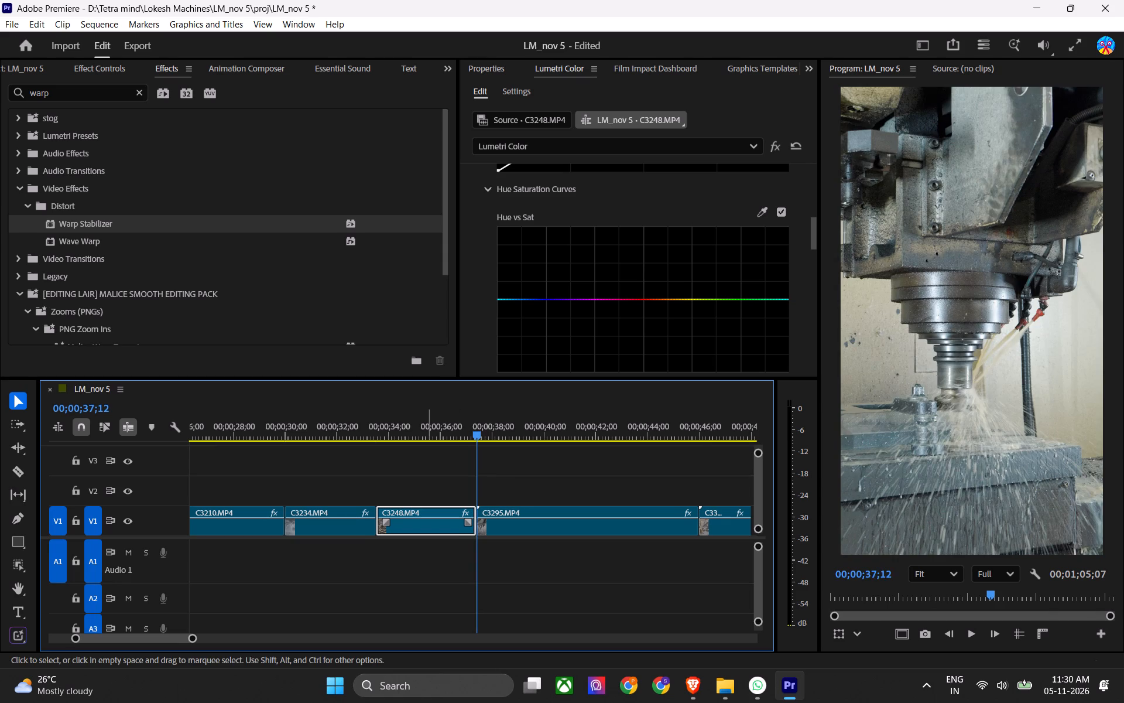
Apply Warp Stabilizer to C3248.MP4 in the timeline and save the project.
left_click(427, 438)
left_click_drag(92, 219, 418, 532)
key("Down")
key("ctrl+s")
Preview C3295.MP4 from its start and ripple trim about 2.3 seconds off its beginning.
key("space")
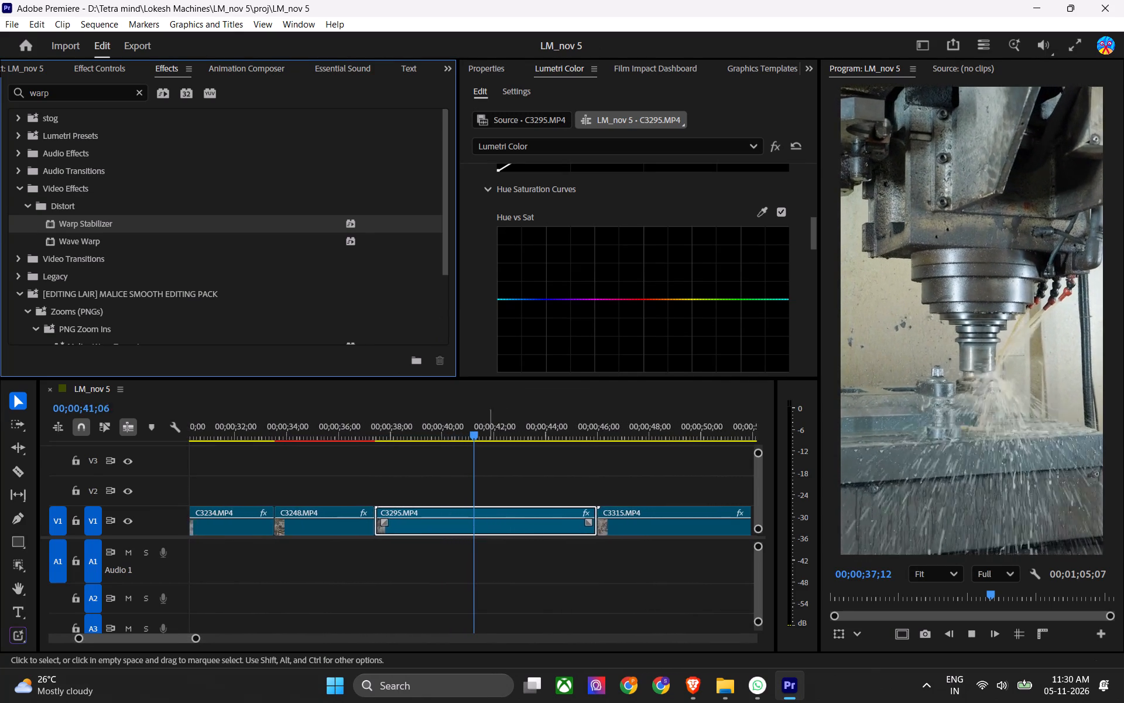
left_click(400, 434)
key("space")
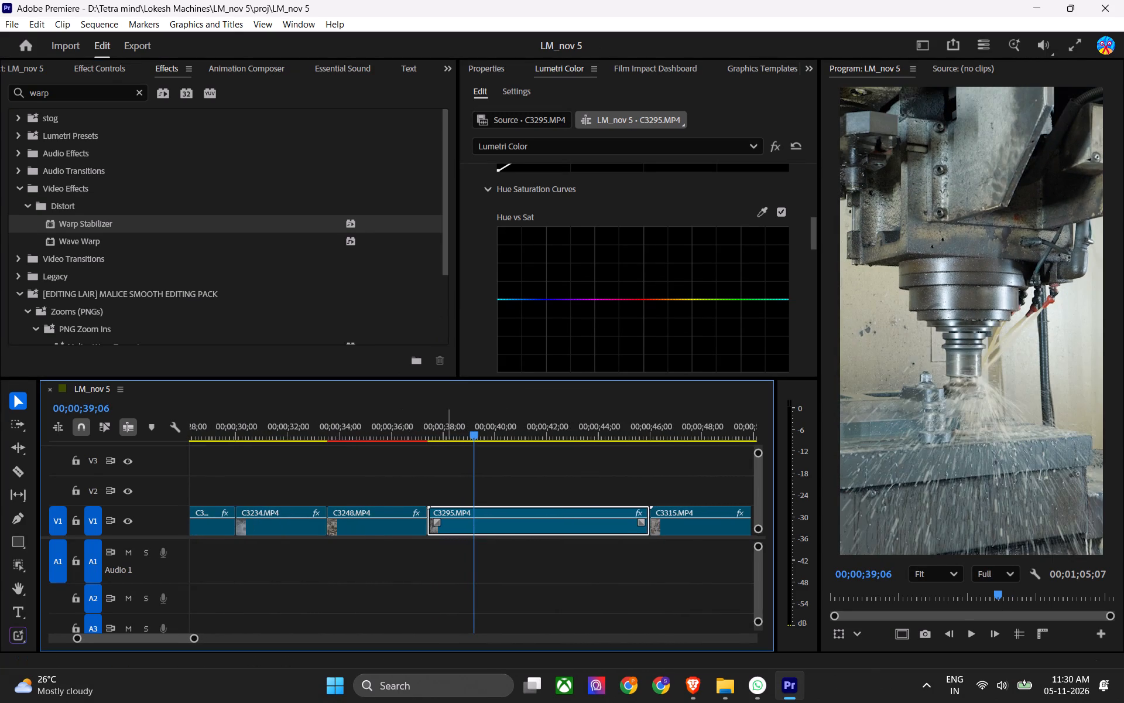
key("space")
type("q")
Preview the shortened C3295.MP4 and ripple trim its end to 00;00;41;02.
key("space")
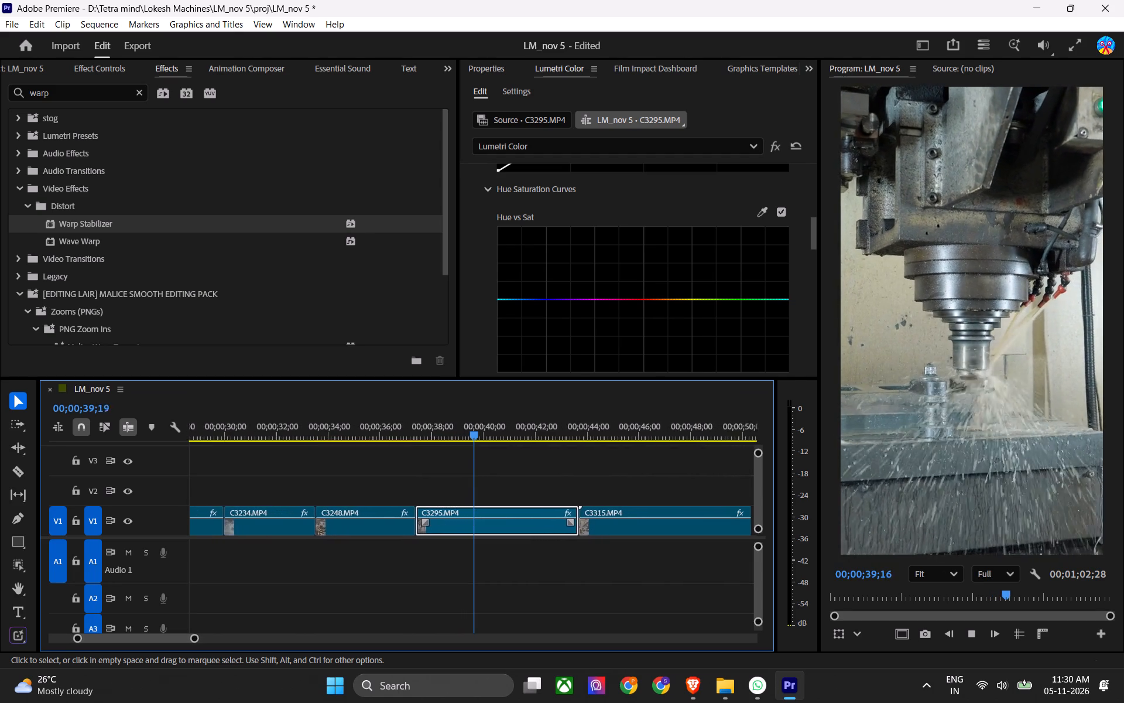
key("space")
key("w")
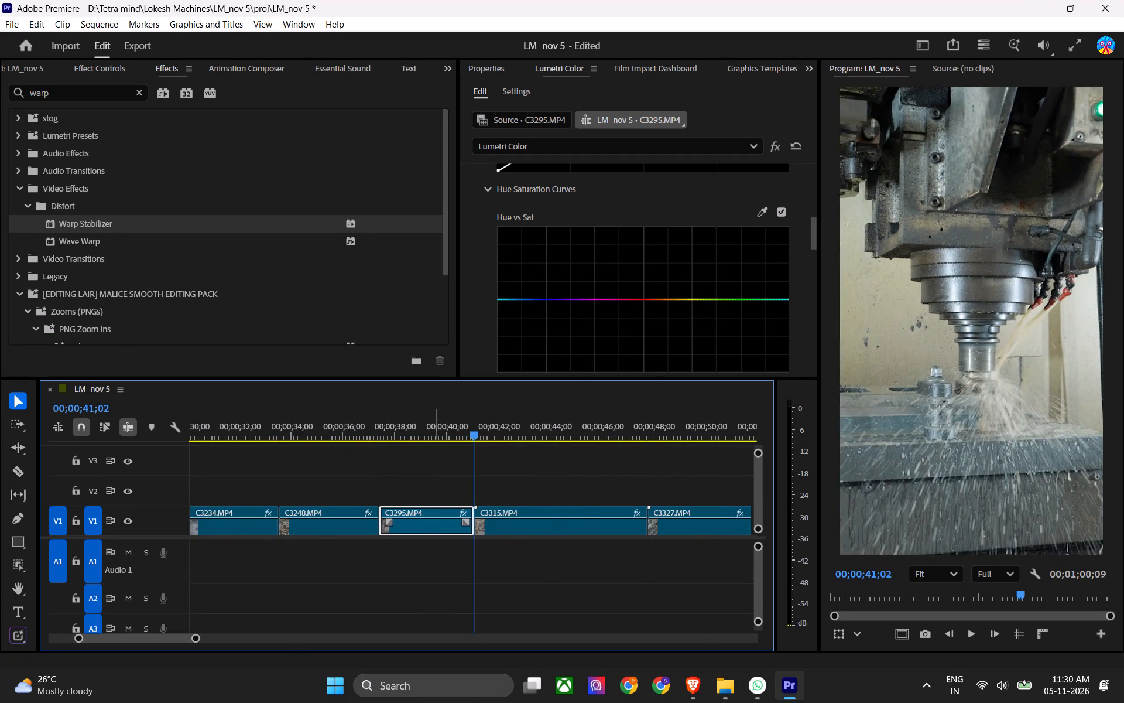
Apply Warp Stabilizer to C3295.MP4 in the timeline.
left_click_drag(100, 220, 426, 509)
Preview C3315.MP4 from its start and ripple trim about 3 seconds off its beginning.
key("space")
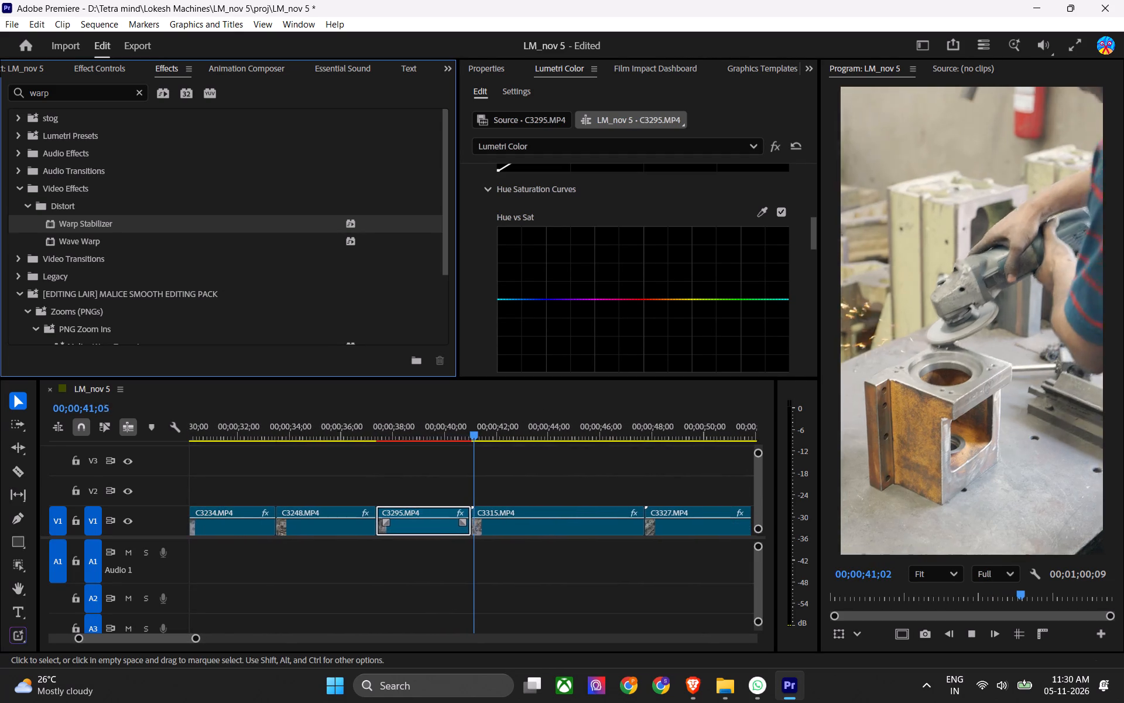
key("space")
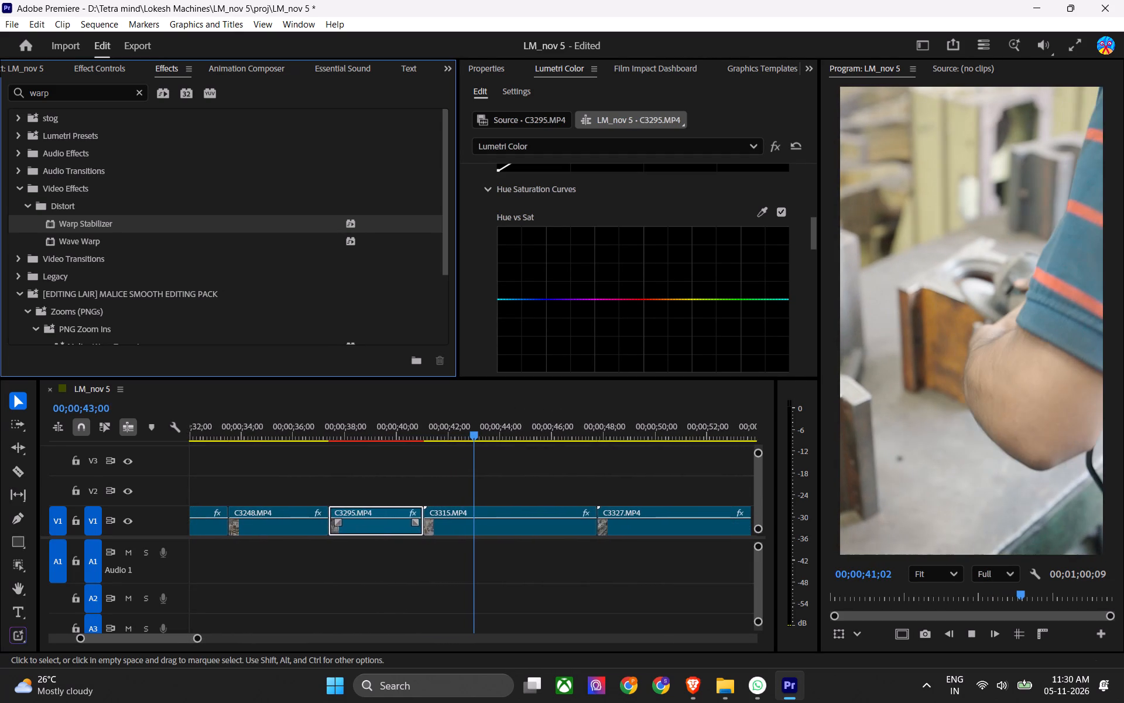
key("space")
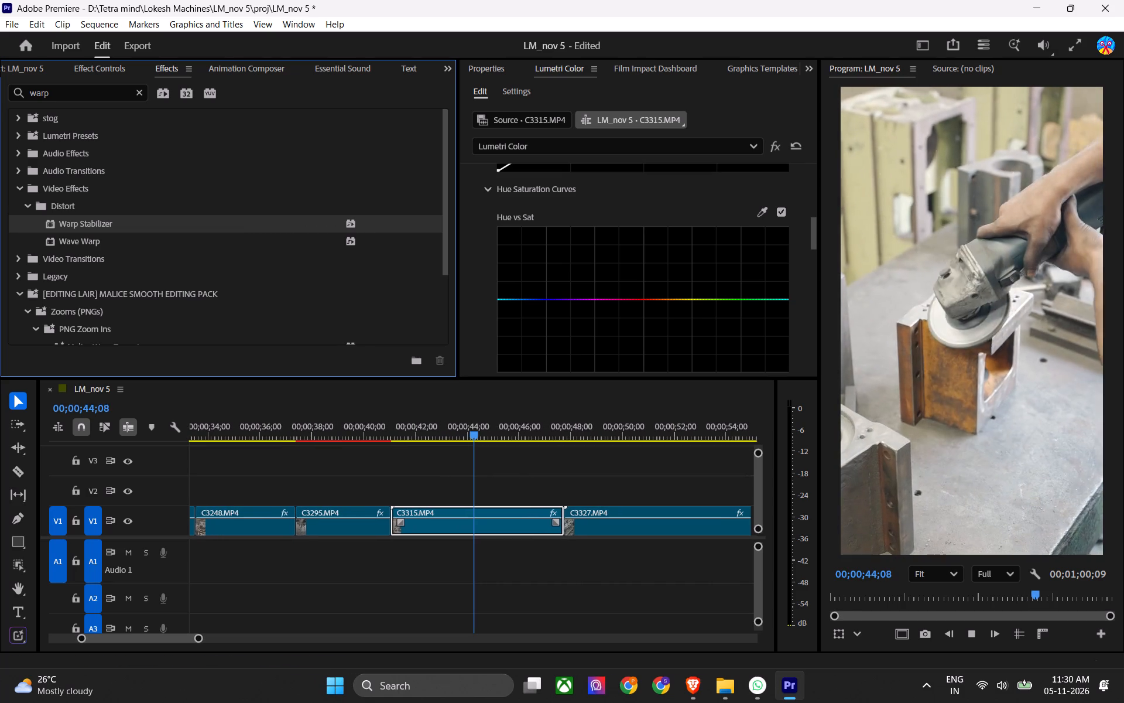
key("space")
scroll(457, 524, "up", 7, "alt")
left_click_drag(495, 431, 467, 446)
left_click_drag(450, 431, 441, 432)
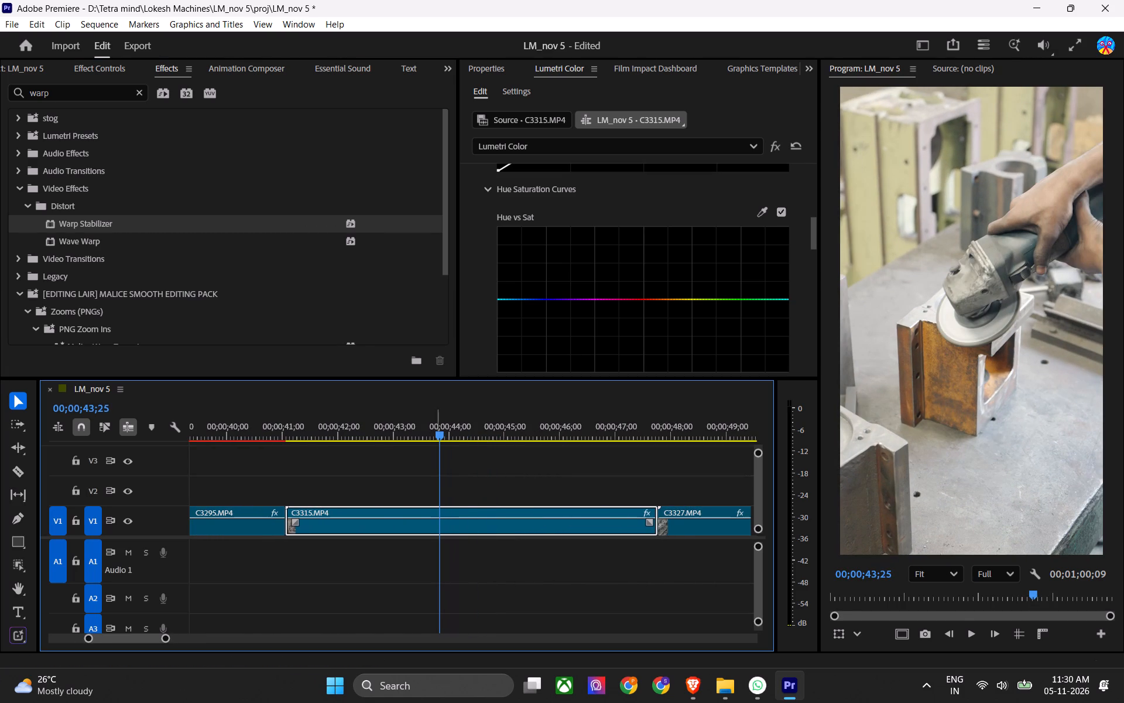
left_click_drag(448, 430, 456, 432)
key("q")
Preview the shortened C3315.MP4 and ripple trim its end to 00;00;44;15.
key("space")
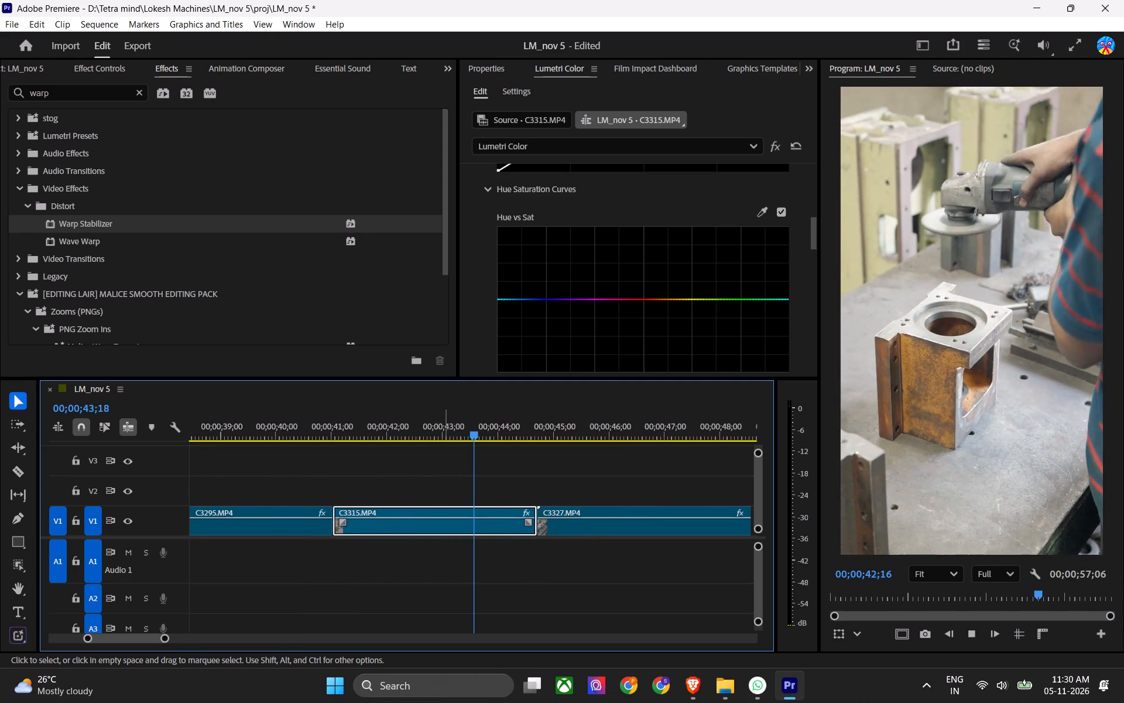
key("space")
left_click(462, 431)
key("w")
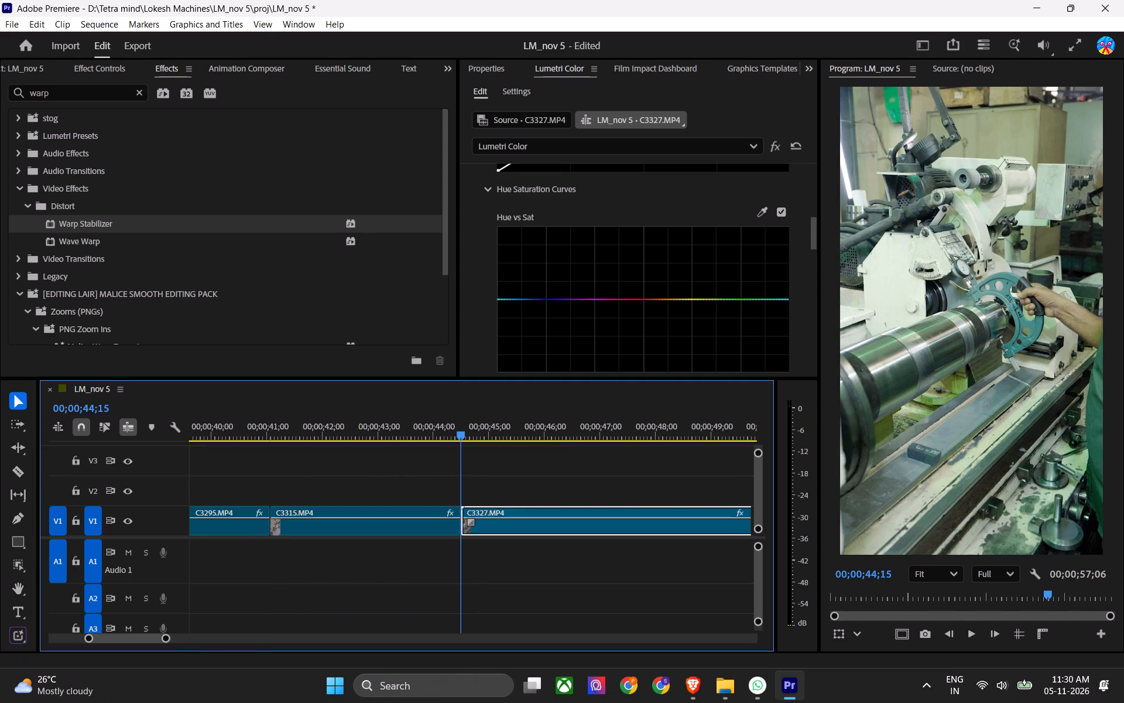
Apply Warp Stabilizer to C3315.MP4 in the timeline.
left_click_drag(79, 221, 345, 512)
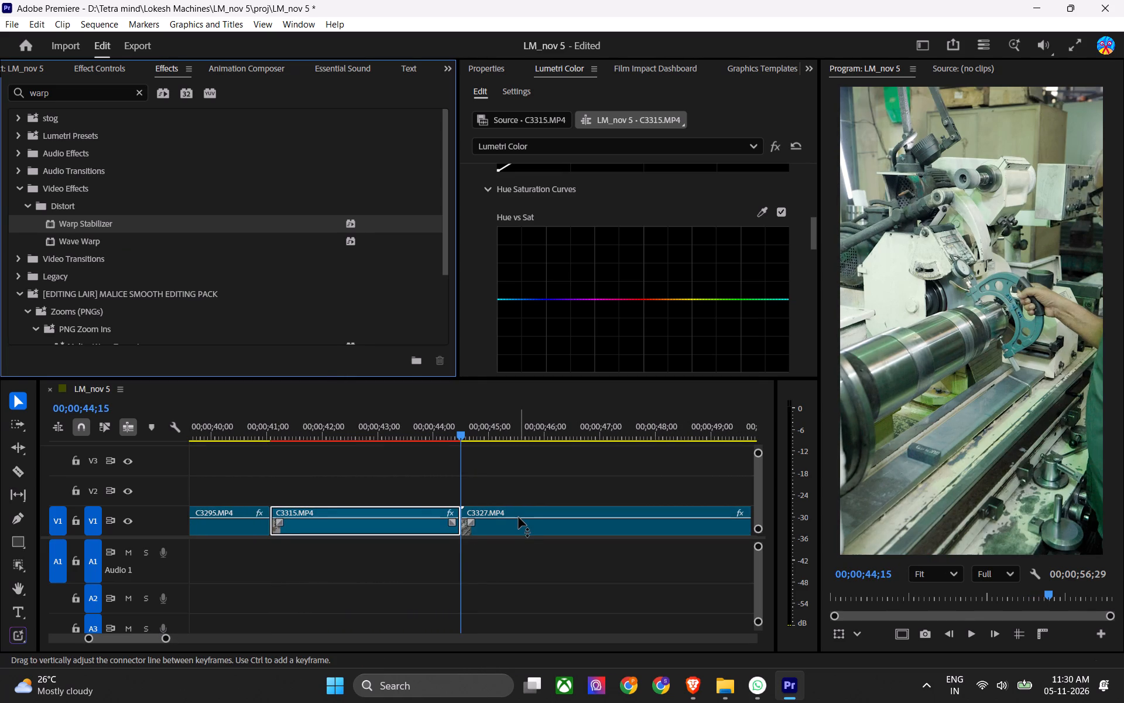
Preview C3327.MP4, return to its start and ripple trim about 12 frames off its beginning.
key("space")
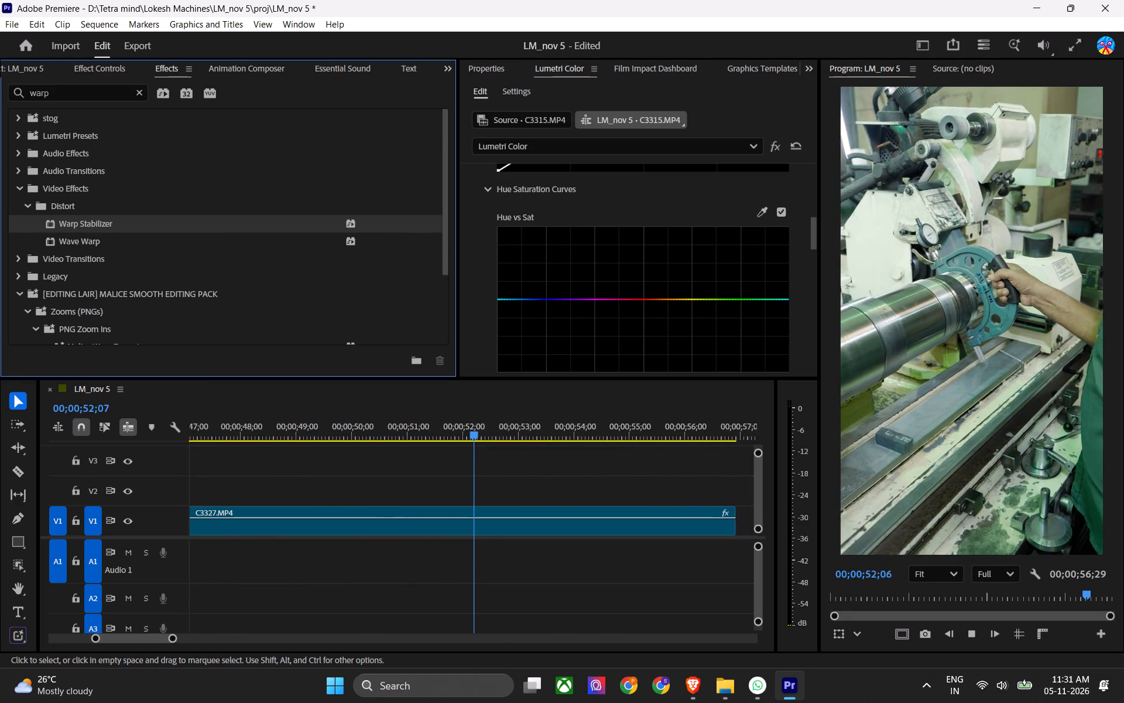
key("space")
scroll(501, 501, "down", 3, "alt")
left_click(483, 430)
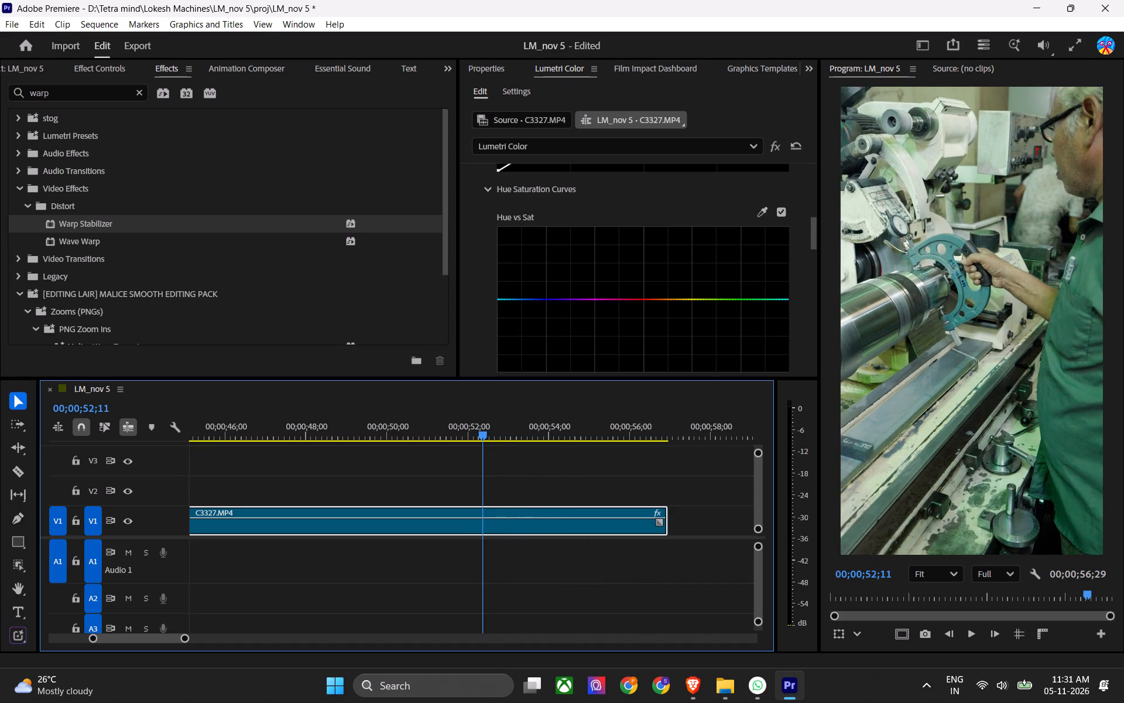
key("Up")
key("space")
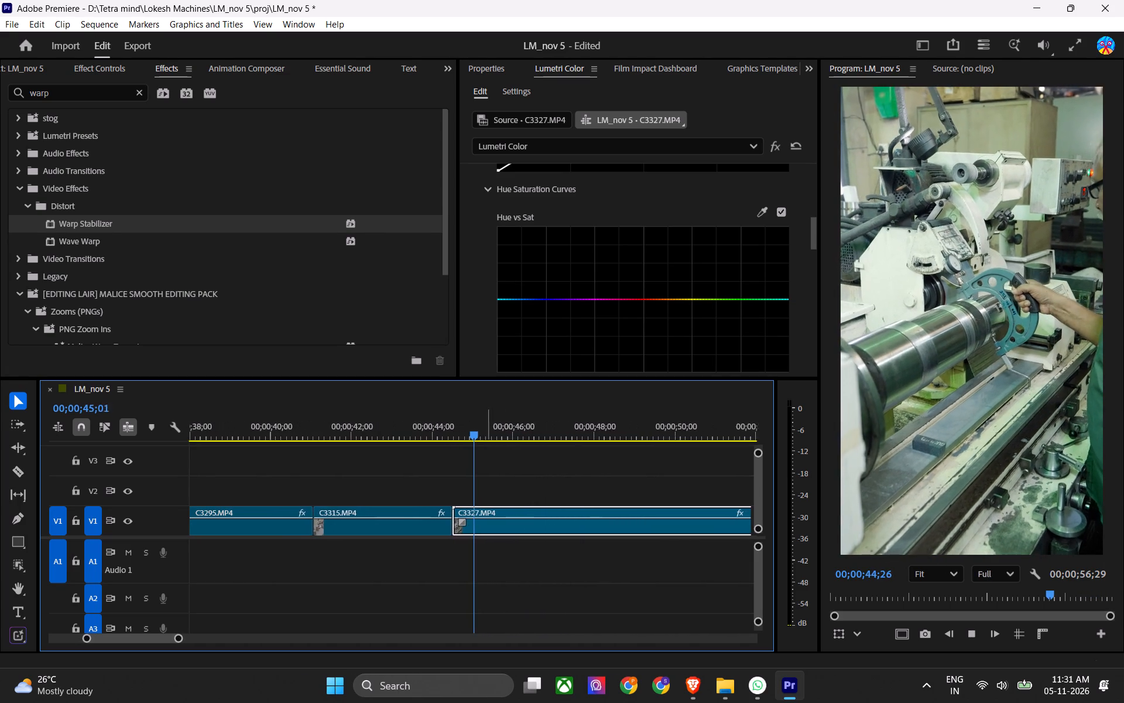
scroll(505, 473, "up", 3, "alt")
key("space")
scroll(464, 513, "up", 4, "alt")
left_click(388, 426)
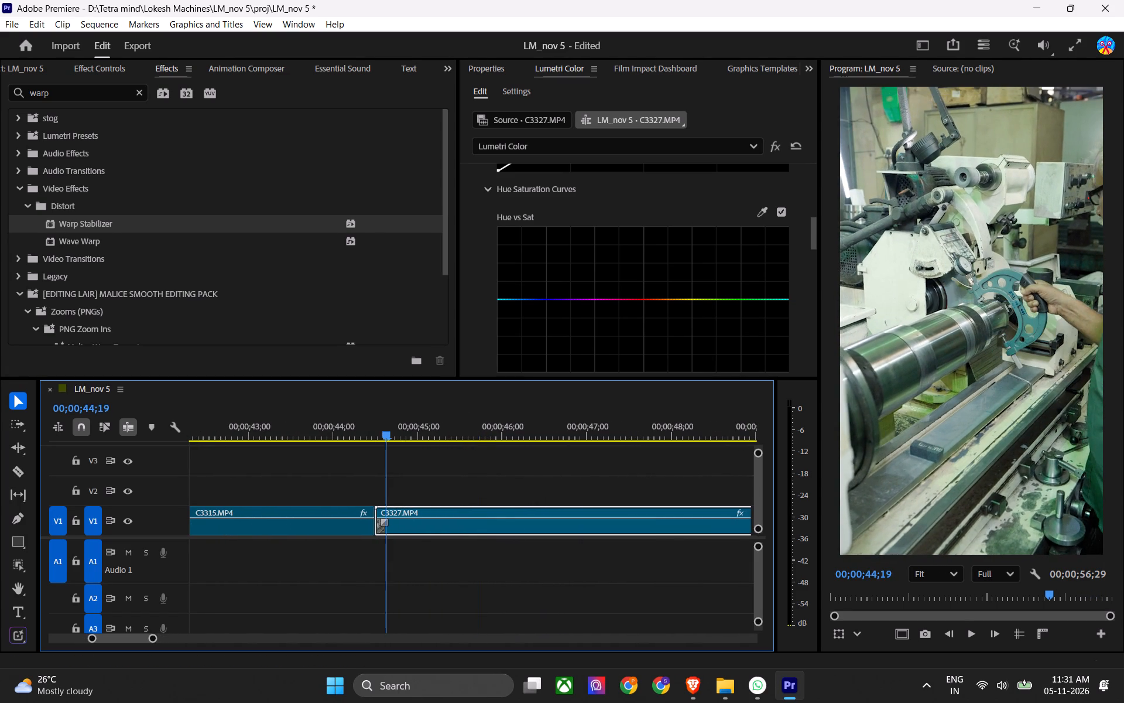
key("space")
key("space")
type("q")
Preview the shortened C3327.MP4 and ripple trim its end to 00;00;49;10.
key("space")
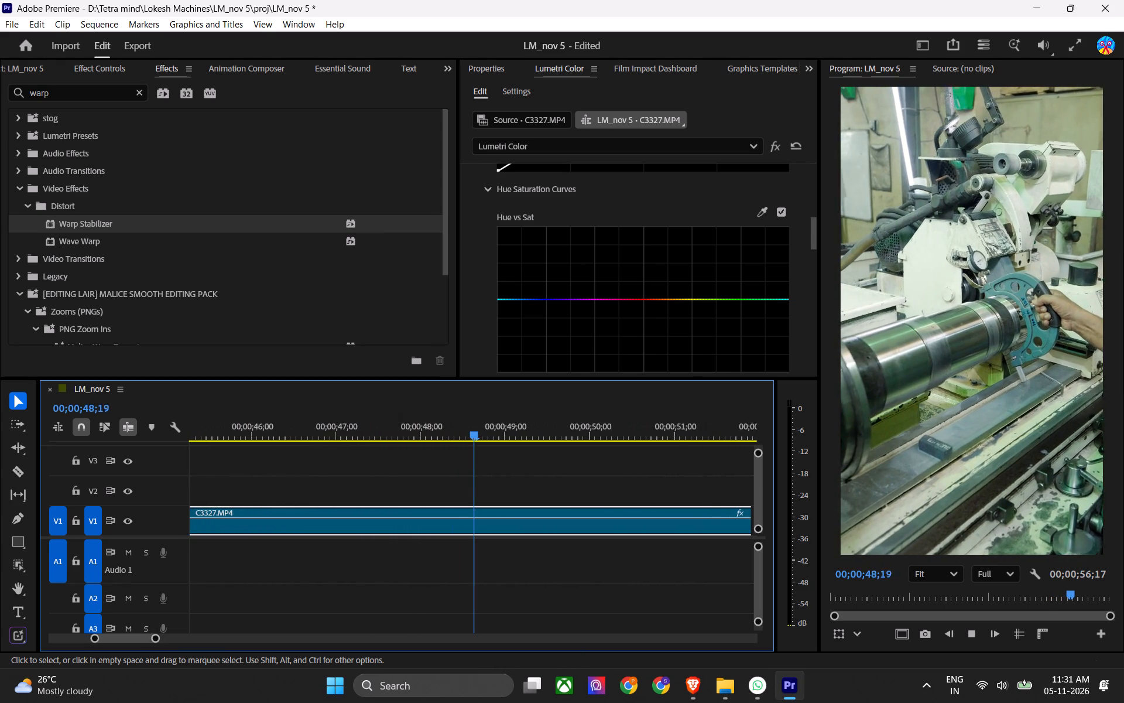
key("space")
type("w")
Apply Warp Stabilizer to C3327.MP4, the last clip of the sequence.
key("1")
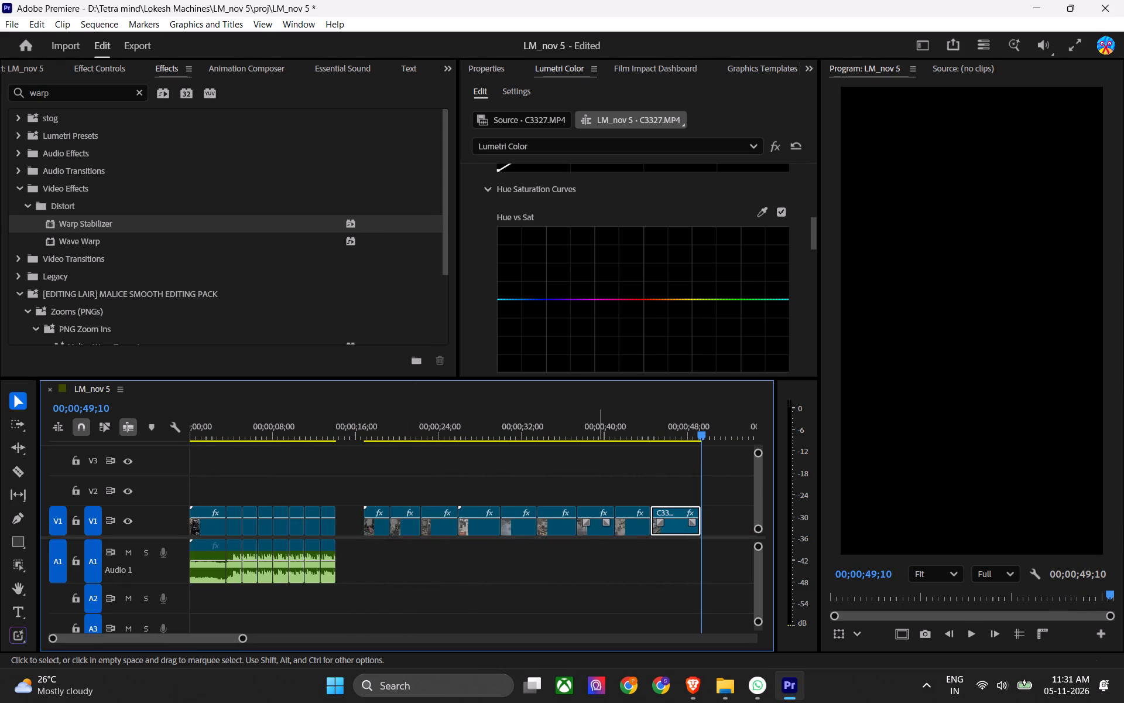
left_click_drag(108, 228, 683, 523)
Check the applied effects of C3248.MP4, C3234.MP4 and C3210.MP4 for Warp Stabilizer.
left_click(556, 430)
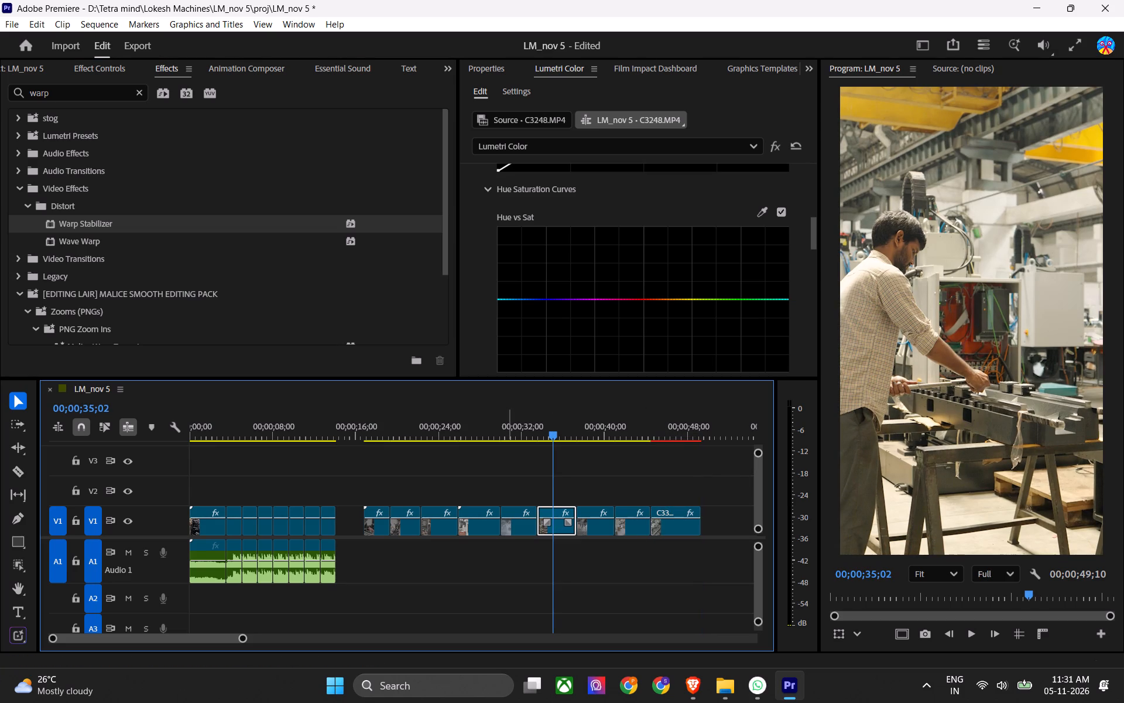
left_click(105, 62)
scroll(255, 246, "down", 14)
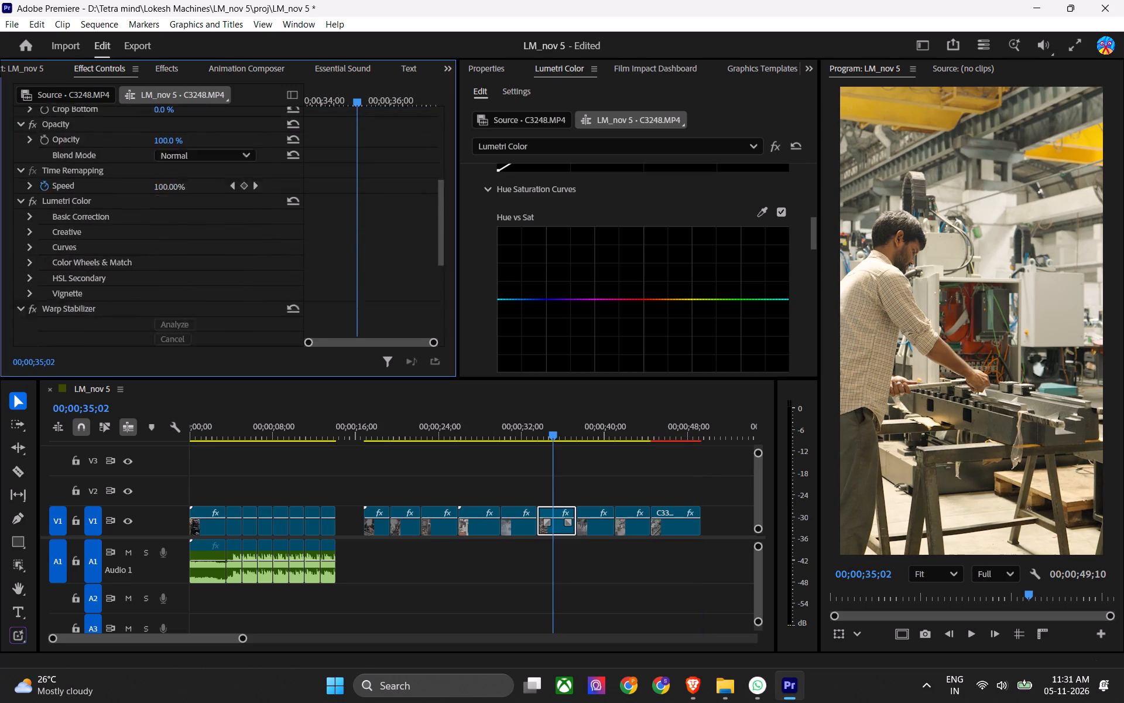
scroll(262, 272, "down", 3)
left_click(512, 426)
scroll(286, 254, "down", 9)
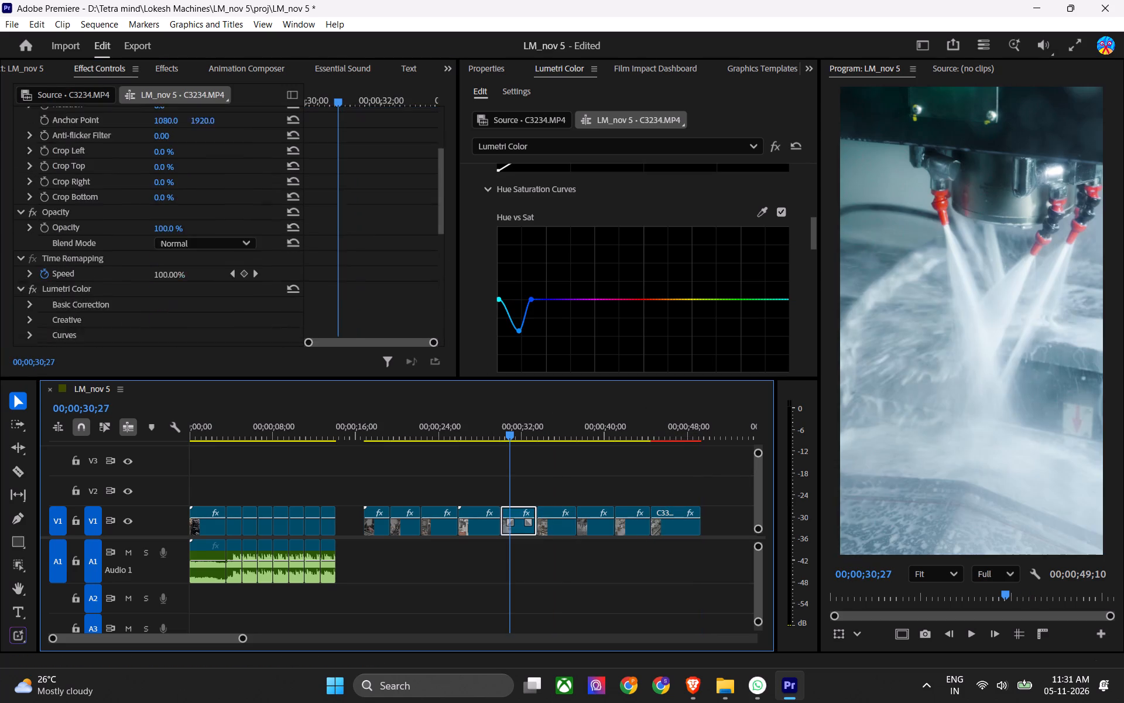
scroll(352, 252, "down", 16)
left_click(493, 438)
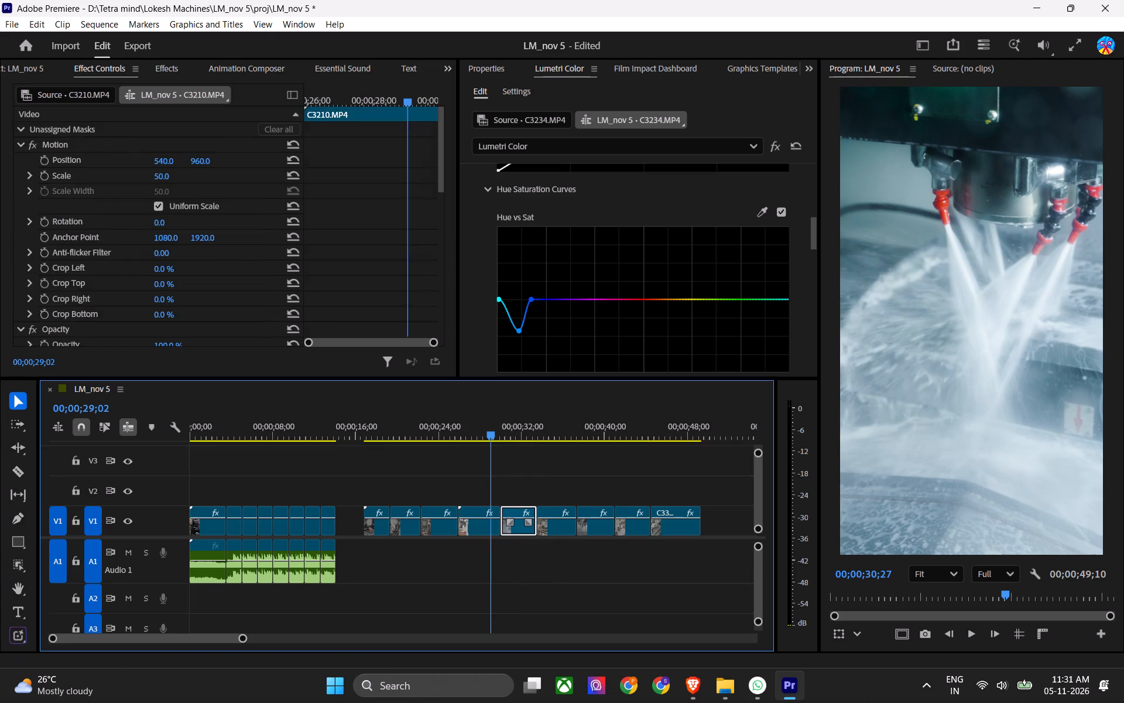
scroll(397, 282, "down", 17)
Check the effects on C3204.MP4, apply Warp Stabilizer to it, and compare the frame with and without the stabilization.
left_click(444, 432)
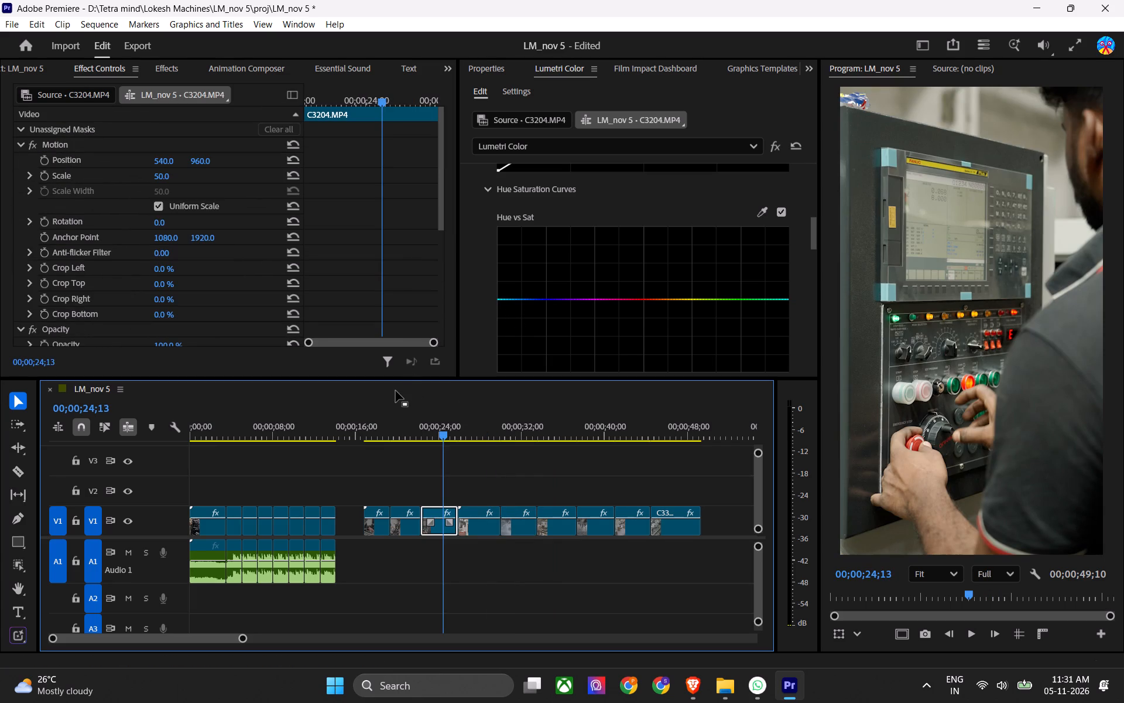
scroll(306, 261, "down", 16)
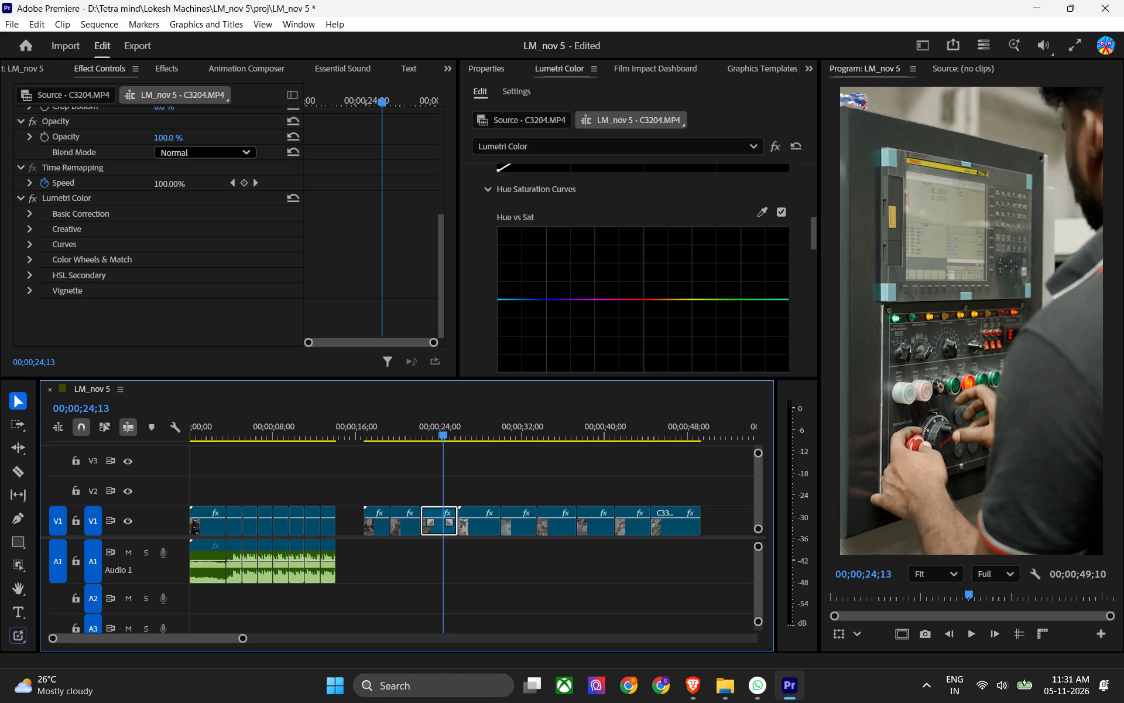
left_click(165, 70)
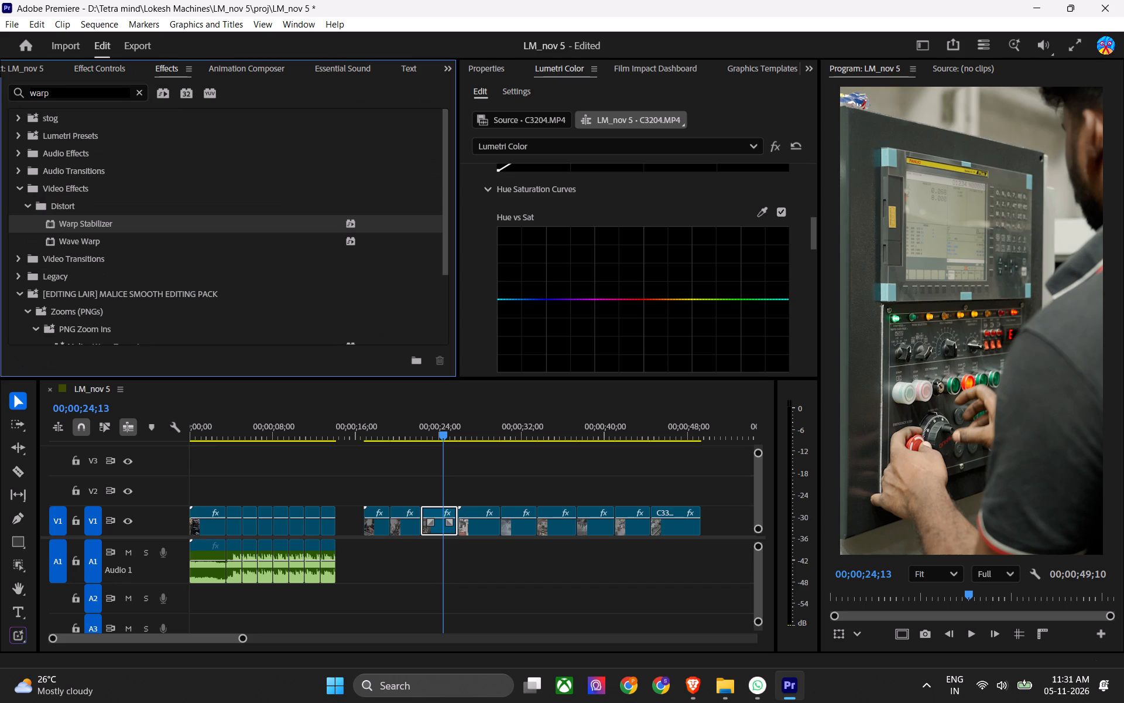
left_click_drag(97, 224, 449, 511)
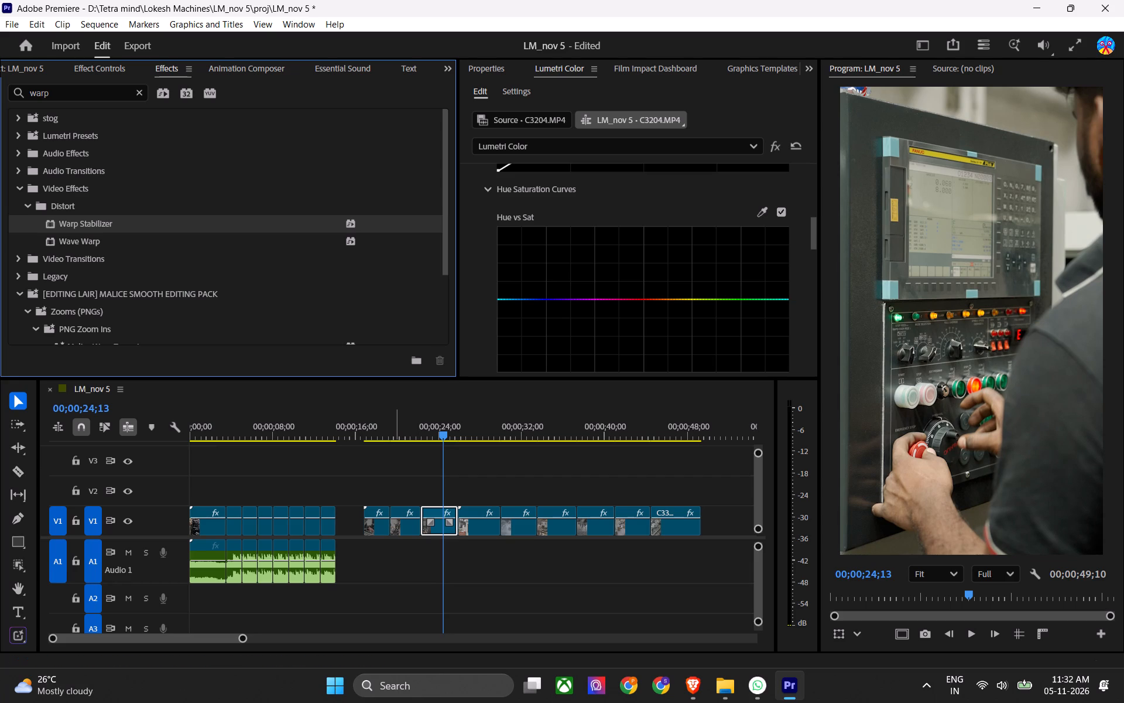
key("ctrl+z")
key("ctrl+shift+z")
Check C3189.MP4 and C3185.MP4 for Warp Stabilizer and apply the effect to C3189.MP4.
left_click(405, 430)
left_click(107, 64)
scroll(305, 243, "down", 18)
left_click(375, 436)
scroll(367, 271, "down", 7)
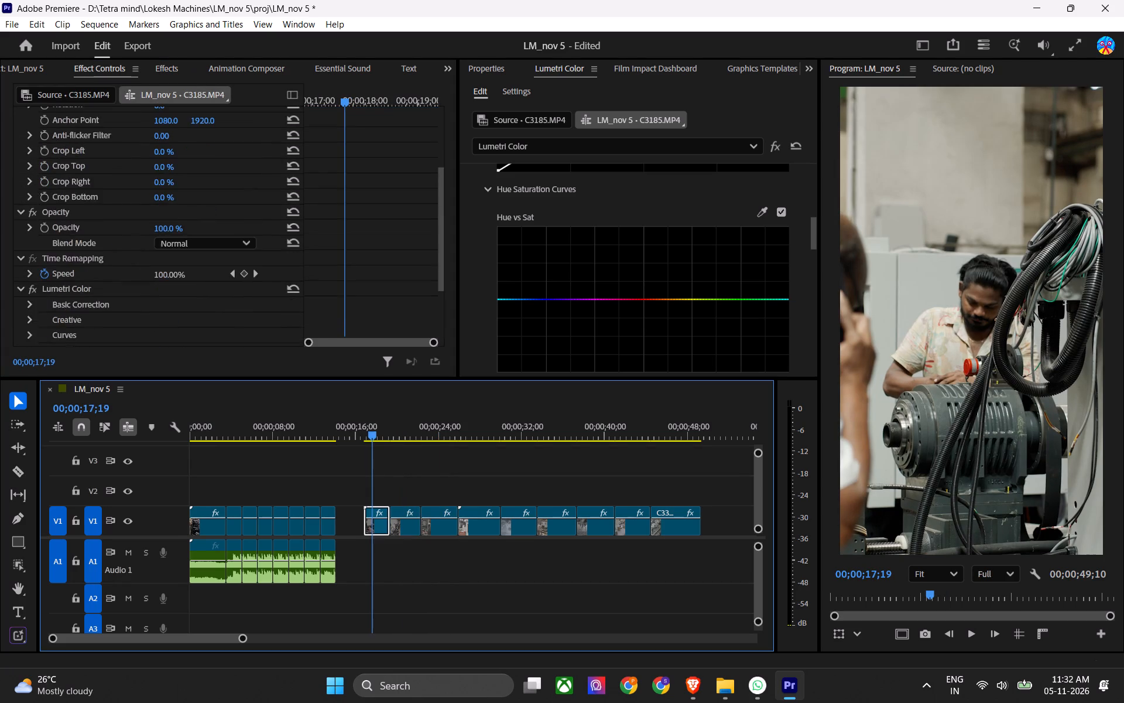
scroll(366, 287, "down", 10)
left_click(392, 433)
left_click(397, 435)
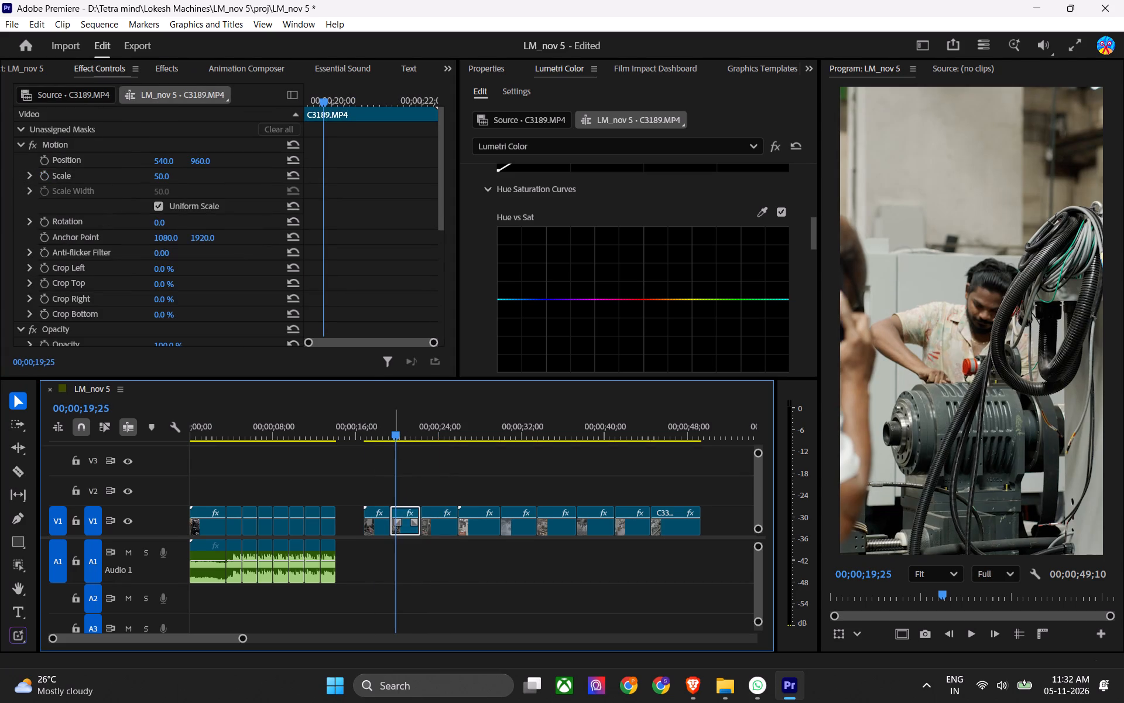
left_click(177, 68)
left_click_drag(102, 224, 406, 517)
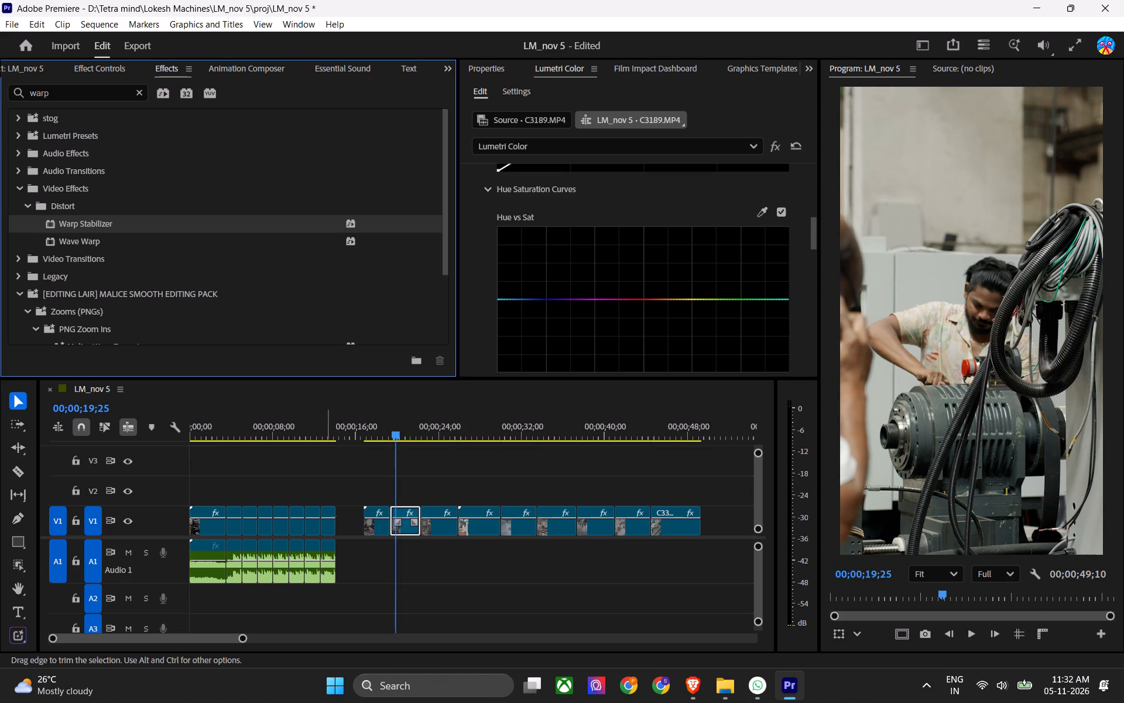
Apply Warp Stabilizer to C3185.MP4, the first clip after the gap in the timeline.
left_click(381, 431)
left_click_drag(107, 220, 111, 227)
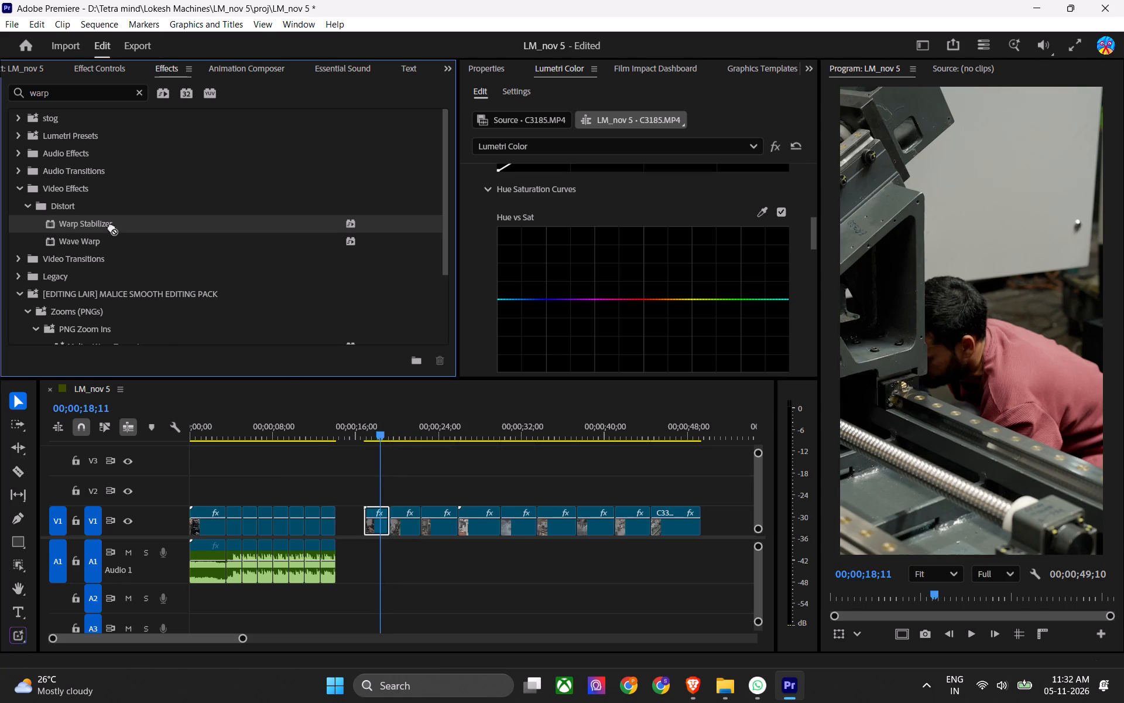
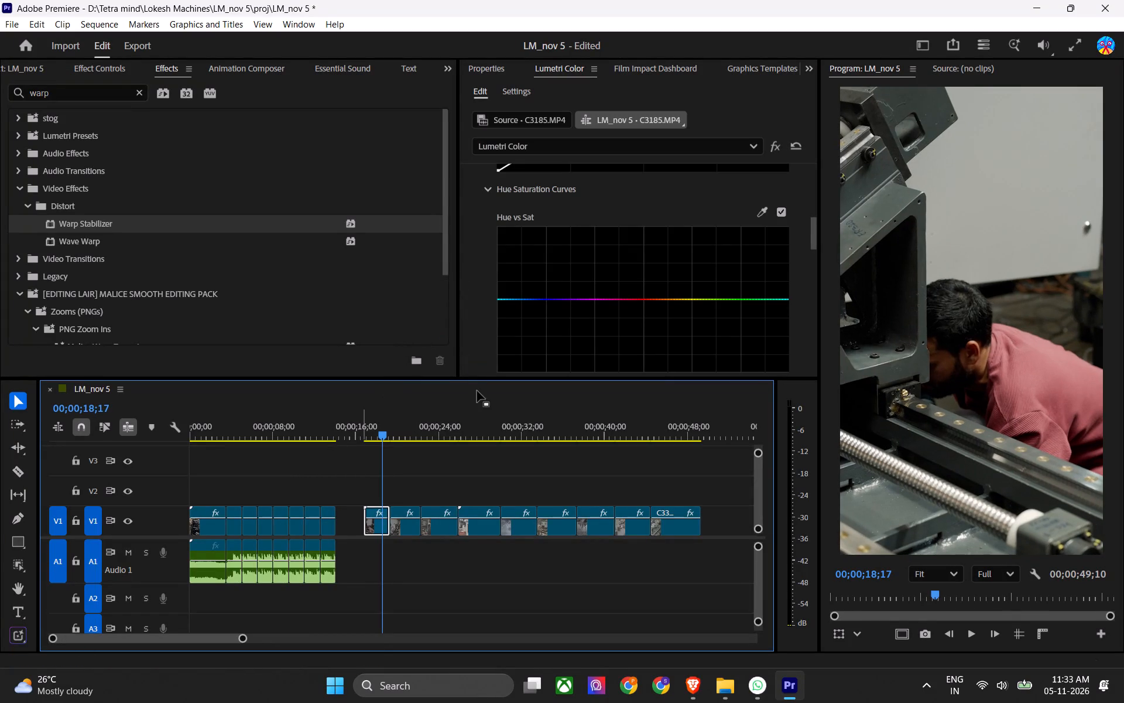
Play the sequence from C3185.MP4 into C3189.MP4 to review the stabilized footage, and save the project.
key("space")
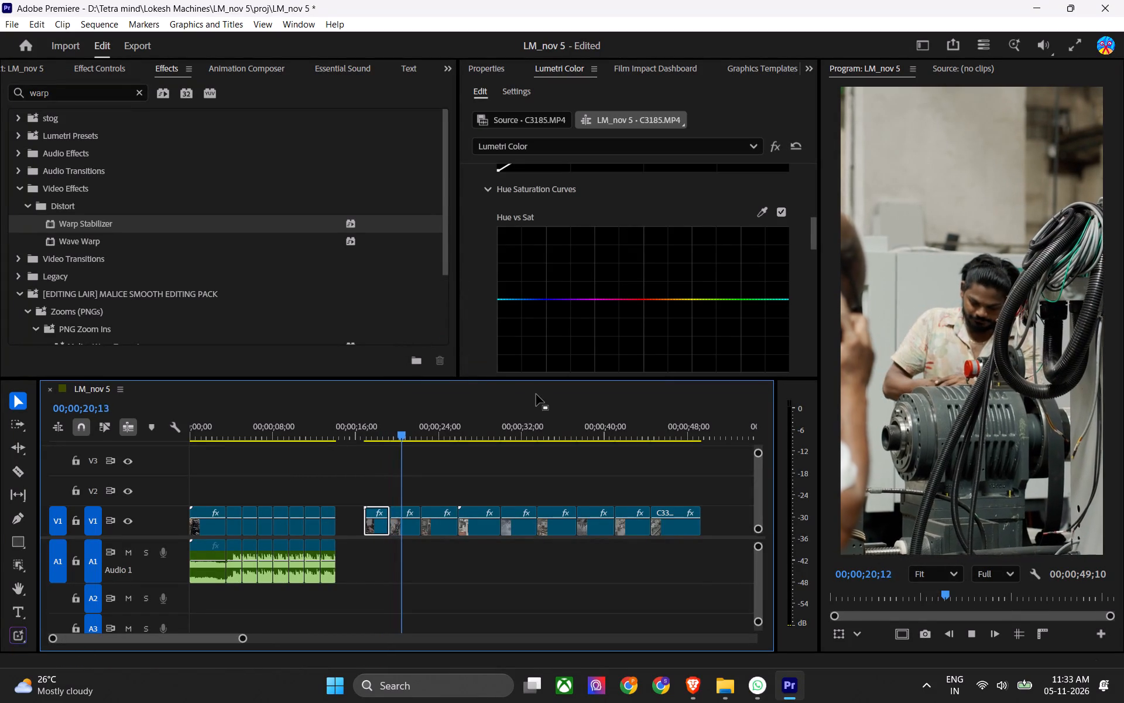
key("space")
key("ctrl+s")
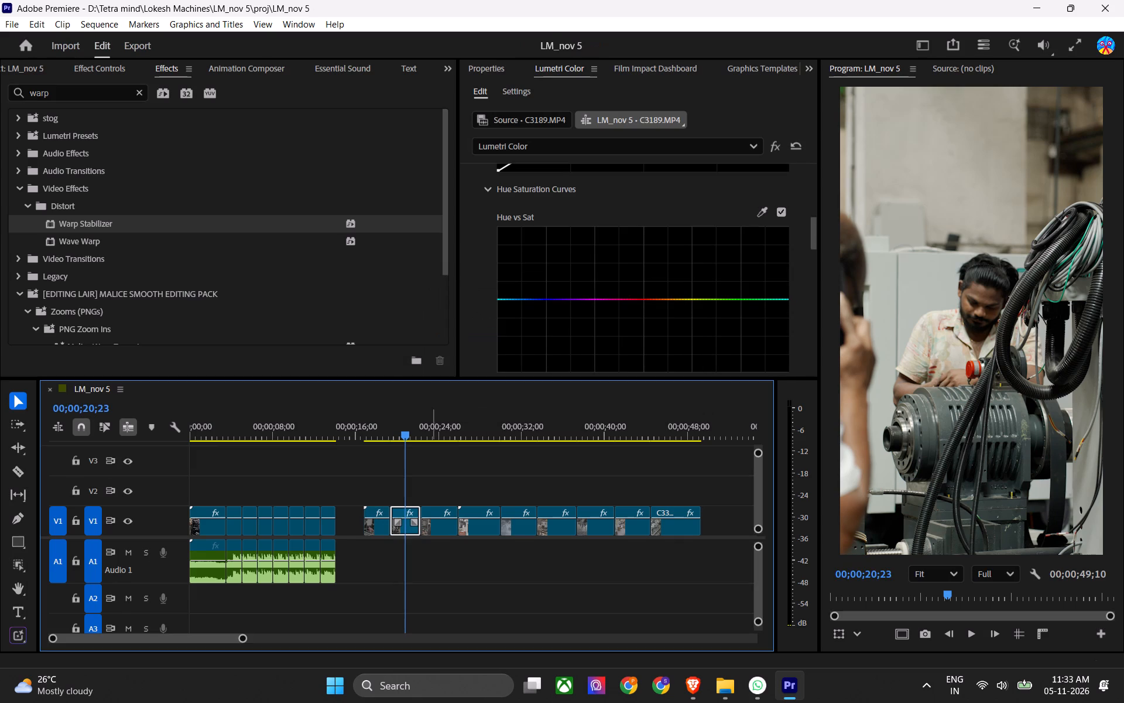
Adjust C3204.MP4's Lumetri light values: highlights -8.6, shadows -9.9, contrast 17.9 and exposure 0.6.
left_click(449, 430)
left_click_drag(462, 427, 446, 433)
left_click(496, 64)
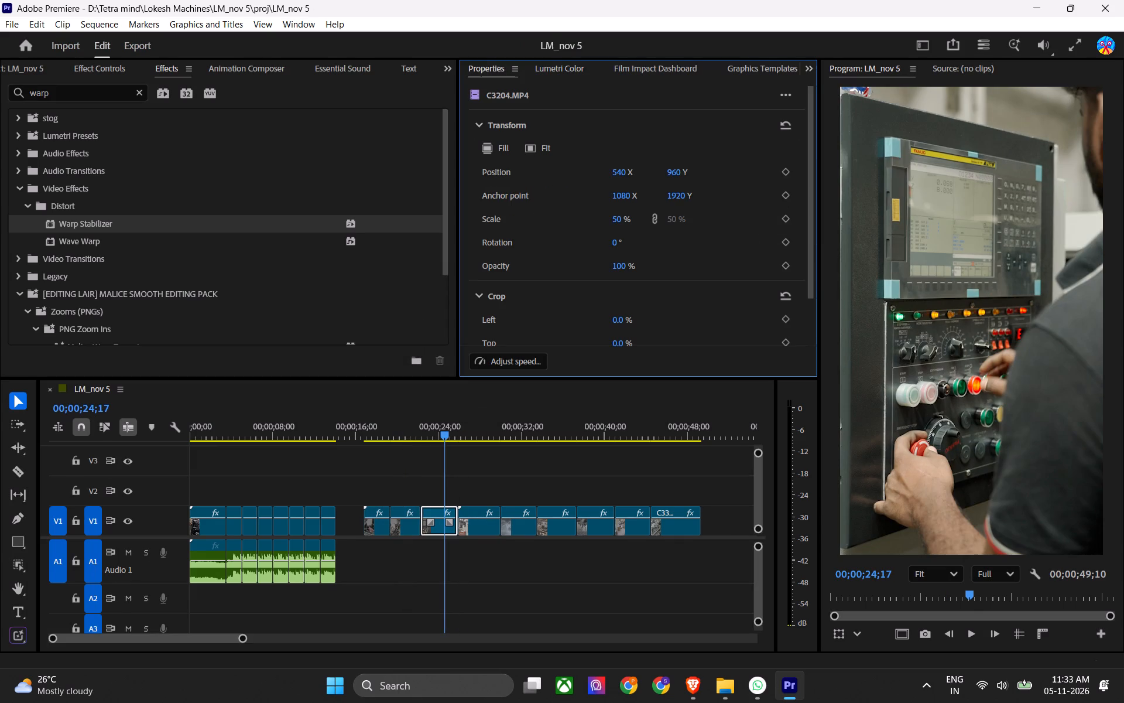
left_click(573, 74)
scroll(495, 193, "up", 10)
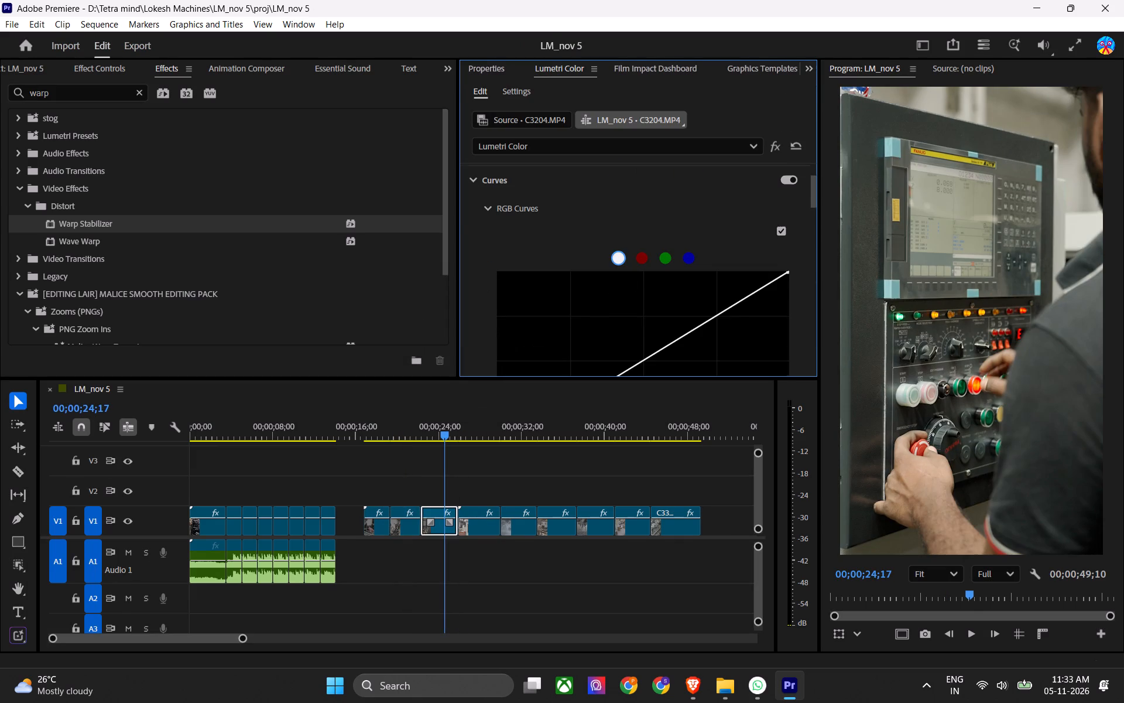
scroll(495, 193, "up", 3)
left_click(468, 173)
left_click(468, 176)
scroll(498, 245, "down", 7)
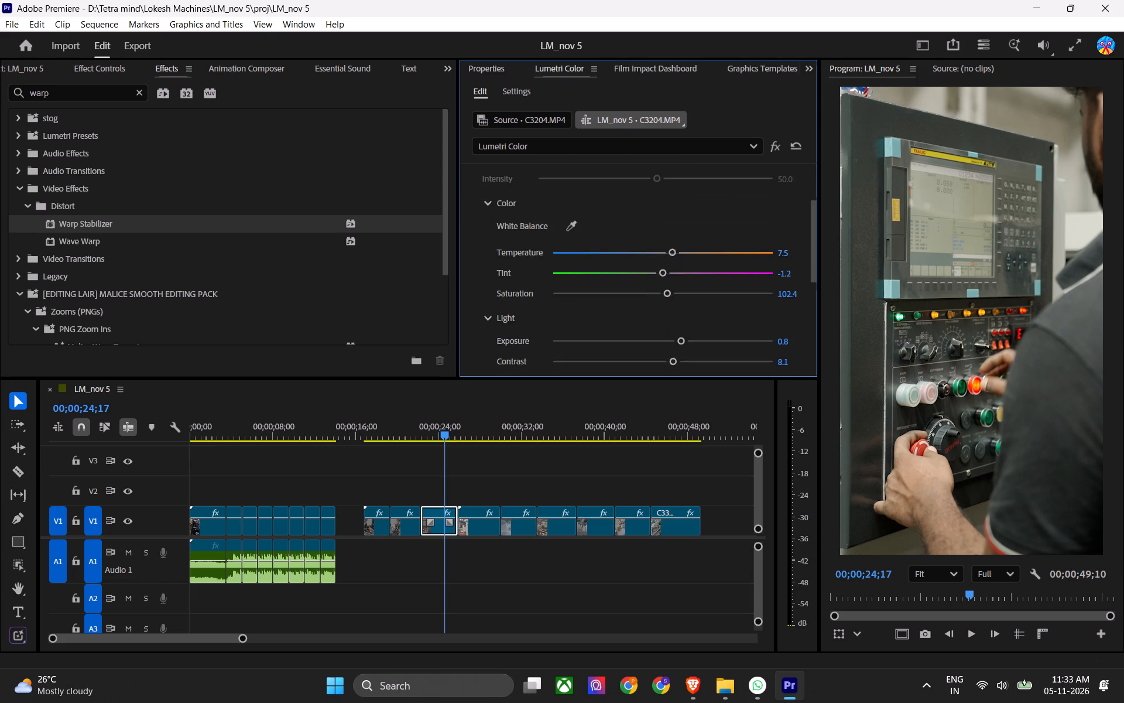
scroll(498, 251, "down", 7)
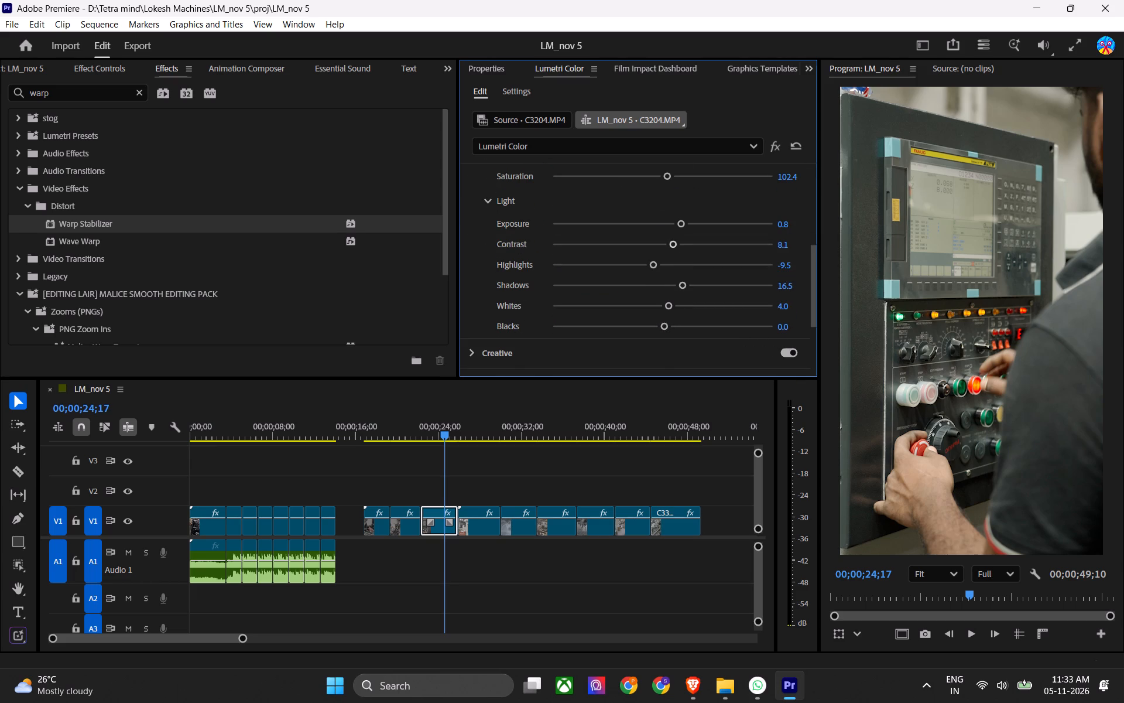
left_click_drag(663, 266, 652, 272)
left_click_drag(686, 286, 653, 295)
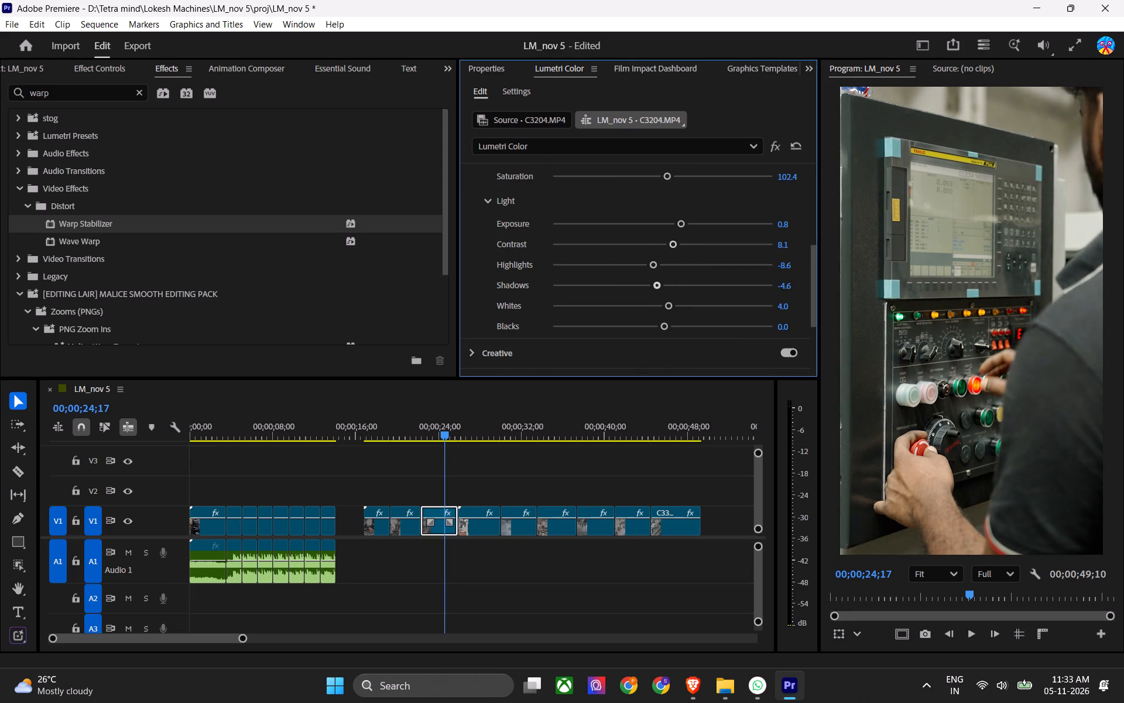
left_click_drag(653, 295, 650, 295)
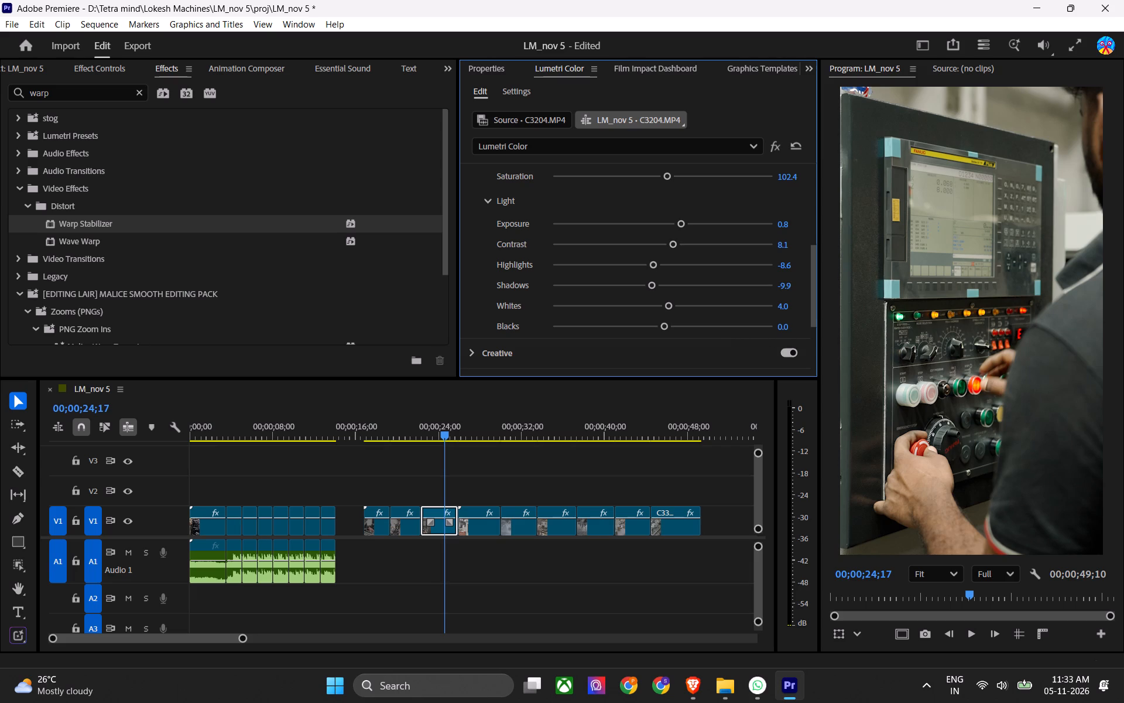
left_click_drag(674, 245, 681, 258)
left_click(680, 220)
Set C3210.MP4's Lumetri highlights to -37.7 and contrast to 58.9, play the clip through, and save the project.
left_click(473, 417)
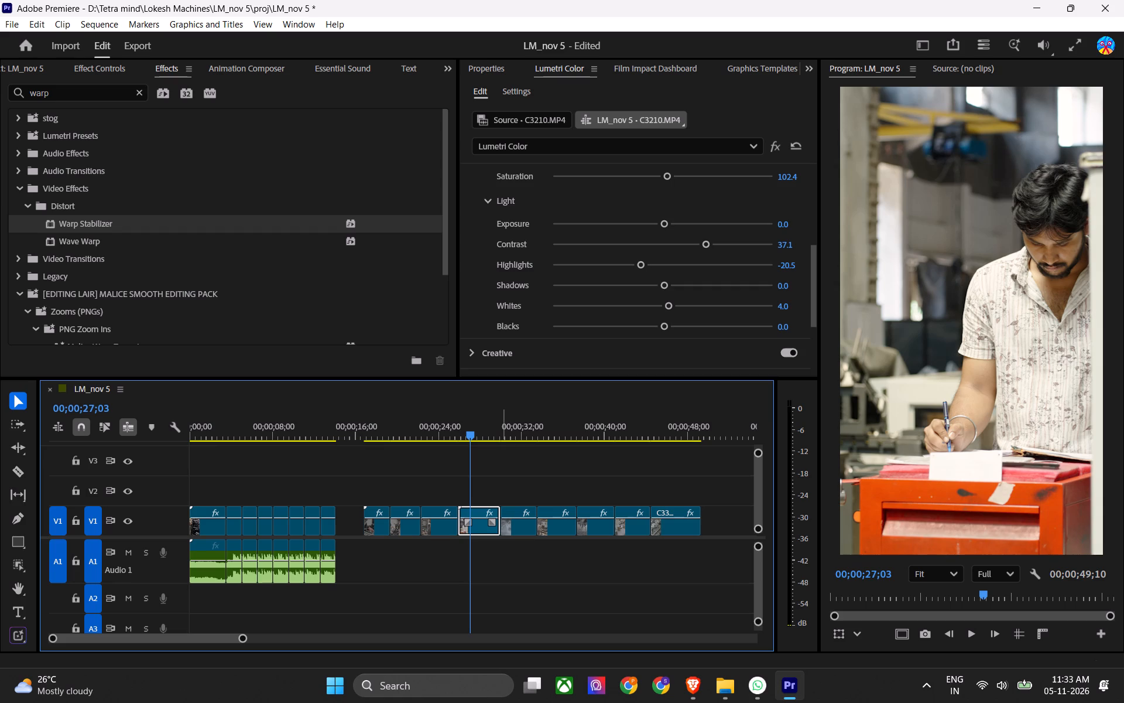
left_click_drag(642, 265, 606, 275)
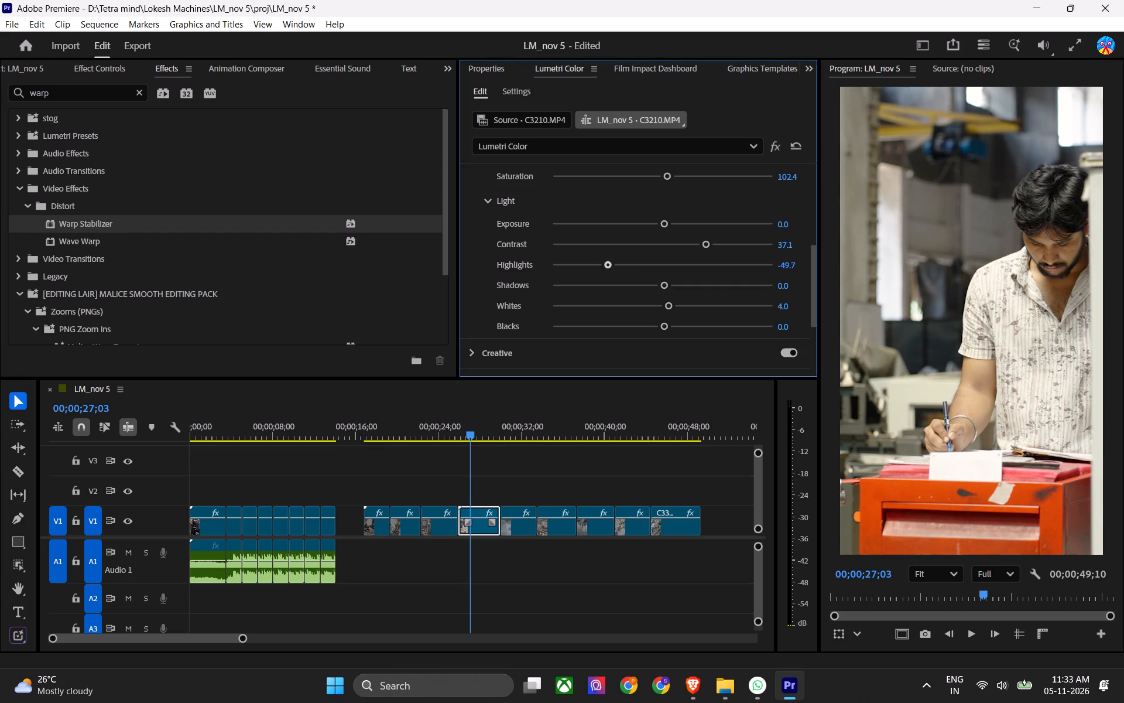
left_click_drag(606, 275, 620, 271)
left_click_drag(704, 240, 706, 240)
left_click_drag(706, 240, 702, 252)
left_click_drag(702, 252, 727, 248)
key("space")
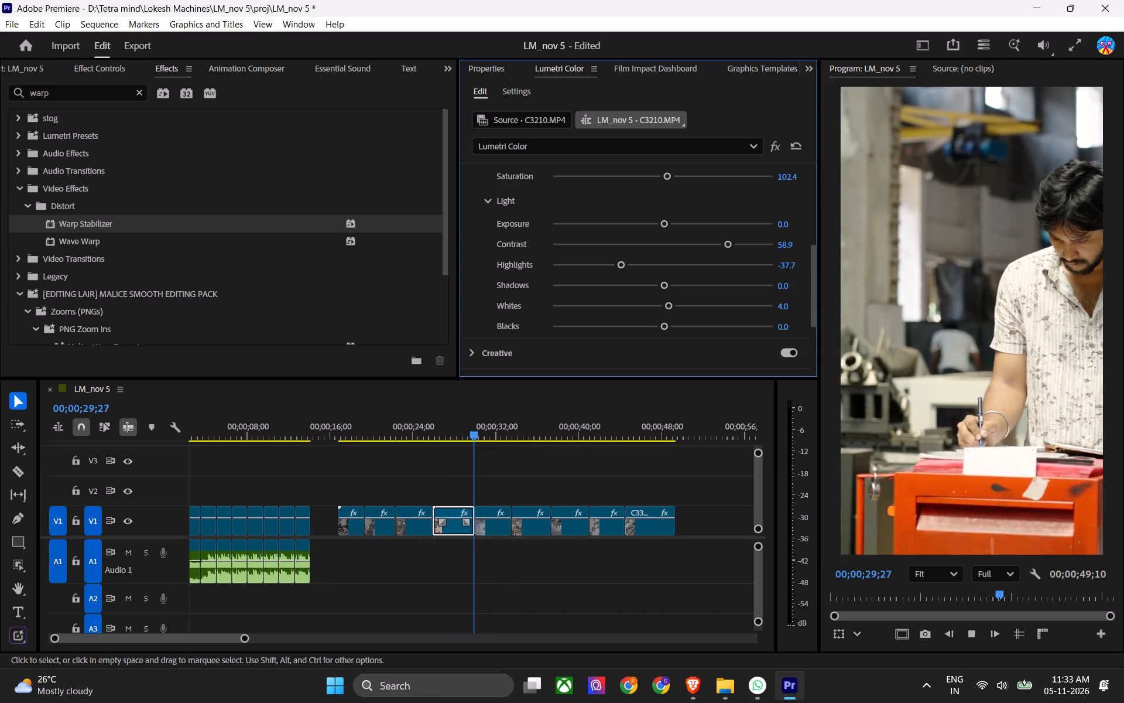
key("space")
key("ctrl+s")
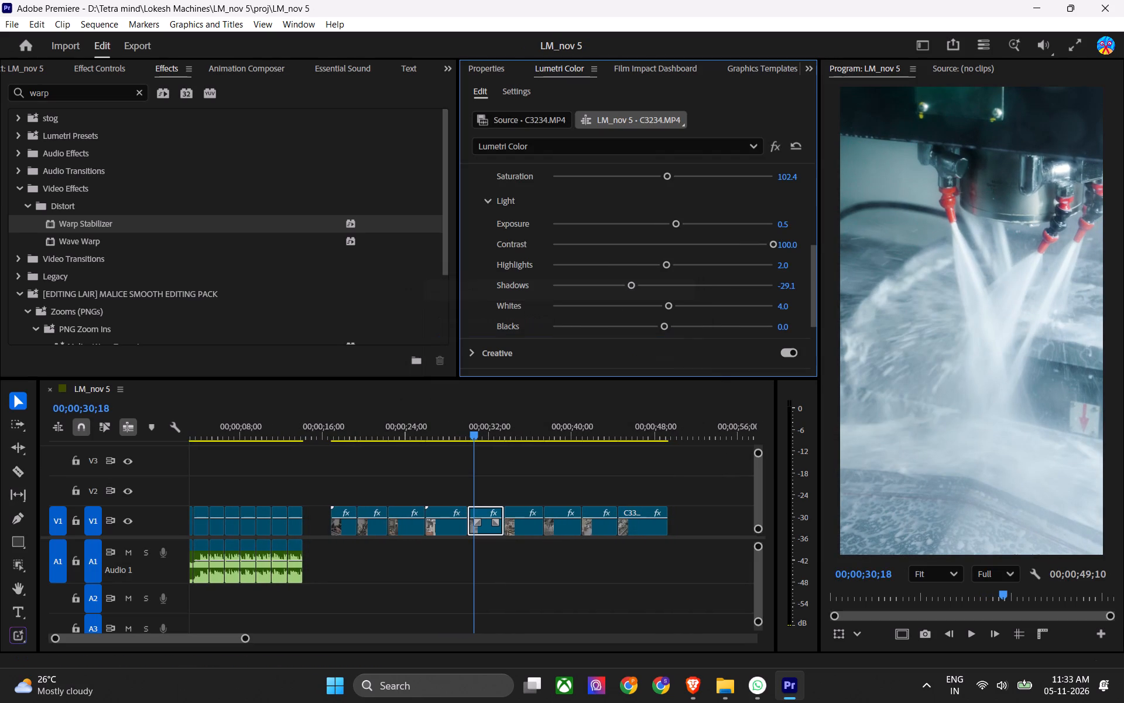
Grade C3234.MP4 in Lumetri Color with exposure 0.0, contrast 100 and shadows -100, and play the result.
left_click_drag(673, 221, 656, 227)
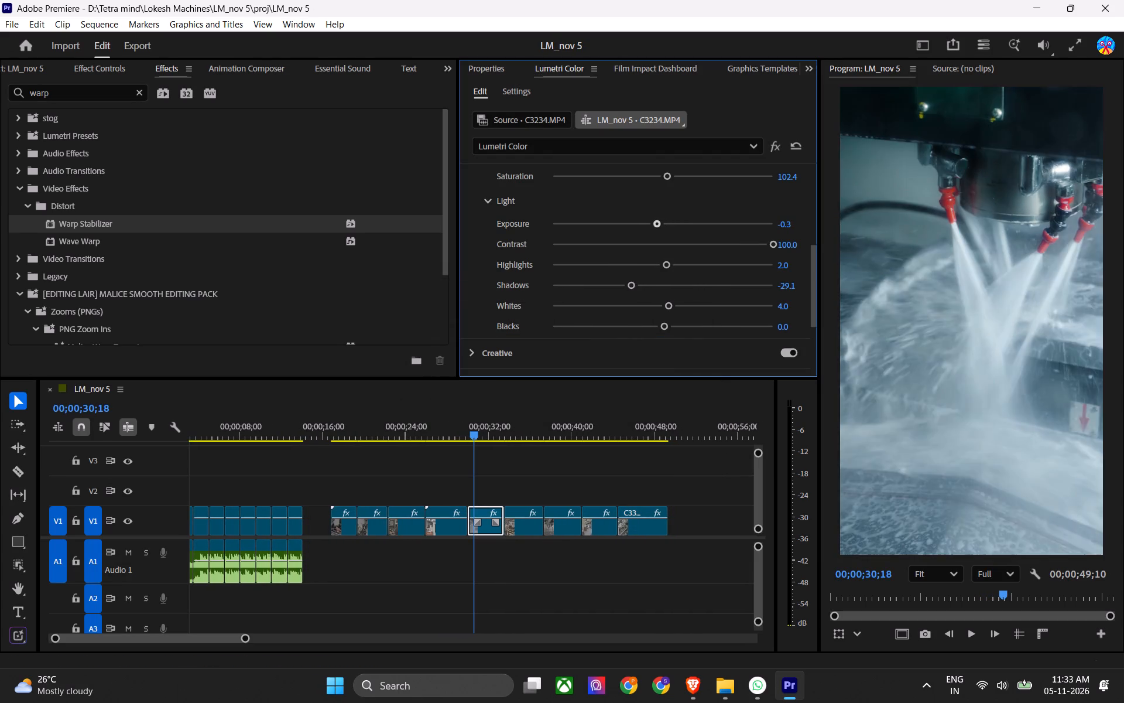
left_click_drag(656, 227, 659, 227)
key("ctrl+z")
left_click(660, 223)
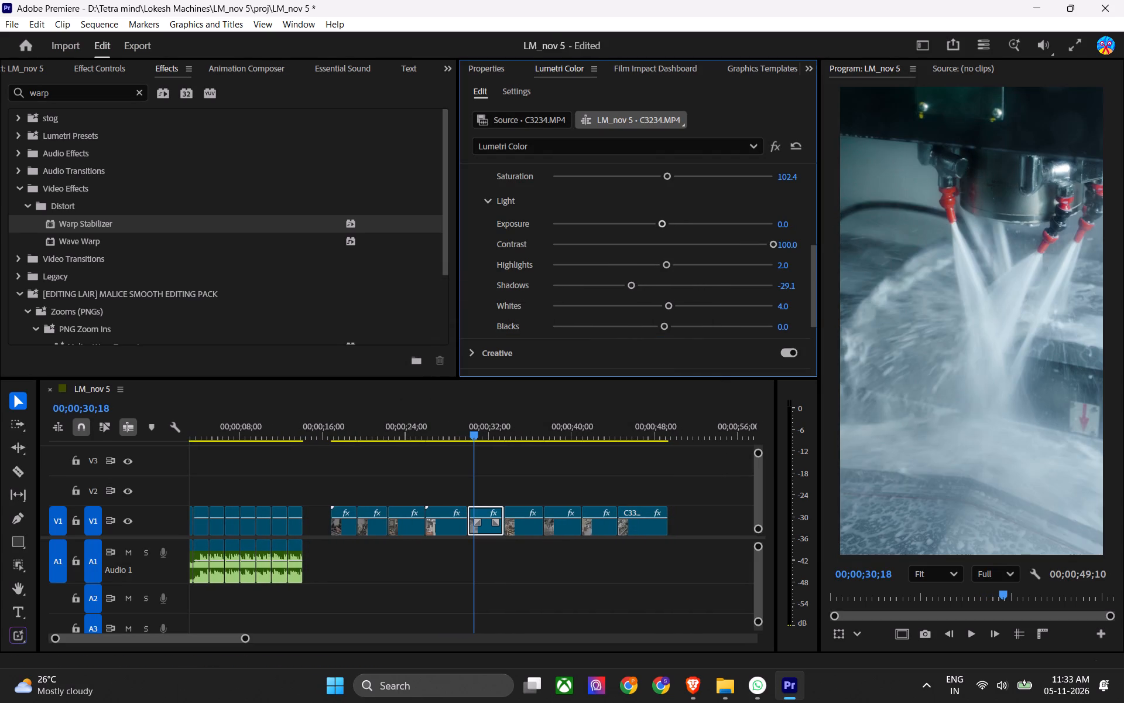
double_click(664, 223)
left_click_drag(731, 243, 736, 248)
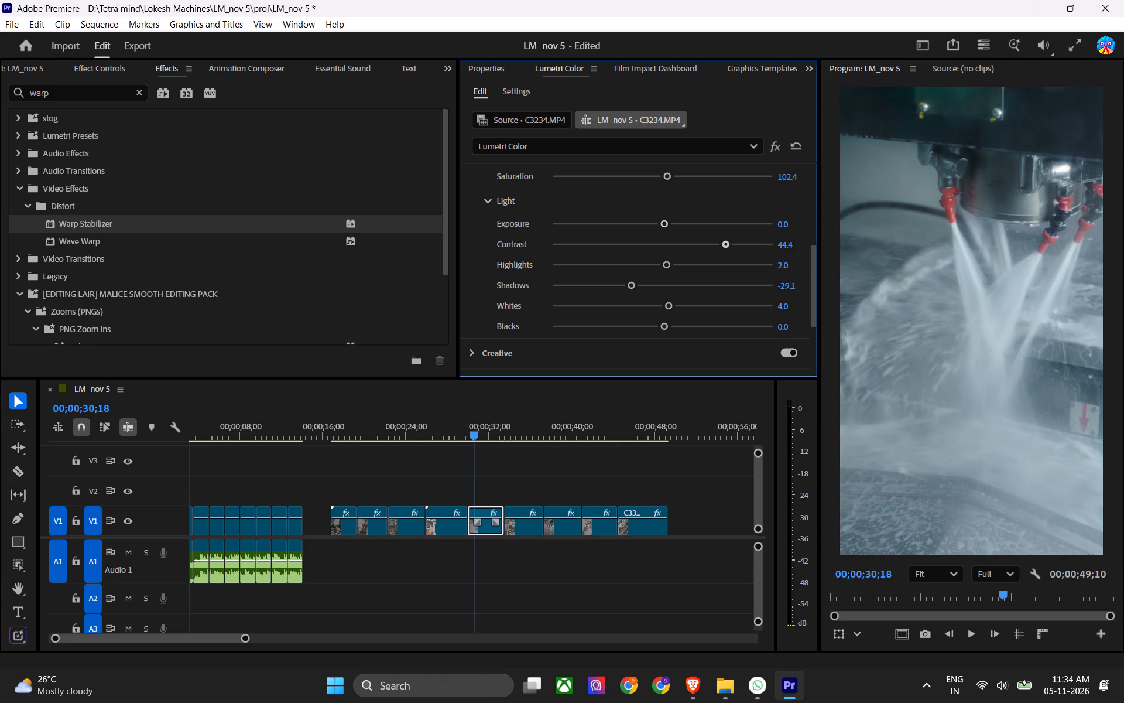
left_click_drag(736, 248, 792, 237)
left_click_drag(626, 283, 588, 296)
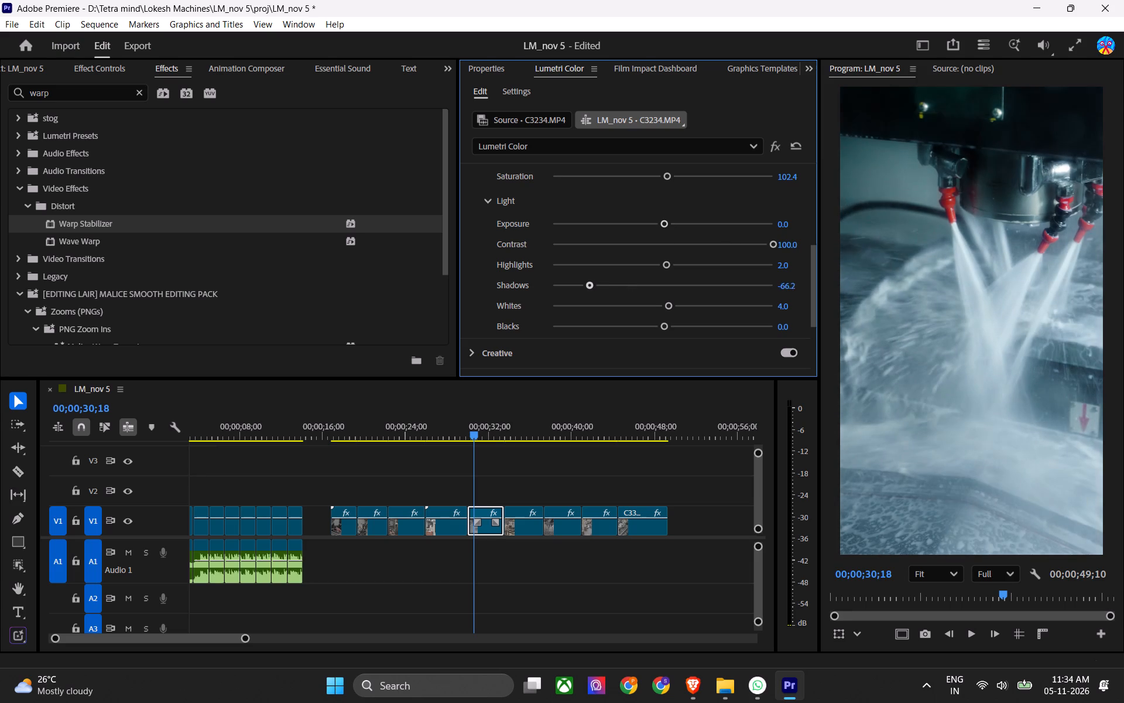
left_click_drag(588, 296, 530, 299)
key("space")
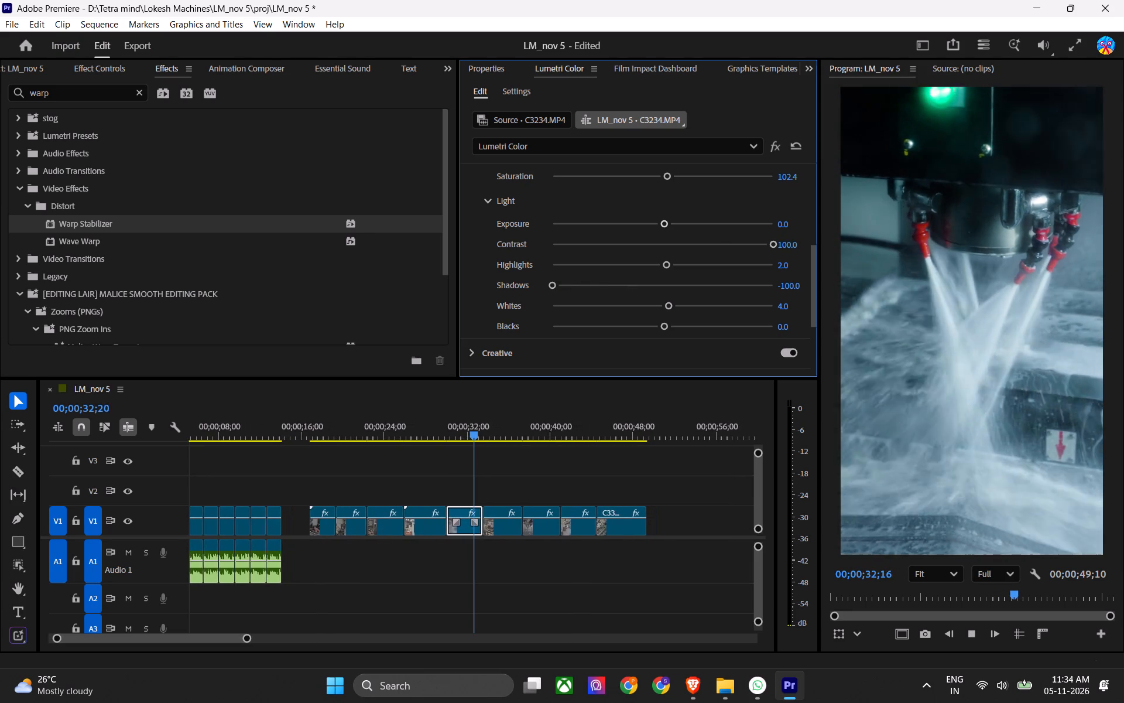
key("space")
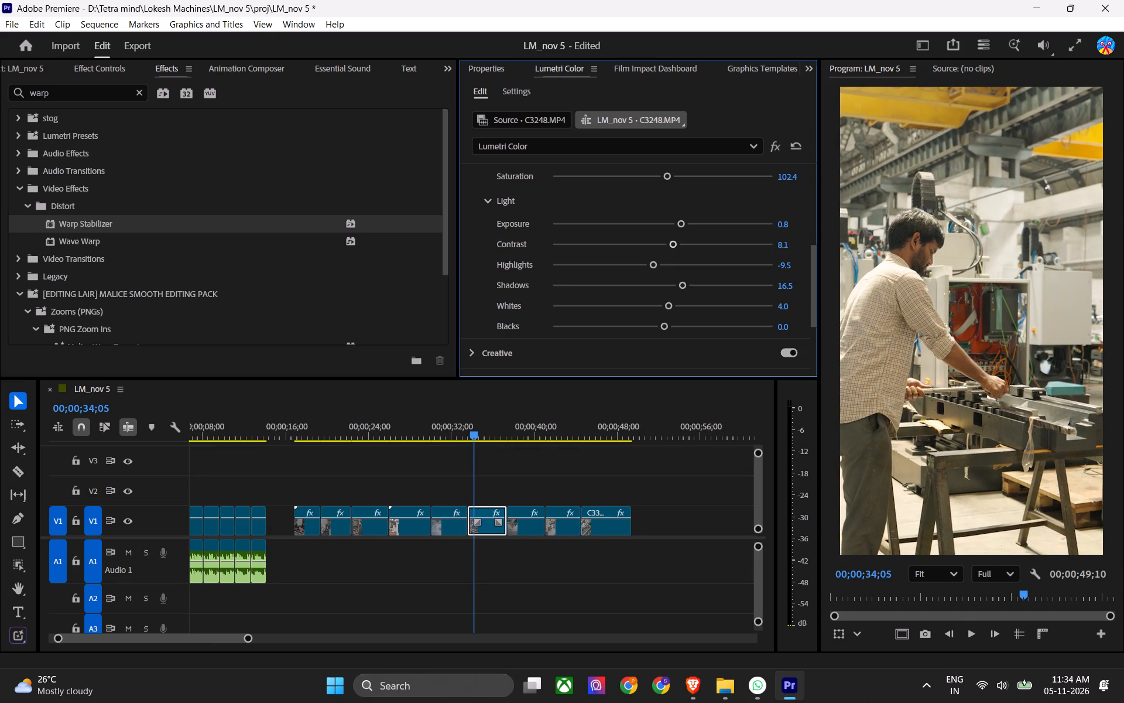
Reset C3248.MP4's colour temperature to 0.0 and set its contrast to 48.3 and exposure to 0.6.
scroll(689, 216, "up", 3)
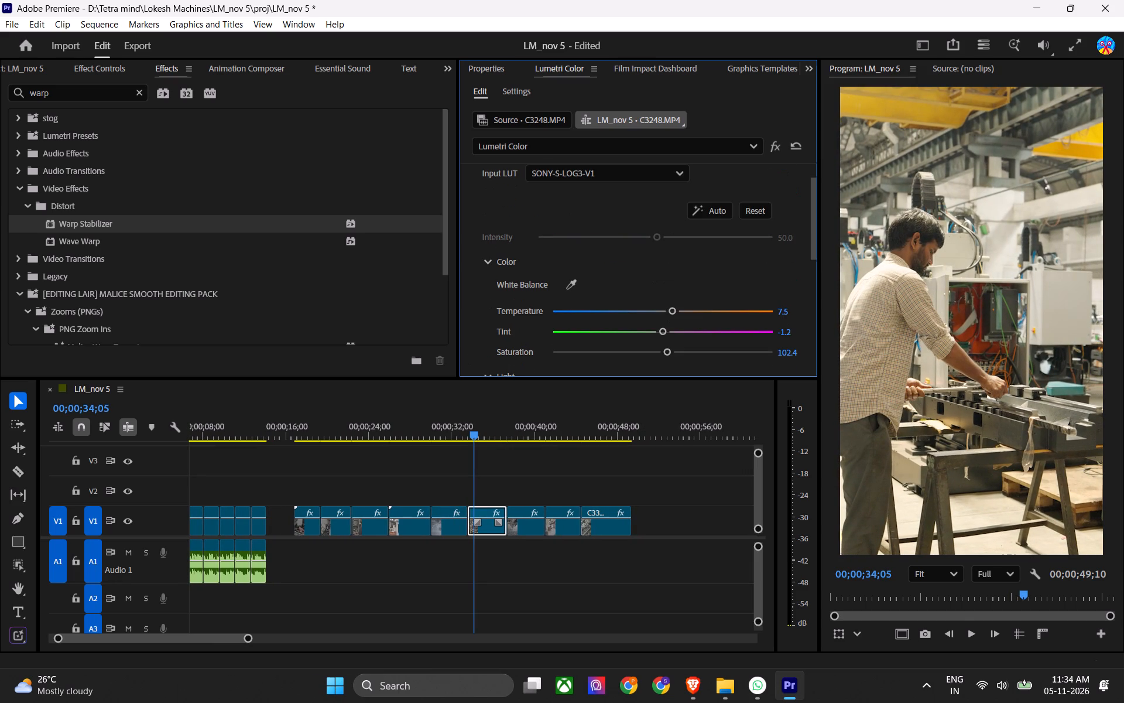
double_click(670, 336)
scroll(676, 319, "down", 12)
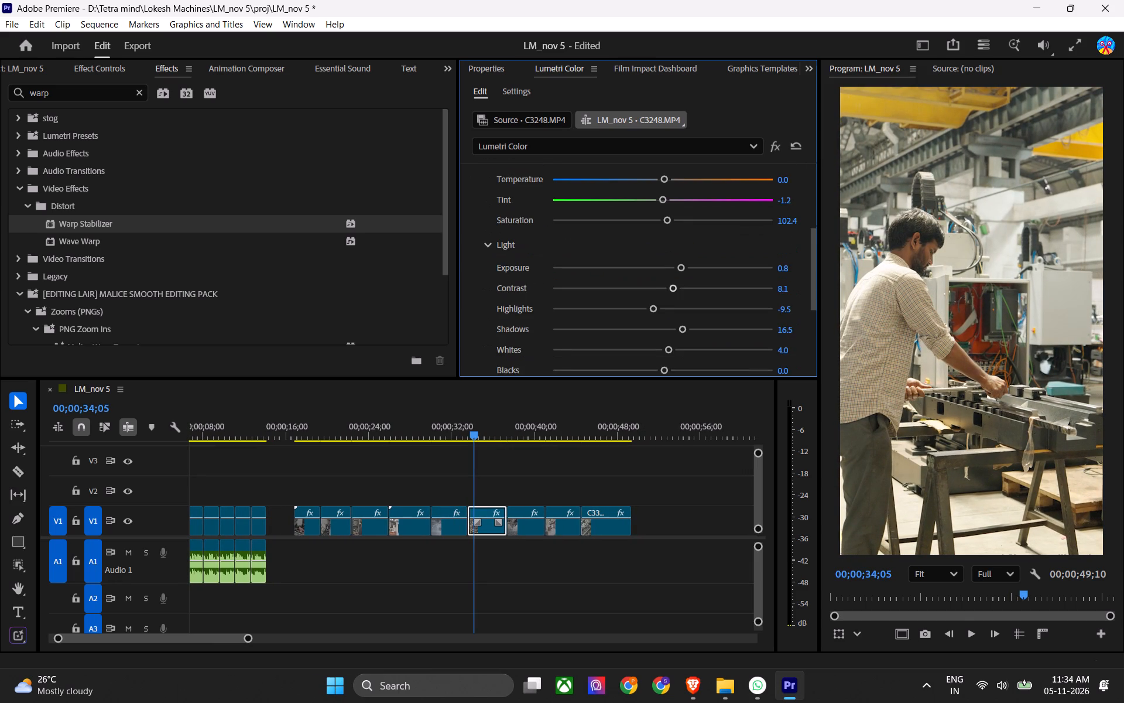
left_click_drag(675, 273, 724, 276)
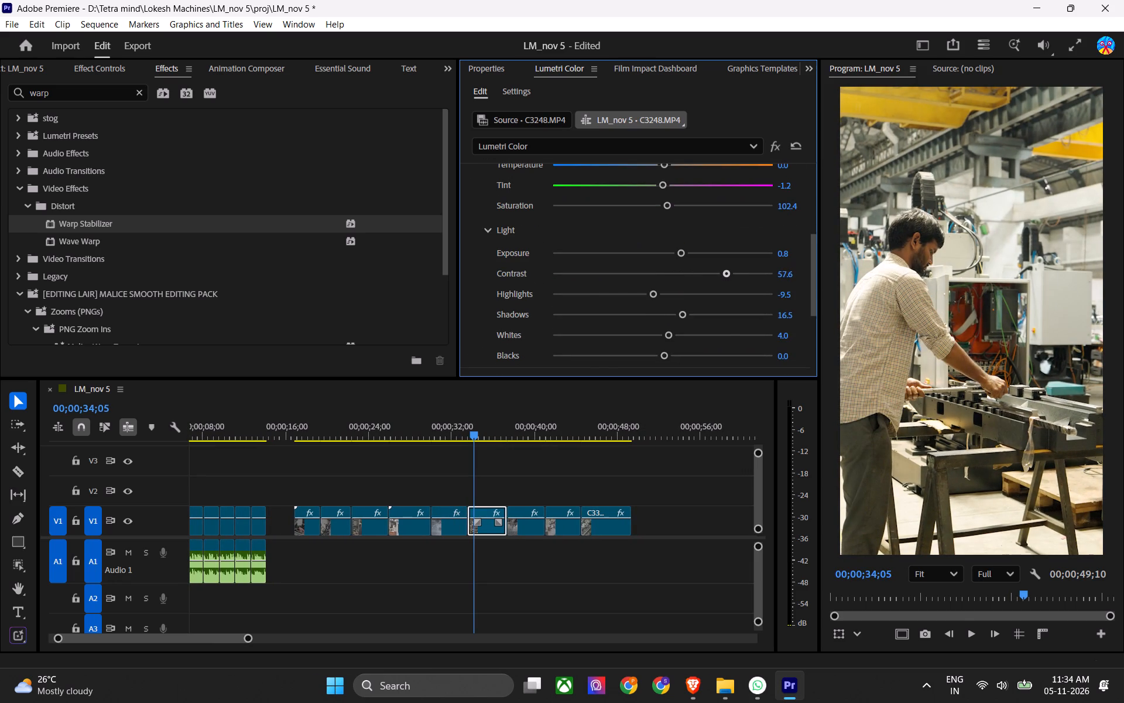
left_click_drag(724, 276, 715, 278)
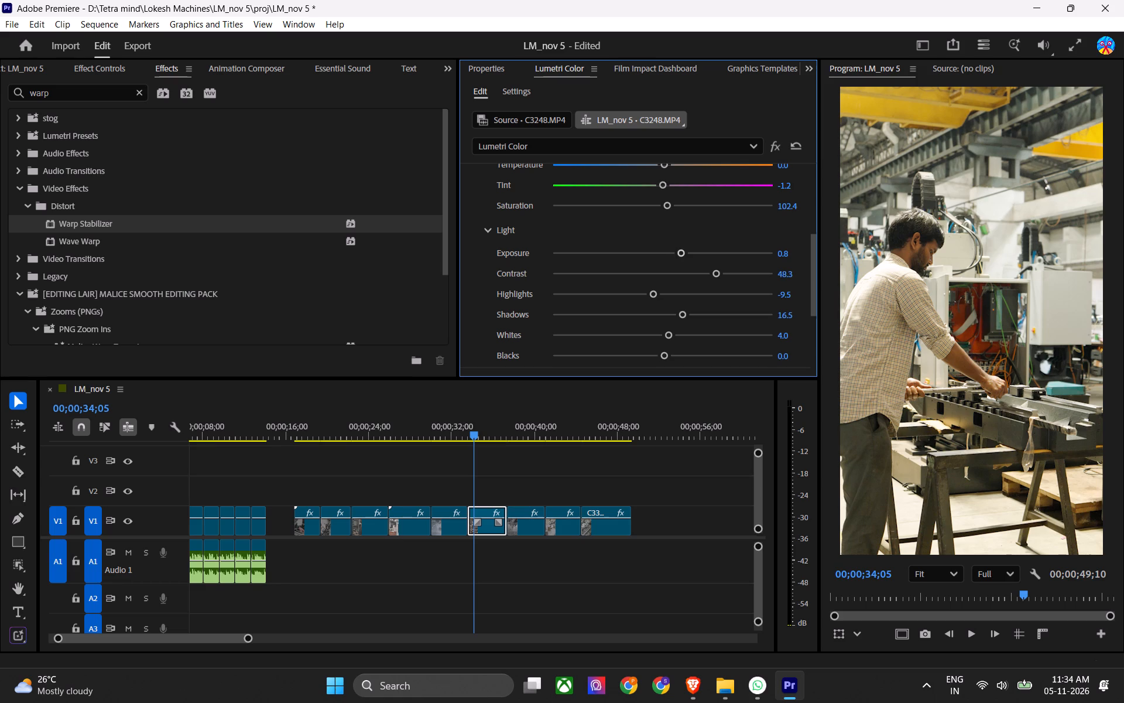
double_click(684, 250)
left_click(674, 254)
Fine-tune C3248.MP4's tones to highlights 0.0, shadows 1.3, whites 6.6 and blacks 1.3.
left_click_drag(652, 289, 642, 305)
left_click_drag(642, 305, 662, 315)
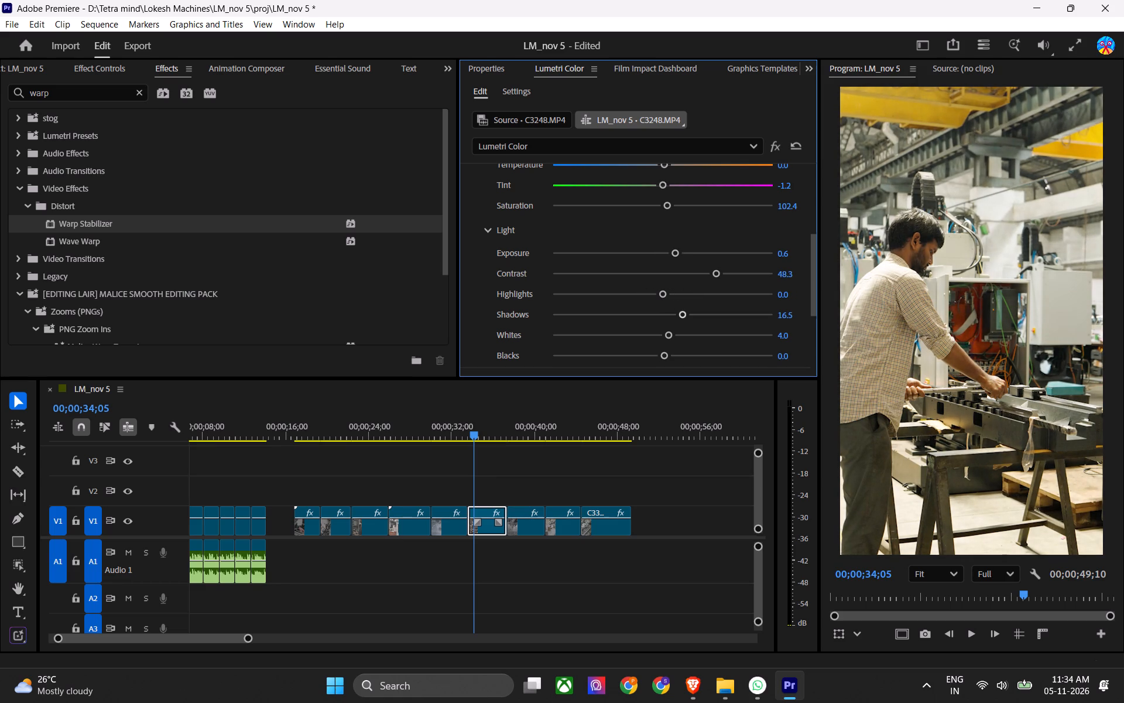
left_click_drag(686, 315, 663, 327)
left_click_drag(664, 333, 691, 337)
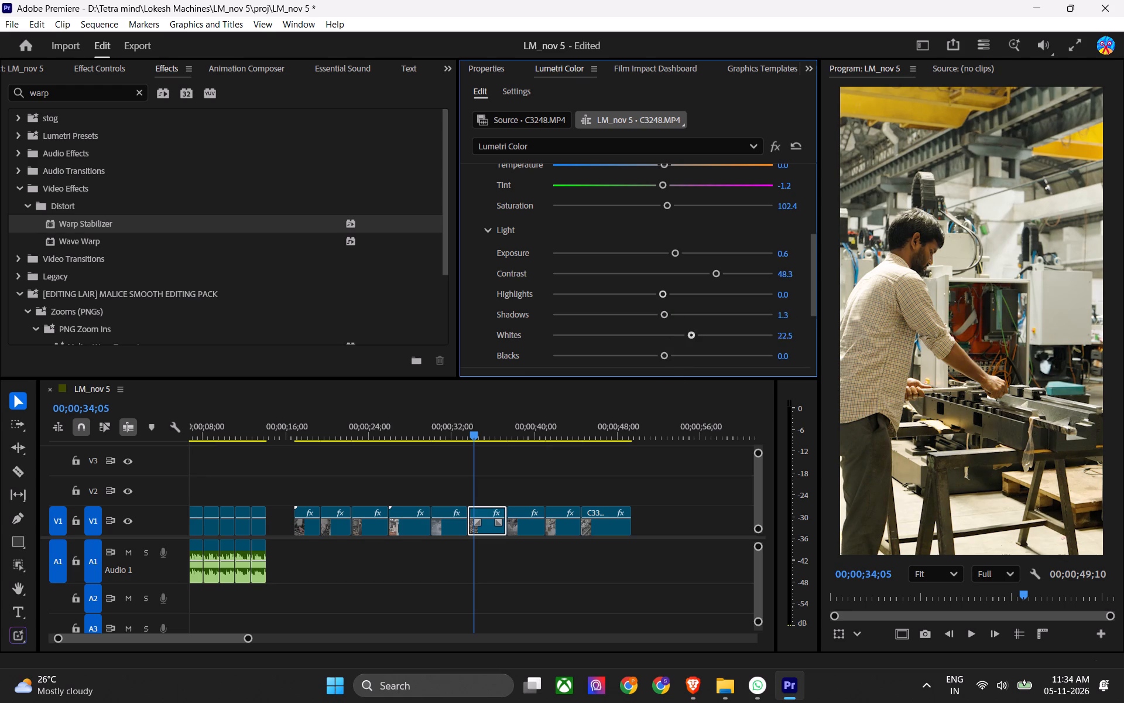
left_click_drag(691, 337, 669, 339)
left_click(662, 357)
Reframe C3248.MP4 by scaling it to 70% and setting its vertical position to 837.
left_click(505, 61)
left_click_drag(618, 217, 623, 217)
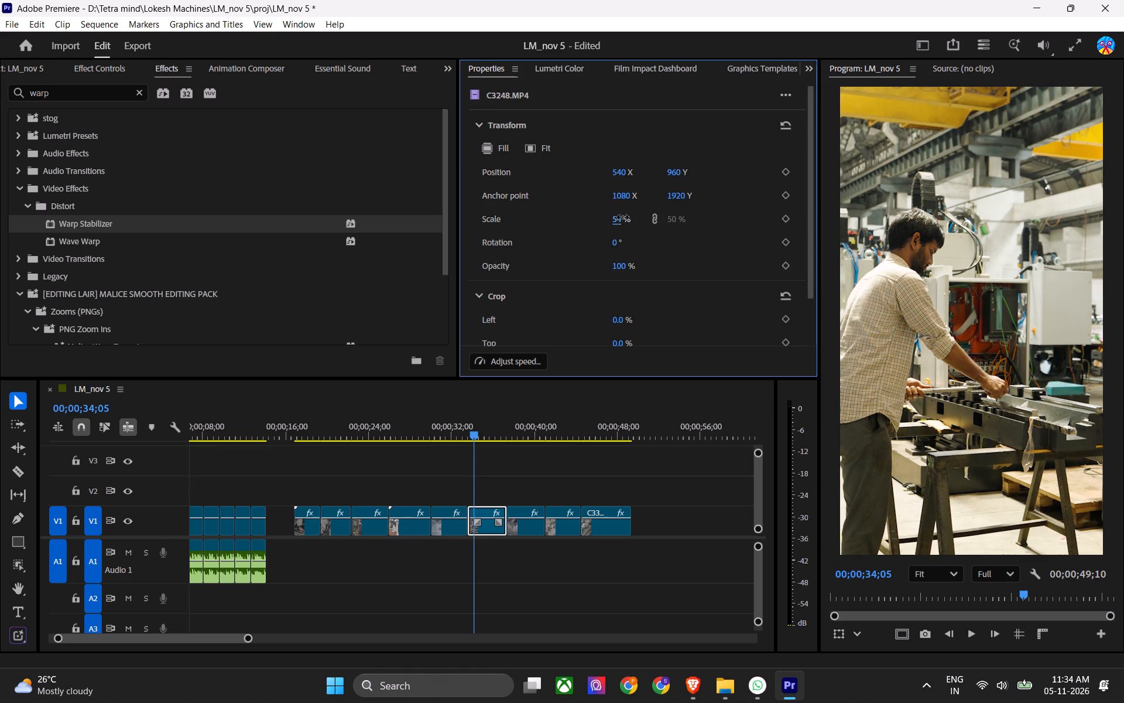
left_click_drag(623, 217, 636, 218)
left_click_drag(678, 170, 610, 193)
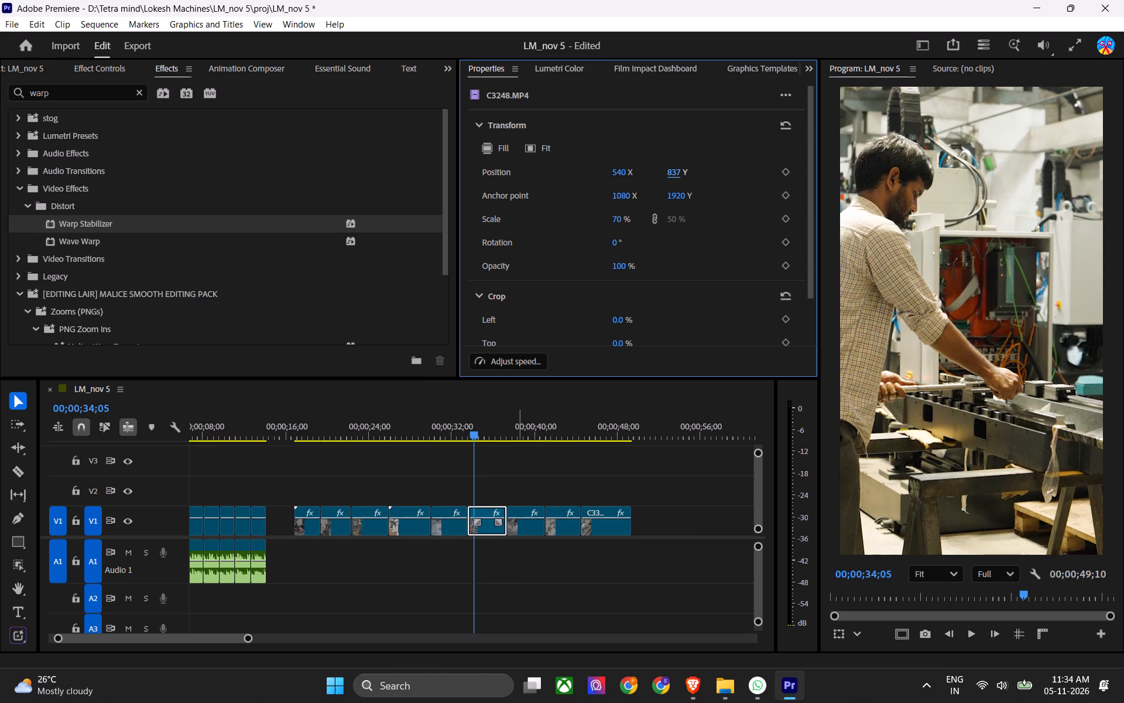
Set C3295.MP4's Lumetri contrast to 53.6 and highlights to -26.5.
left_click(519, 427)
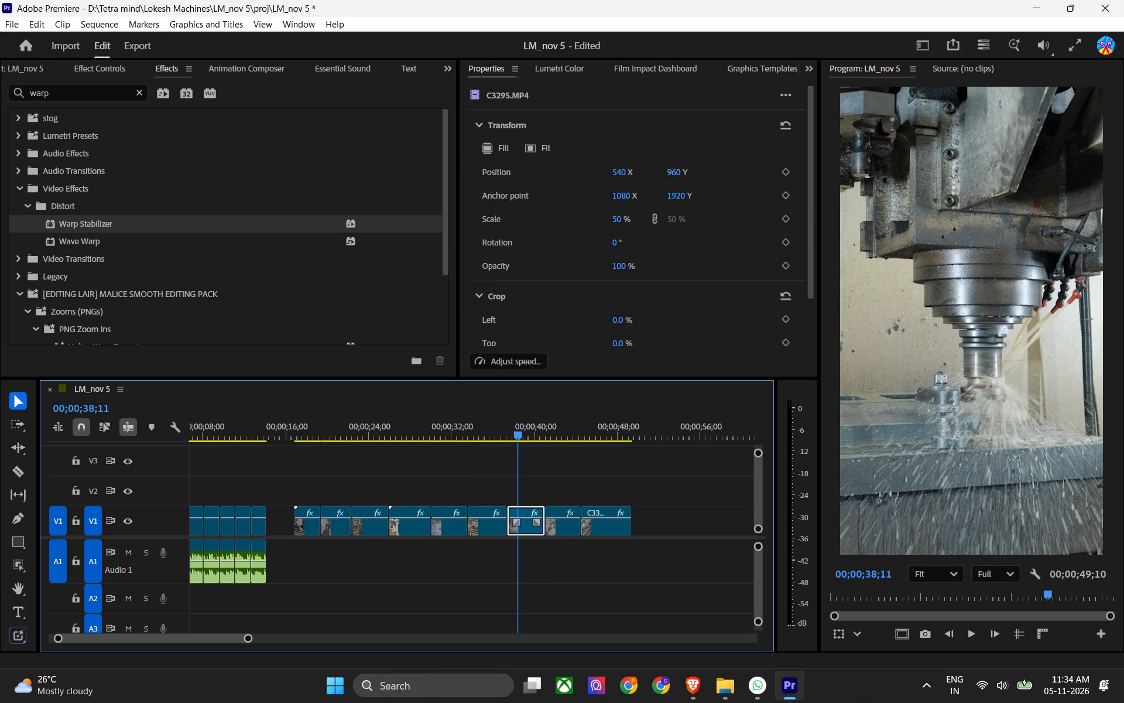
left_click(568, 69)
left_click_drag(670, 273, 706, 274)
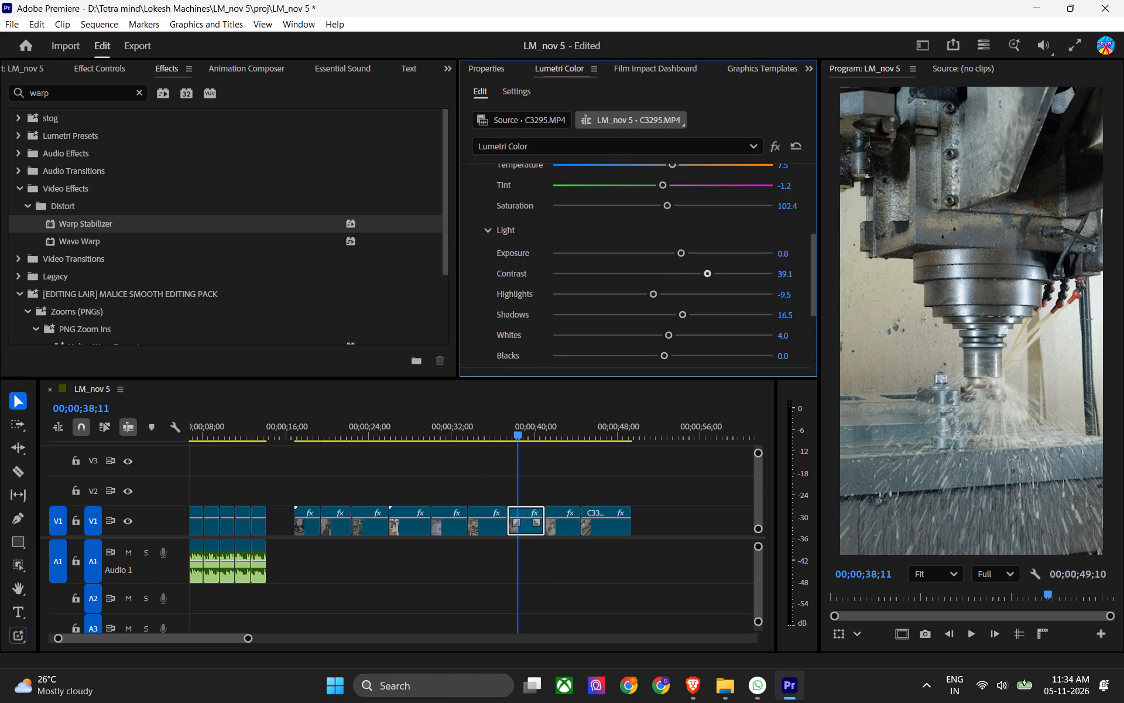
left_click_drag(706, 274, 721, 275)
left_click_drag(654, 292, 633, 294)
left_click_drag(633, 294, 632, 294)
Warm up C3295.MP4 by setting its Lumetri colour temperature to 15.
scroll(632, 292, "up", 2)
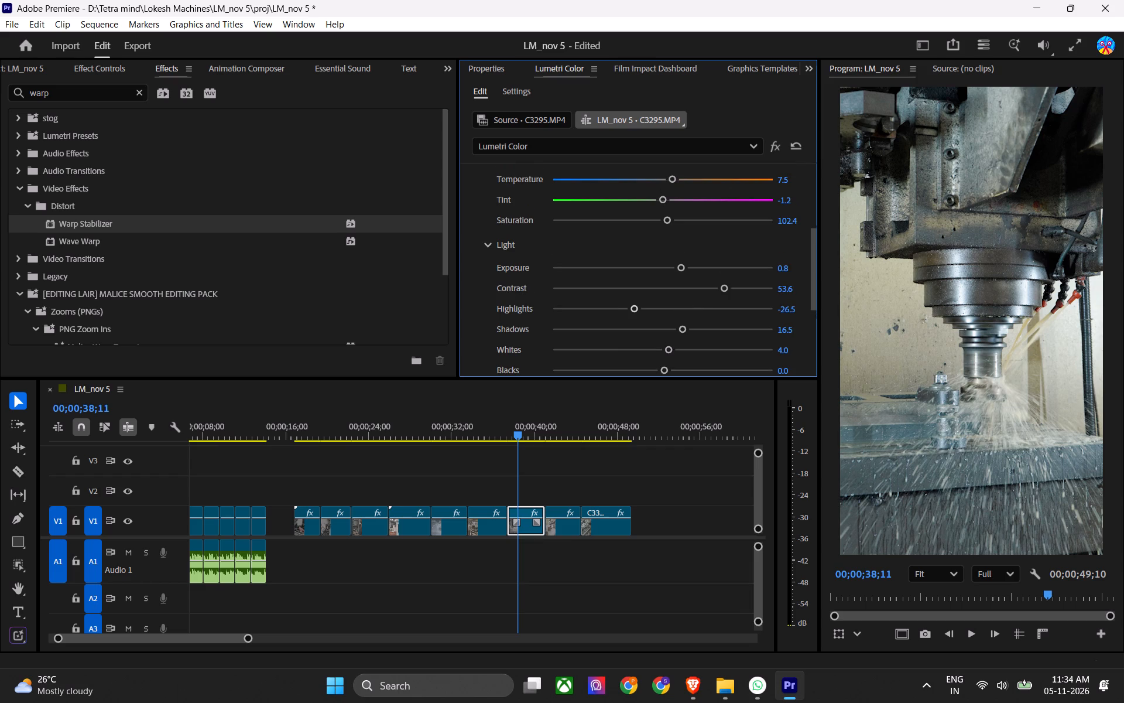
left_click_drag(673, 190, 684, 196)
double_click(684, 196)
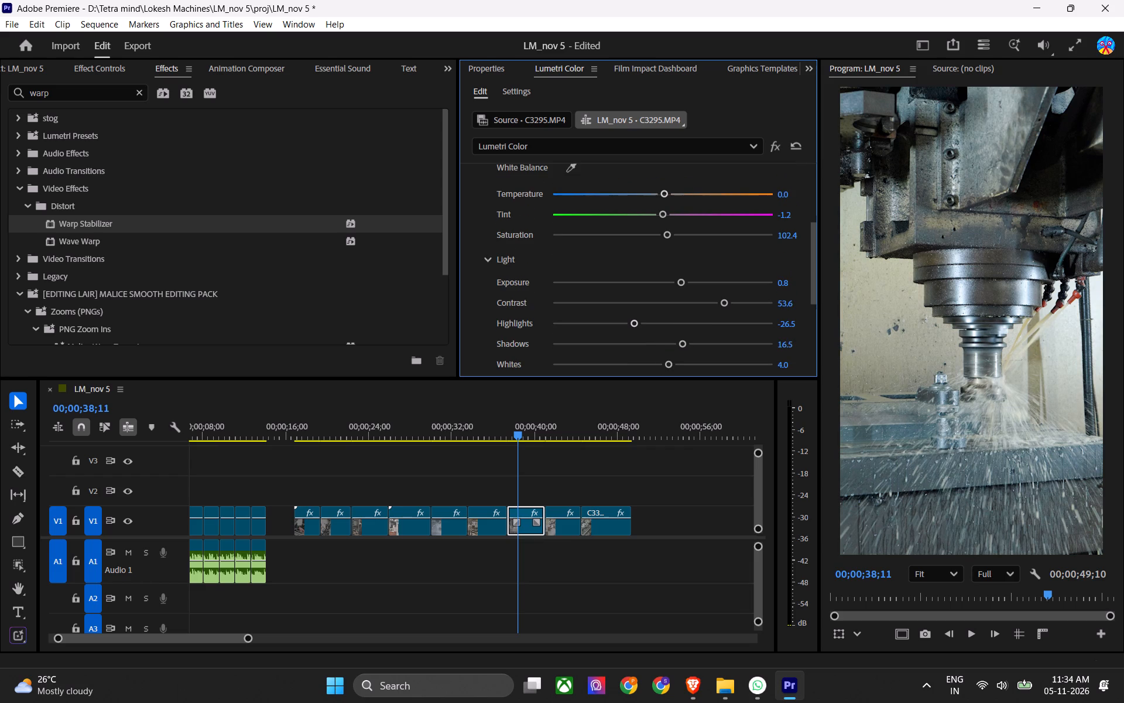
key("ctrl+z")
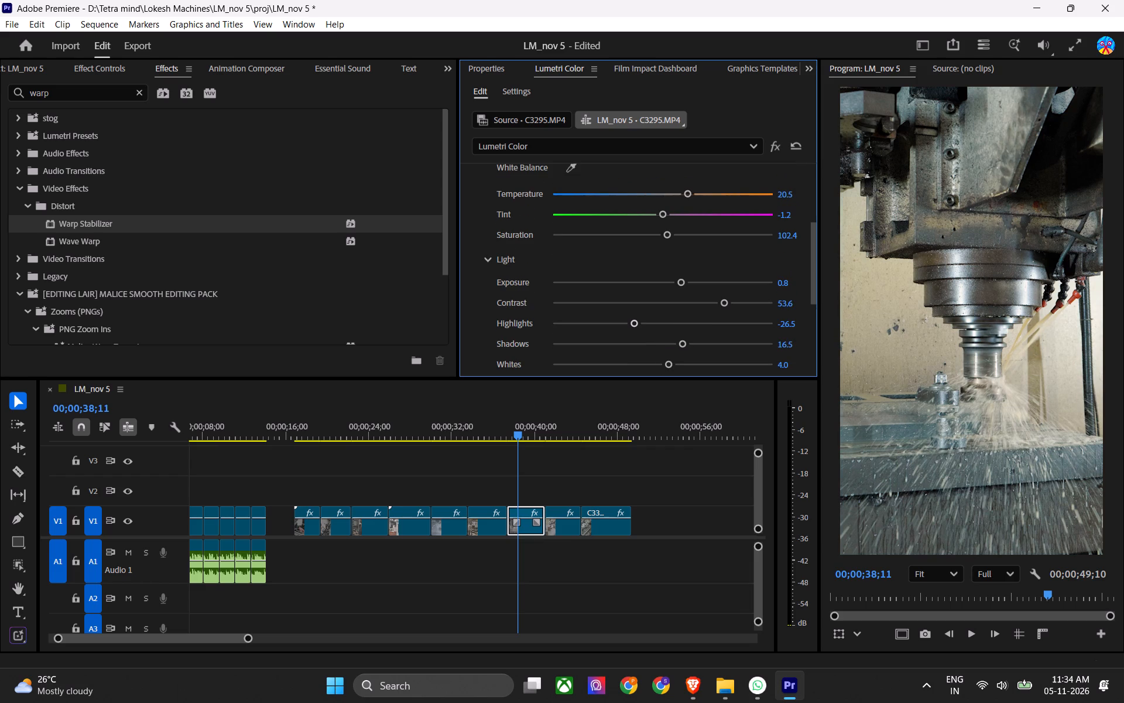
left_click(785, 196)
type("15")
key("Return")
Set C3315.MP4's contrast to 62.9 and exposure to 0.3 in Lumetri Color.
left_click_drag(478, 438, 569, 436)
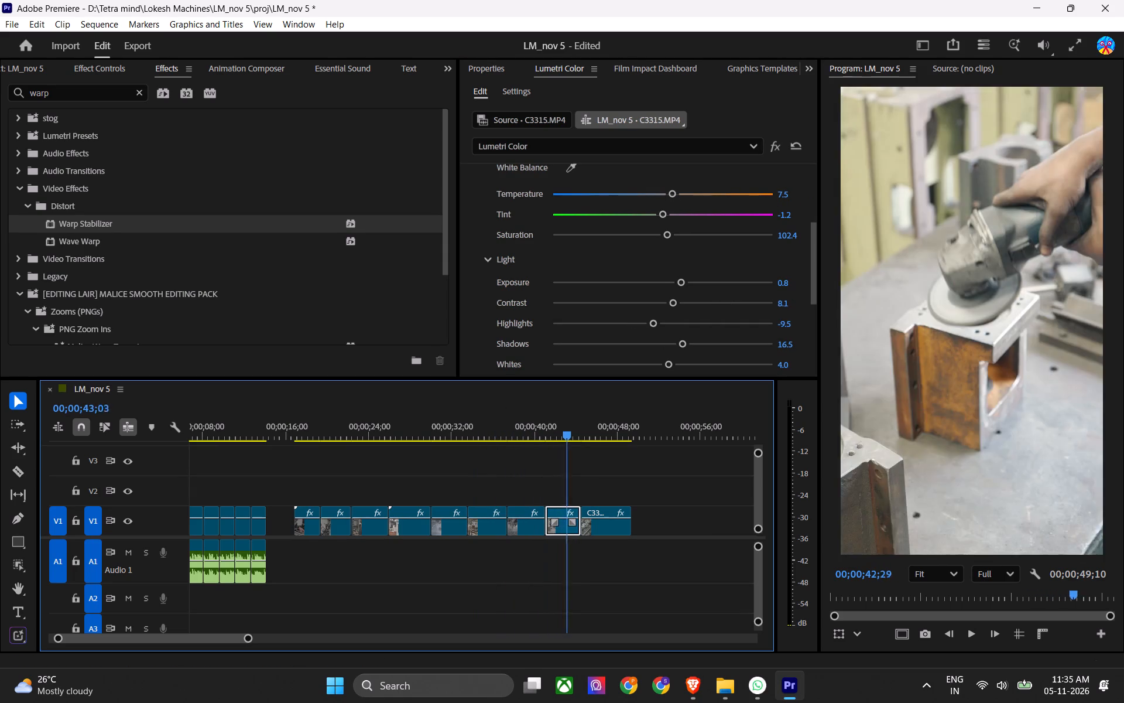
left_click_drag(569, 436, 574, 436)
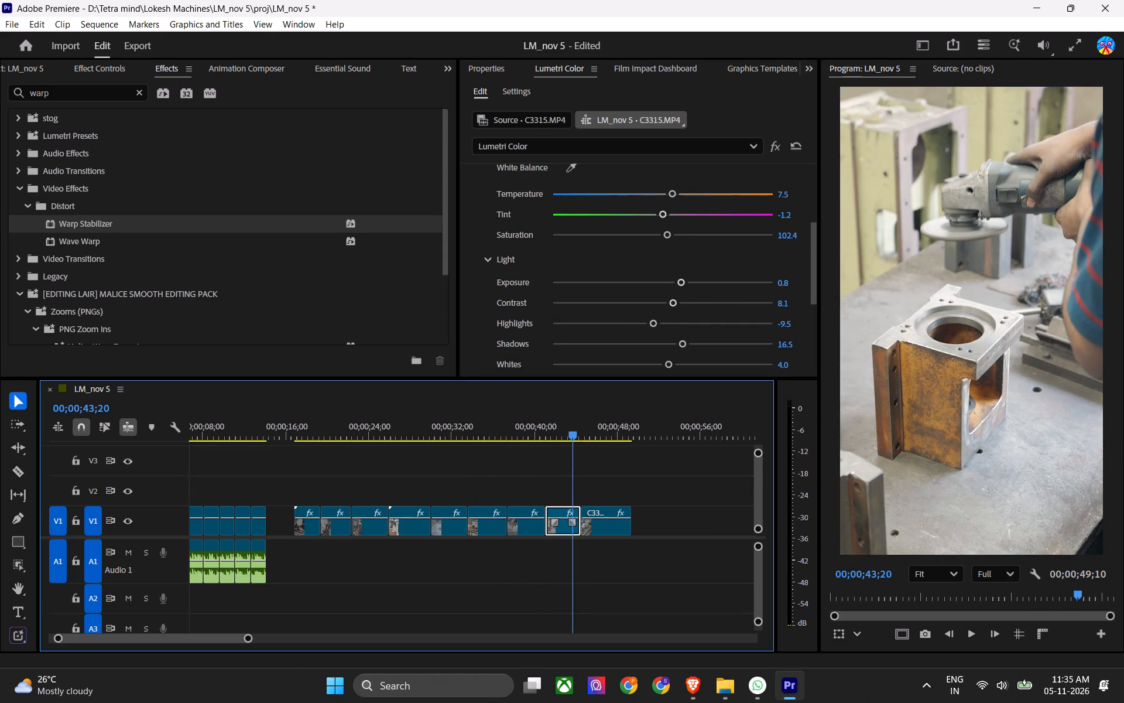
left_click_drag(675, 301, 666, 313)
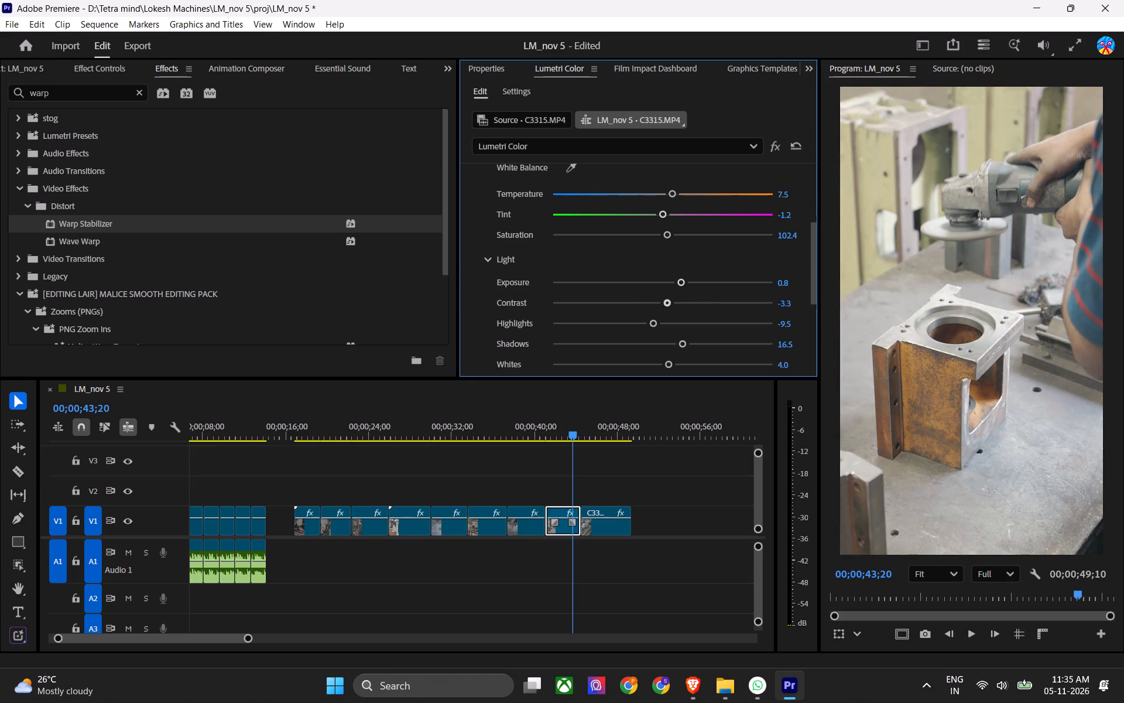
left_click_drag(666, 313, 731, 313)
left_click(675, 284)
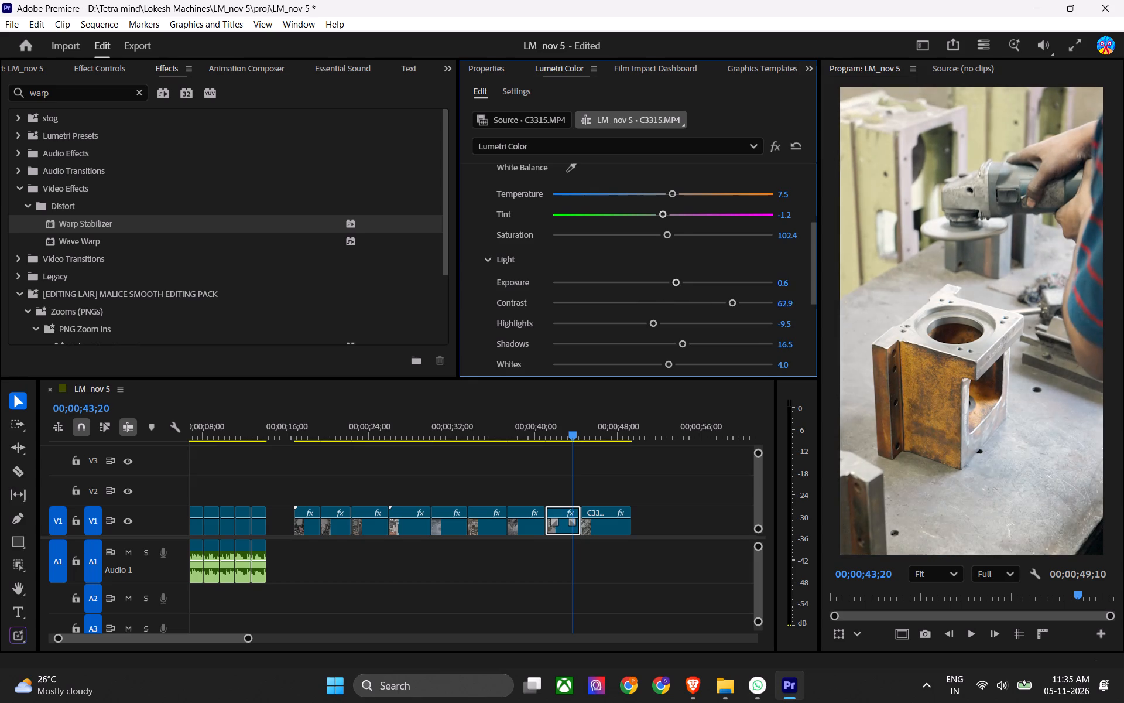
double_click(674, 284)
left_click(664, 284)
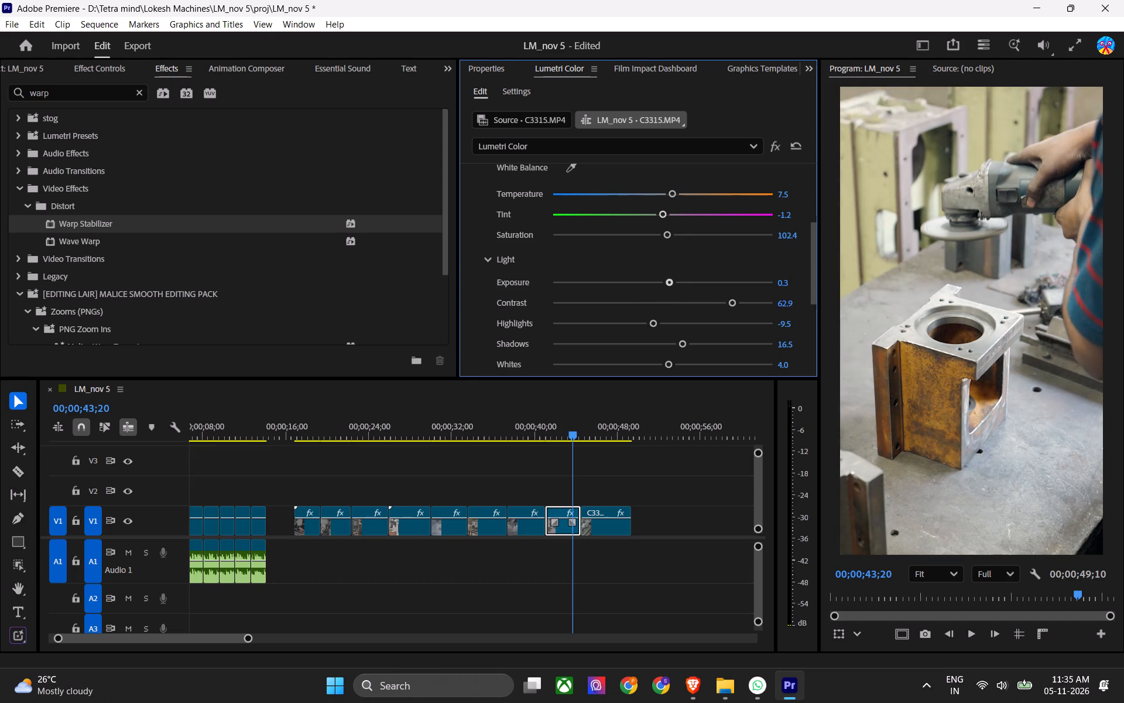
Set C3315.MP4's highlights to -28.5, shadows to -25.2, whites to -5.3 and blacks to -82.1, and play the result.
left_click_drag(656, 323, 630, 328)
scroll(638, 331, "down", 1)
left_click_drag(683, 327, 633, 329)
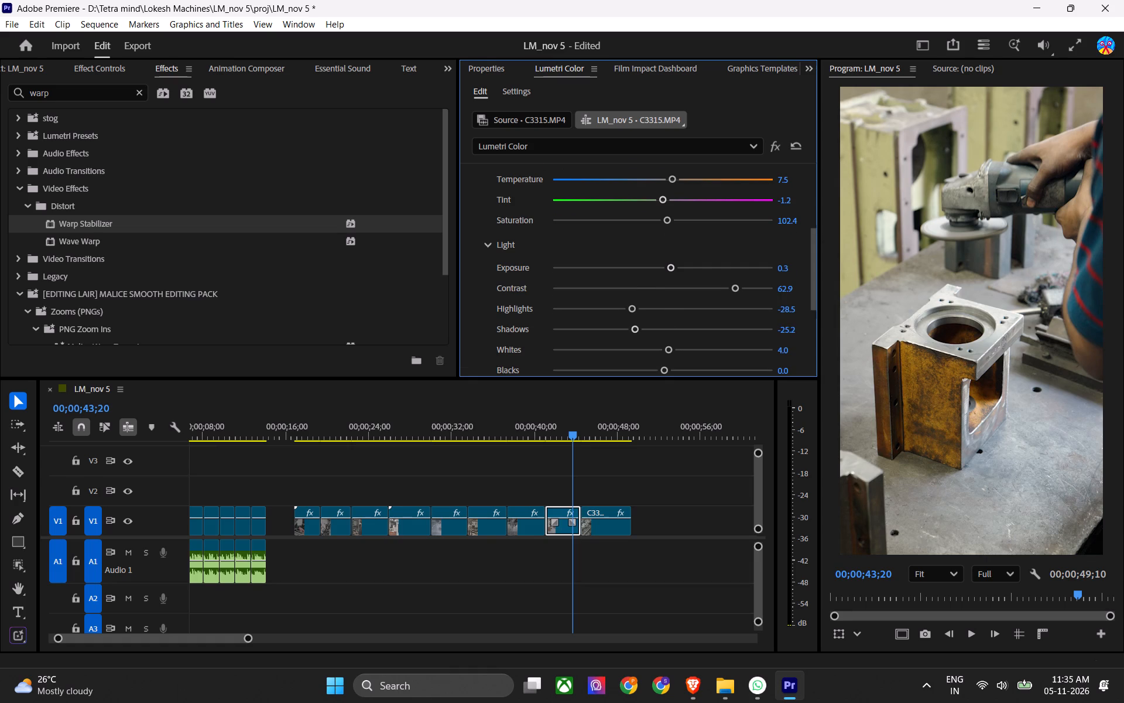
scroll(642, 328, "down", 3)
left_click_drag(665, 303, 678, 306)
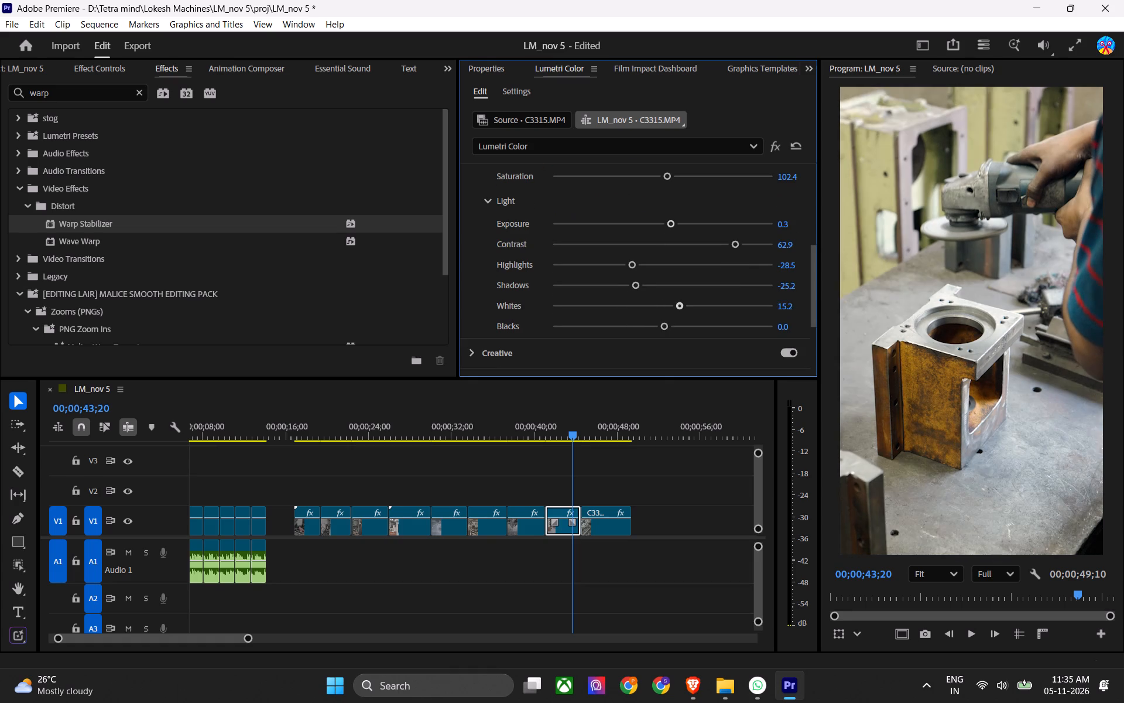
left_click_drag(678, 306, 656, 305)
left_click_drag(664, 326, 601, 310)
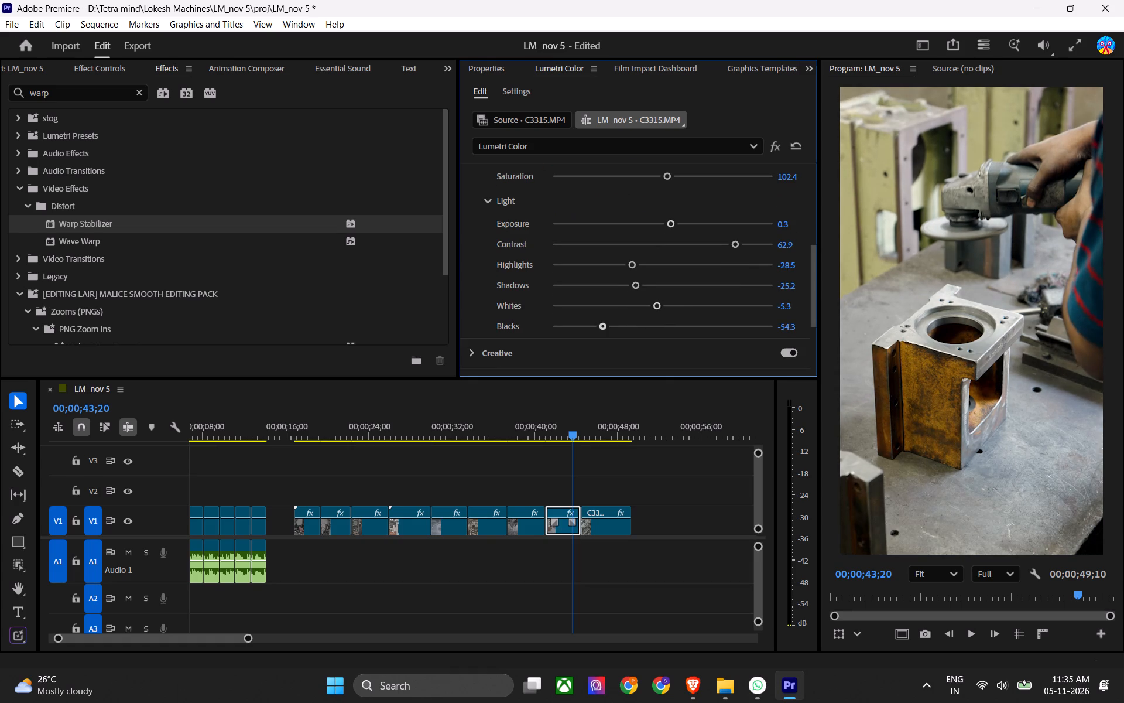
left_click_drag(601, 310, 571, 302)
left_click(527, 443)
left_click(554, 431)
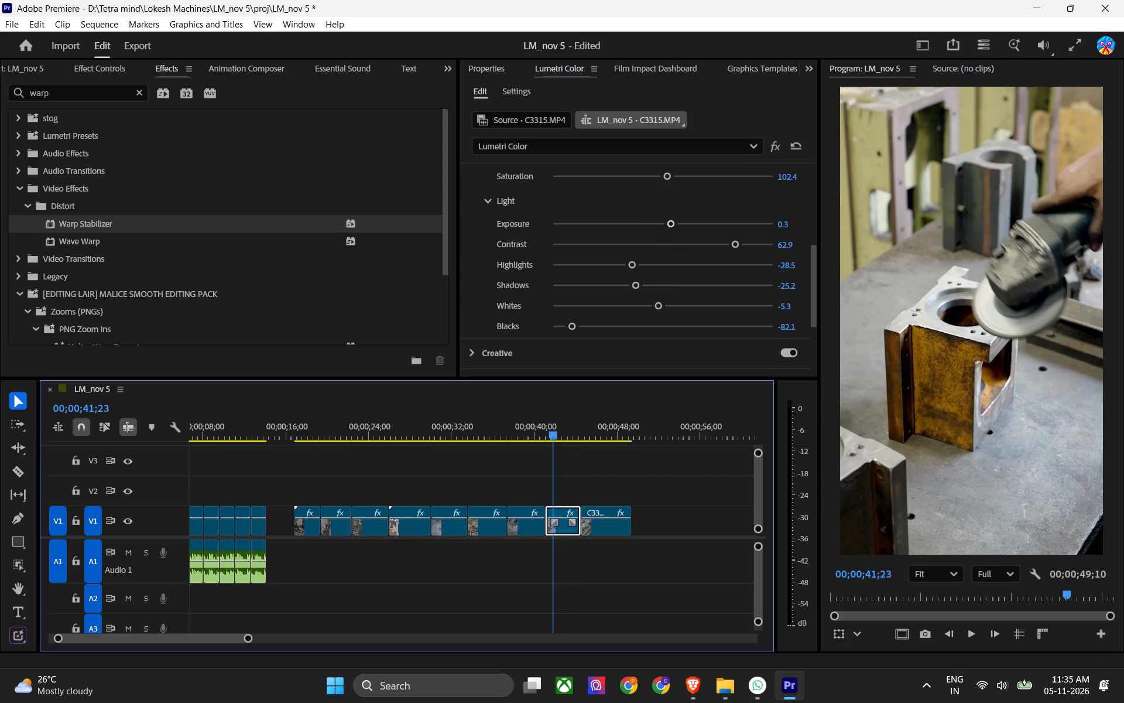
left_click(967, 629)
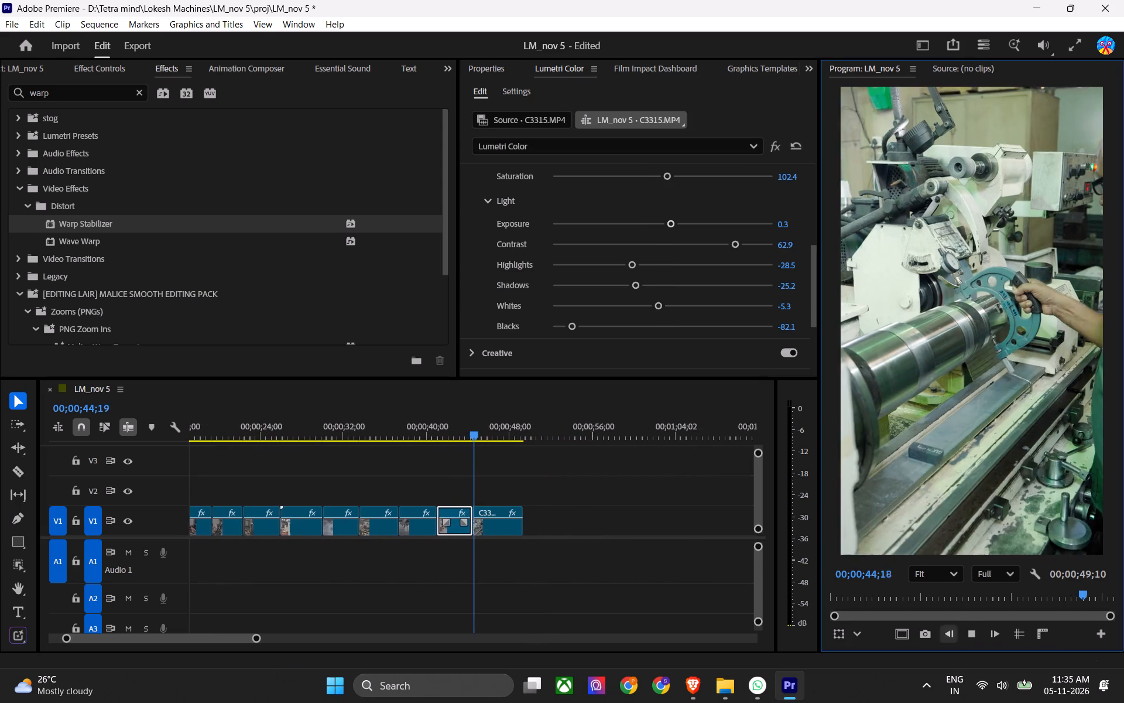
Park the playhead on C3327.MP4 and open its Hue Saturation Curves in Lumetri Color.
left_click(487, 491)
left_click(480, 440)
left_click(471, 426)
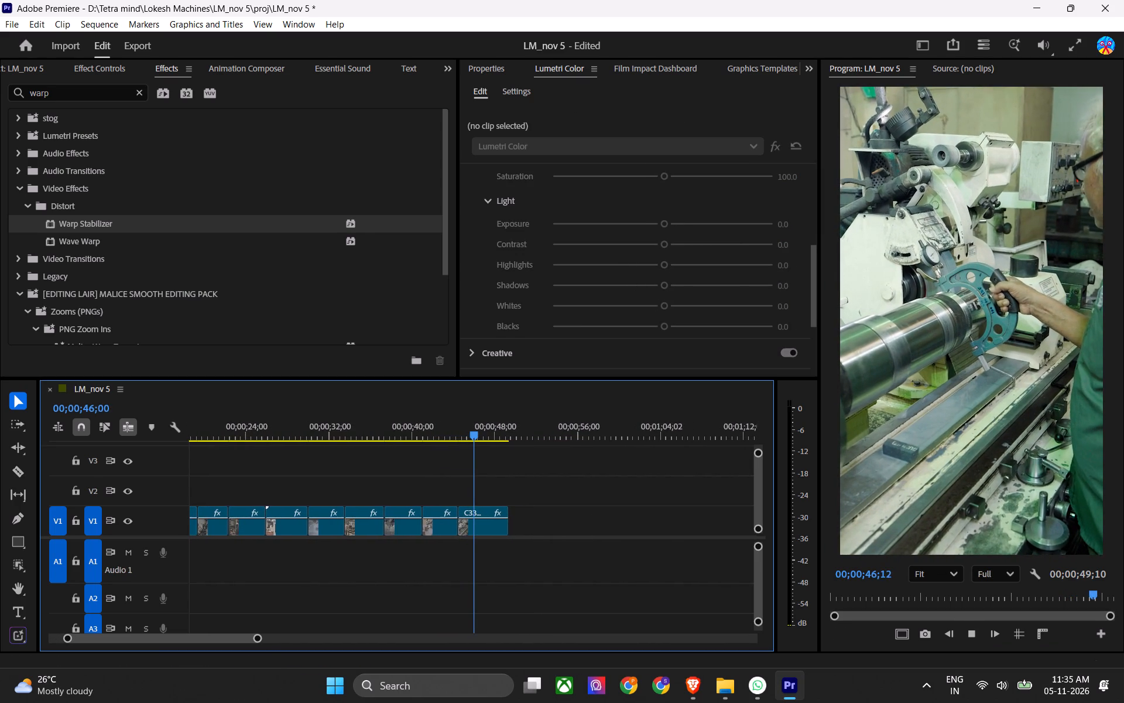
left_click(518, 462)
left_click(484, 428)
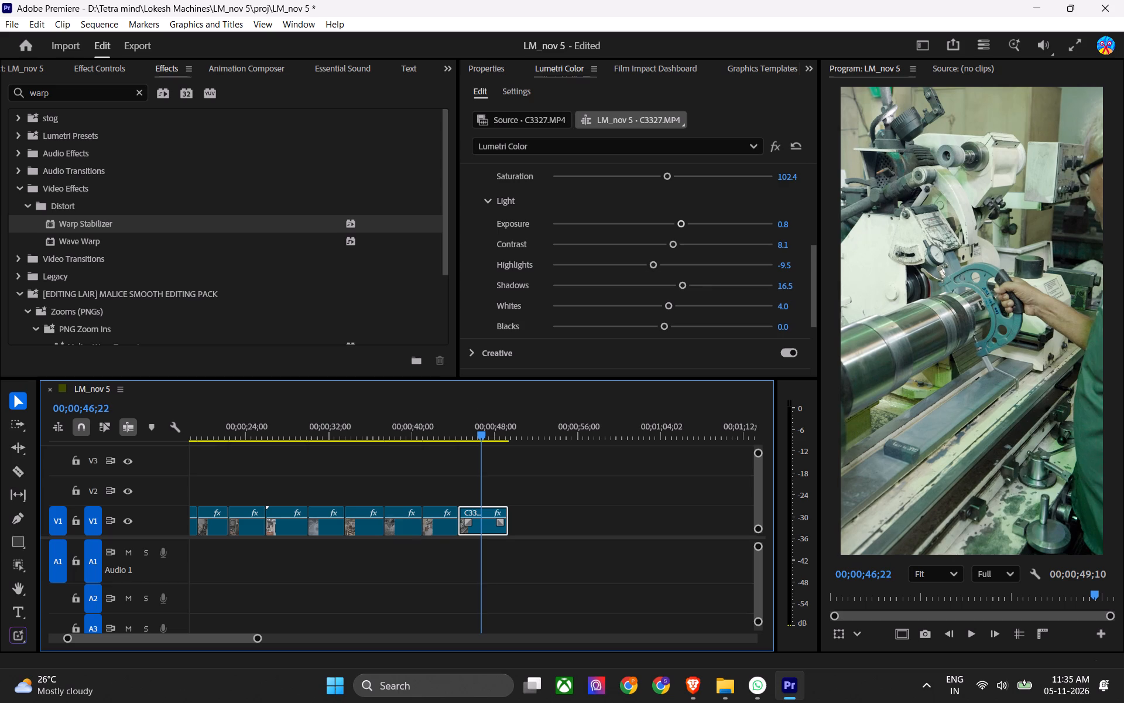
scroll(476, 215, "up", 13)
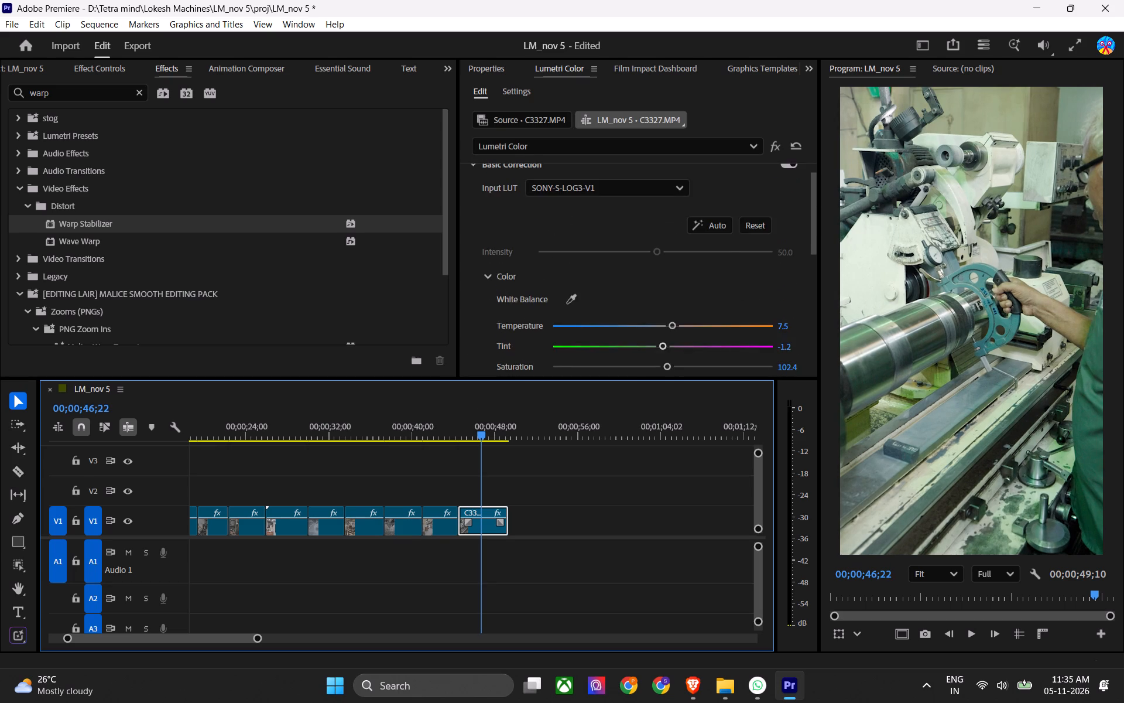
scroll(472, 171, "up", 5)
left_click(472, 178)
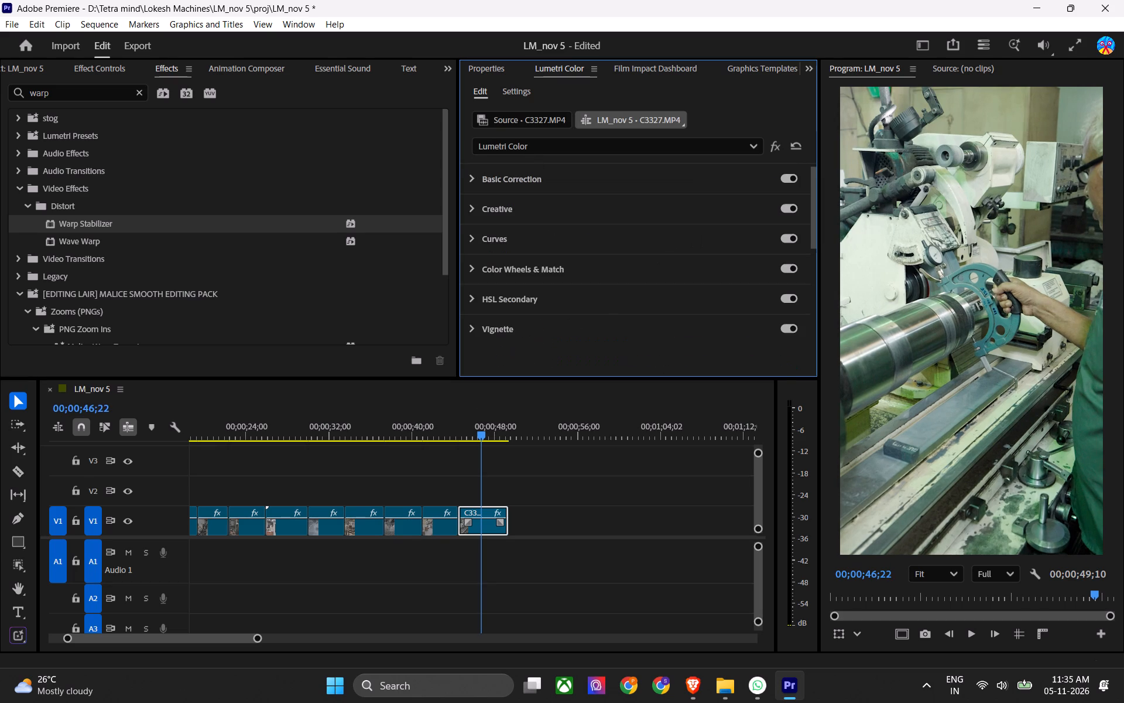
left_click(473, 233)
scroll(527, 290, "down", 6)
scroll(590, 269, "down", 7)
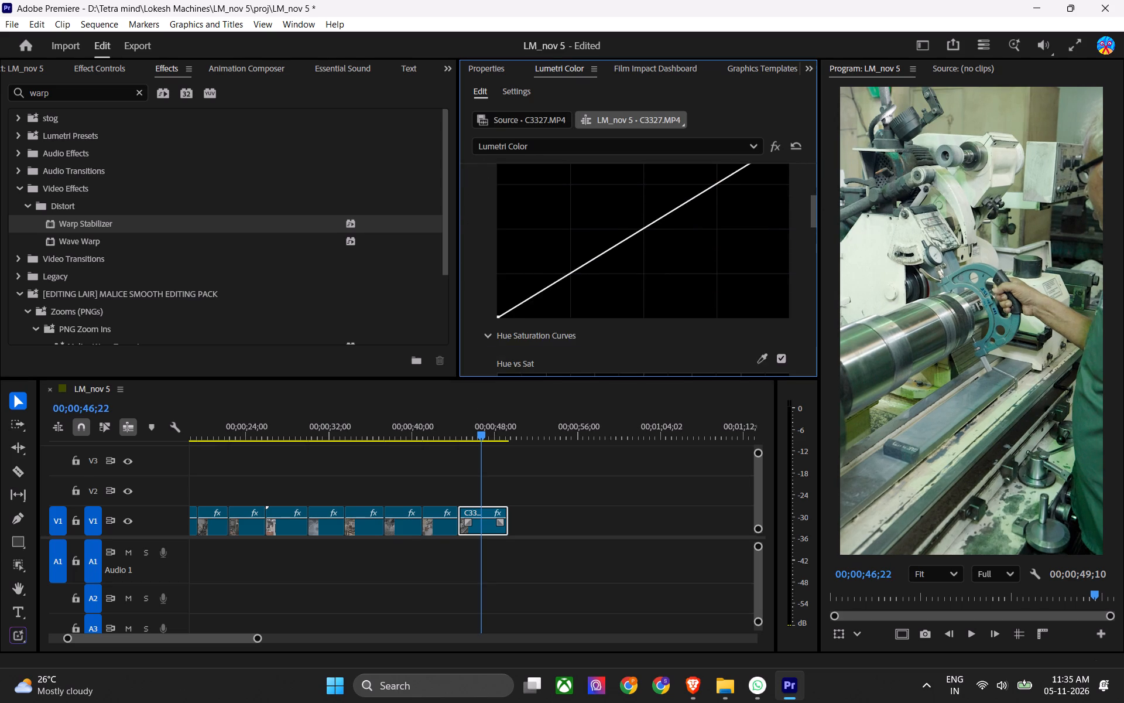
scroll(591, 272, "down", 11)
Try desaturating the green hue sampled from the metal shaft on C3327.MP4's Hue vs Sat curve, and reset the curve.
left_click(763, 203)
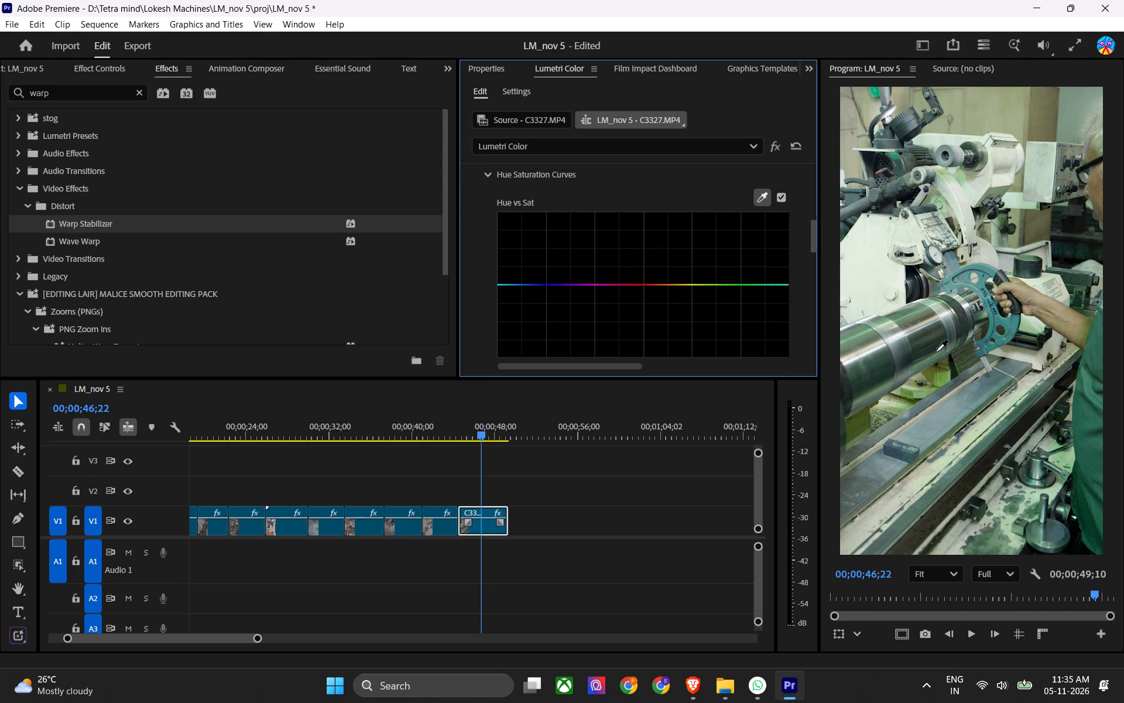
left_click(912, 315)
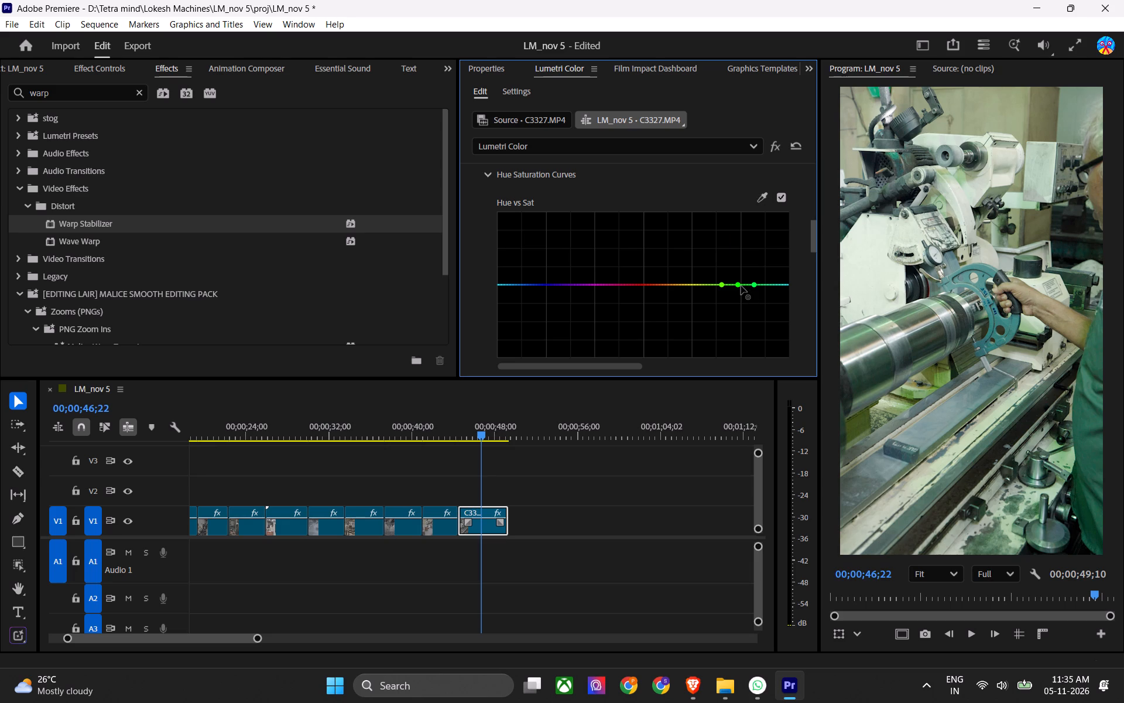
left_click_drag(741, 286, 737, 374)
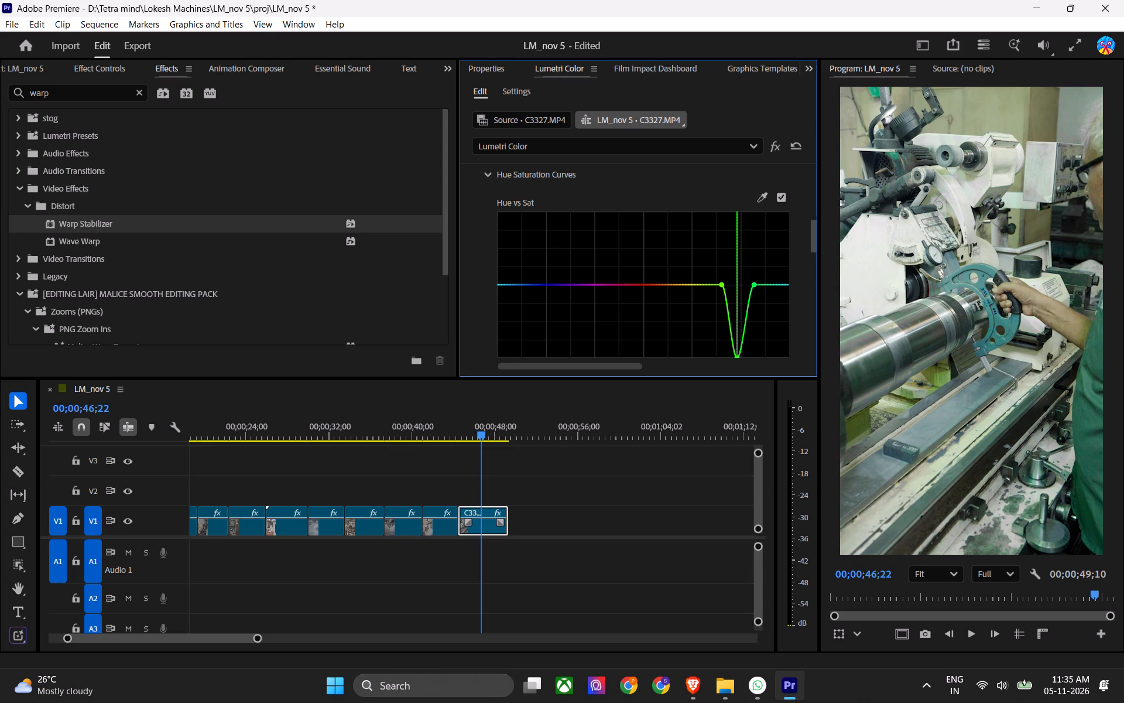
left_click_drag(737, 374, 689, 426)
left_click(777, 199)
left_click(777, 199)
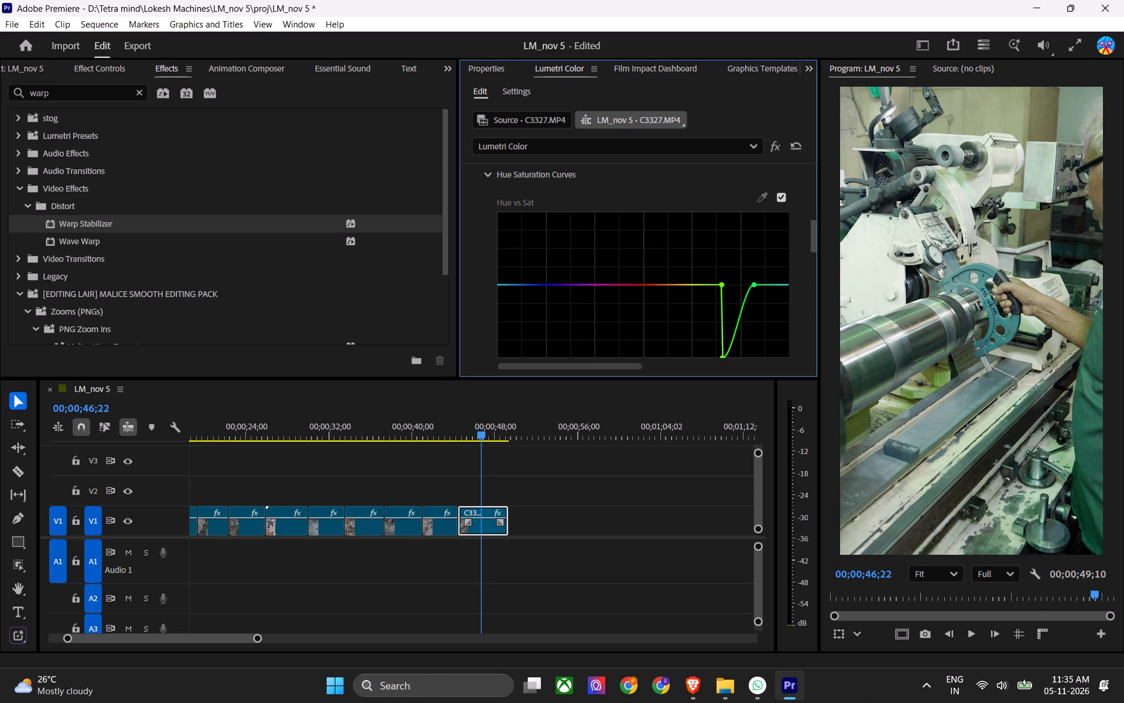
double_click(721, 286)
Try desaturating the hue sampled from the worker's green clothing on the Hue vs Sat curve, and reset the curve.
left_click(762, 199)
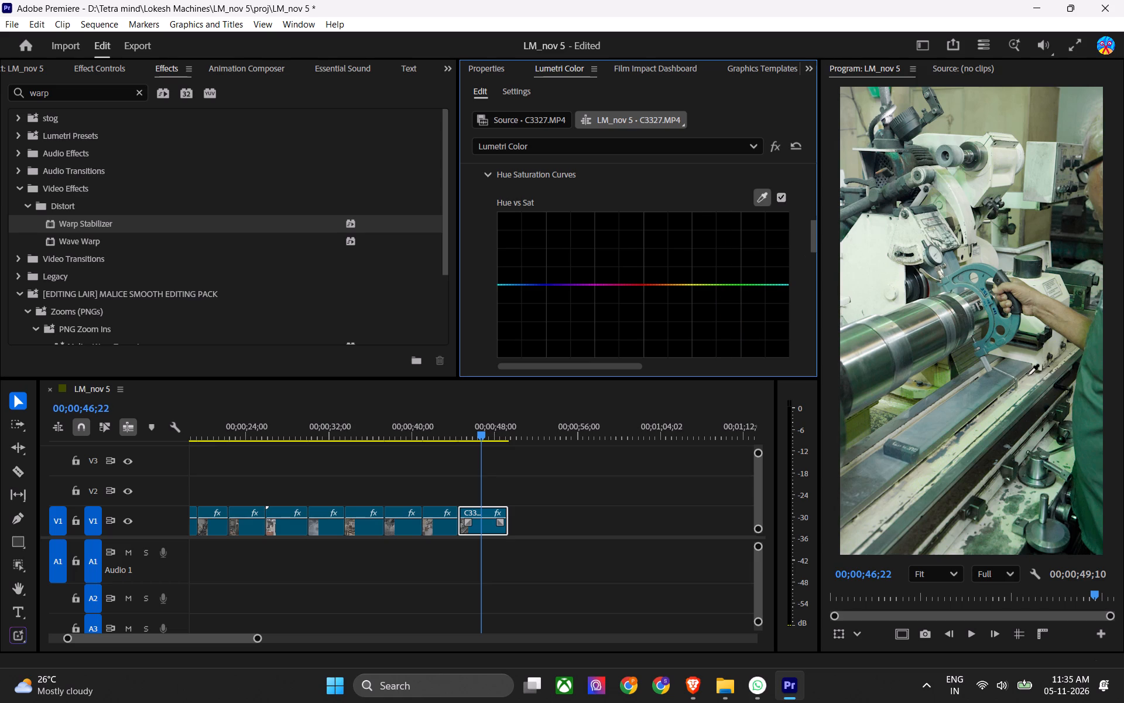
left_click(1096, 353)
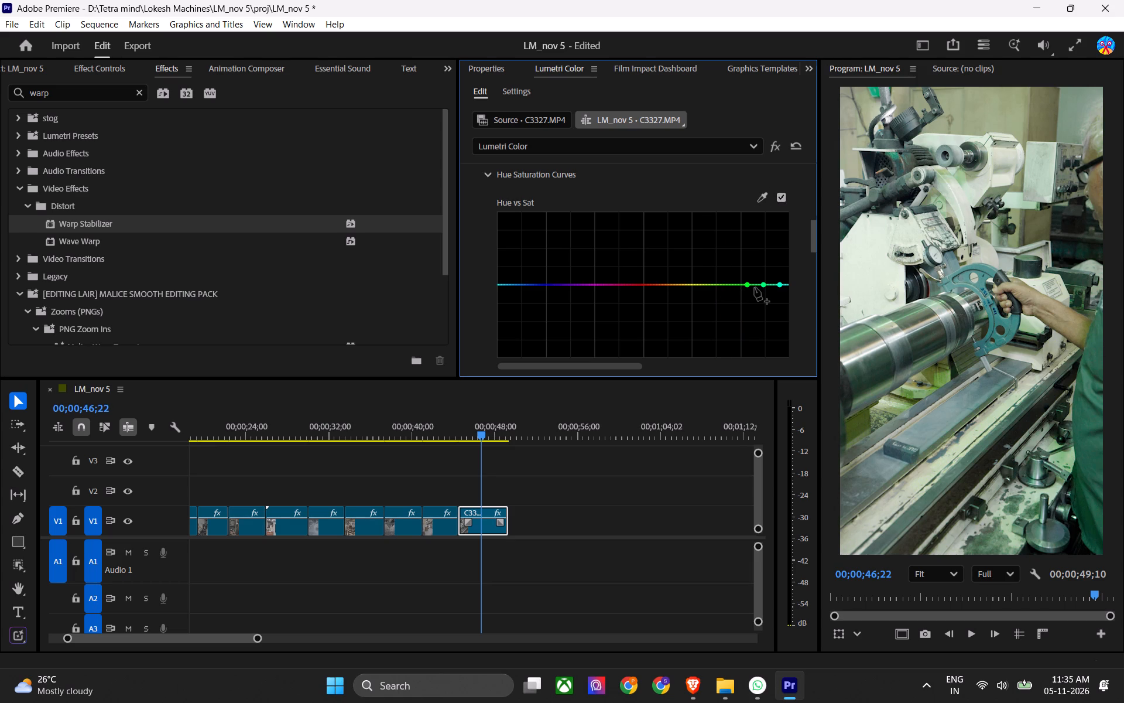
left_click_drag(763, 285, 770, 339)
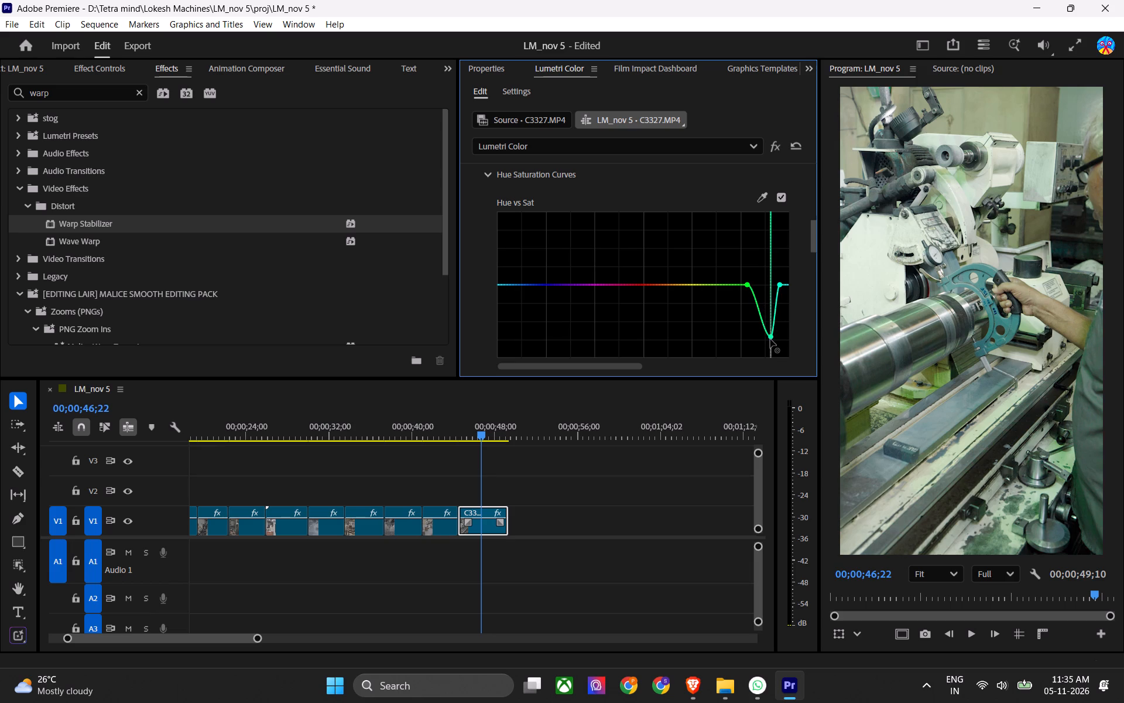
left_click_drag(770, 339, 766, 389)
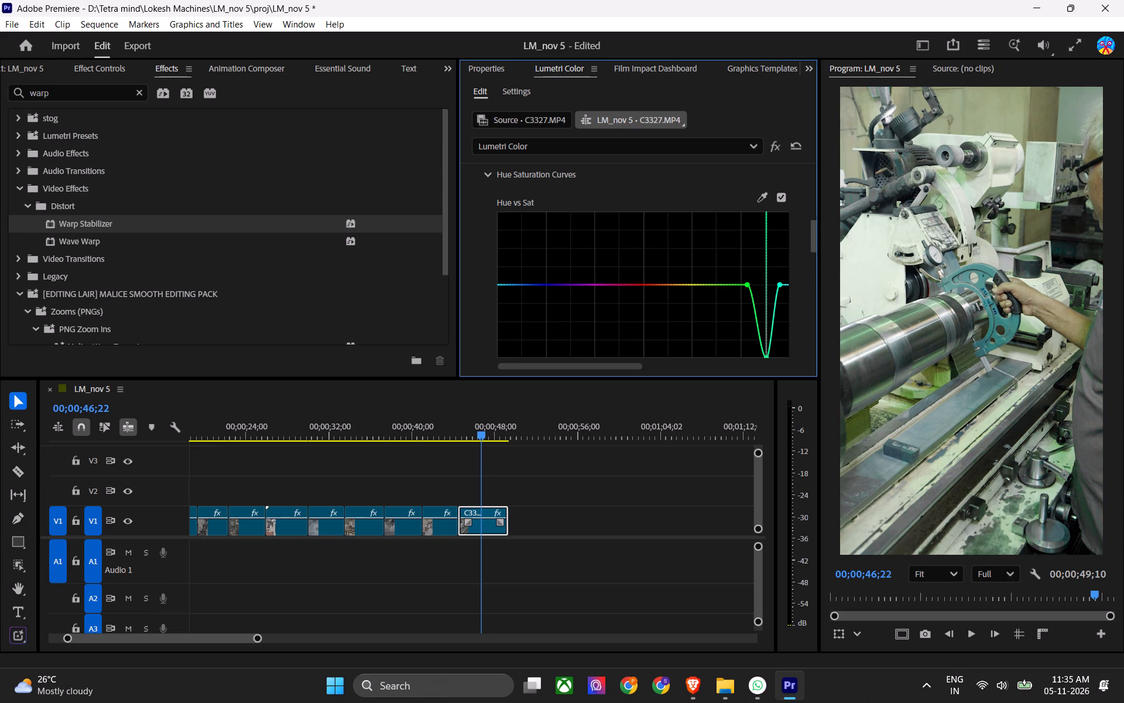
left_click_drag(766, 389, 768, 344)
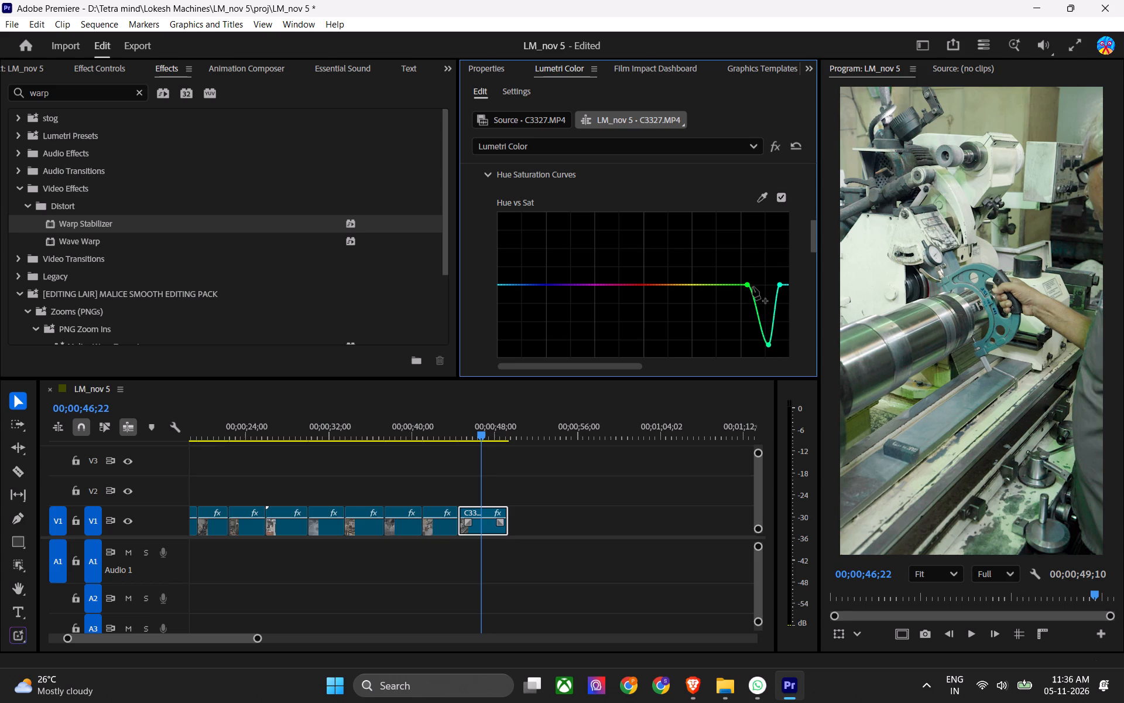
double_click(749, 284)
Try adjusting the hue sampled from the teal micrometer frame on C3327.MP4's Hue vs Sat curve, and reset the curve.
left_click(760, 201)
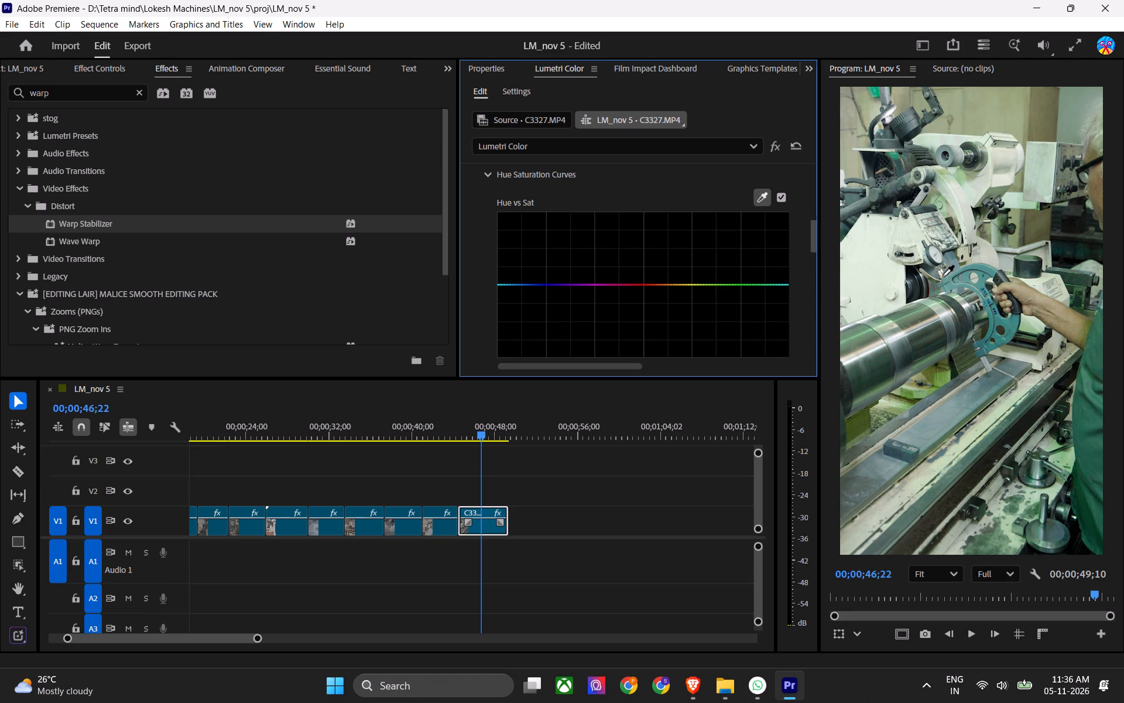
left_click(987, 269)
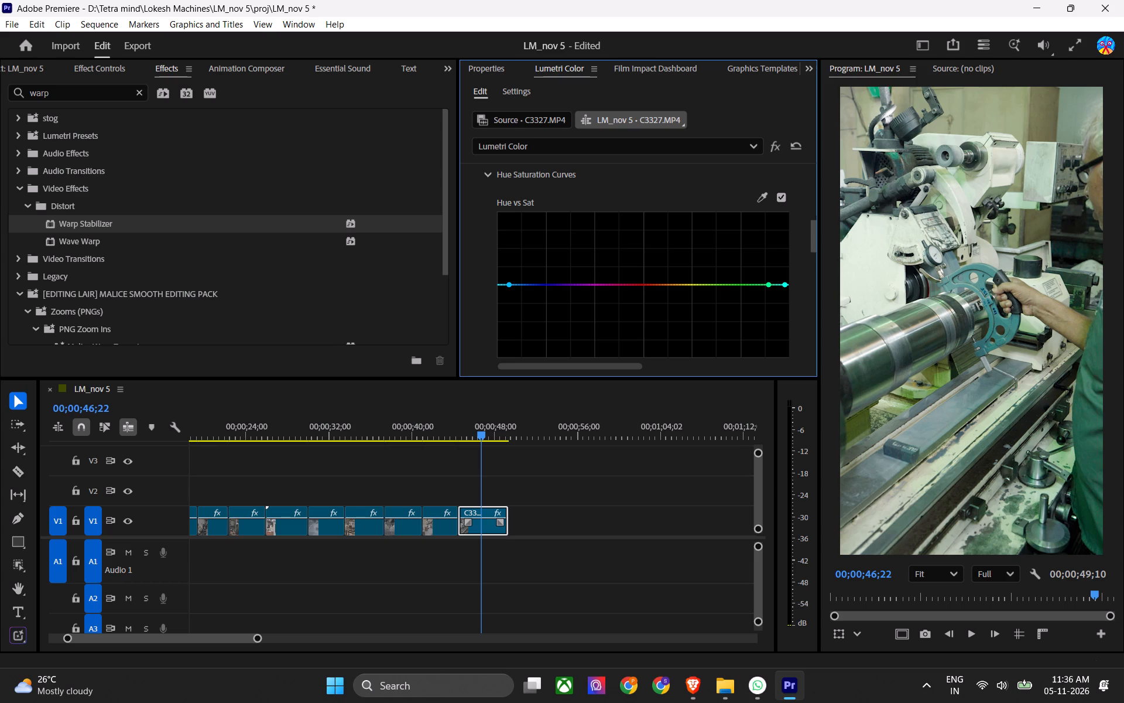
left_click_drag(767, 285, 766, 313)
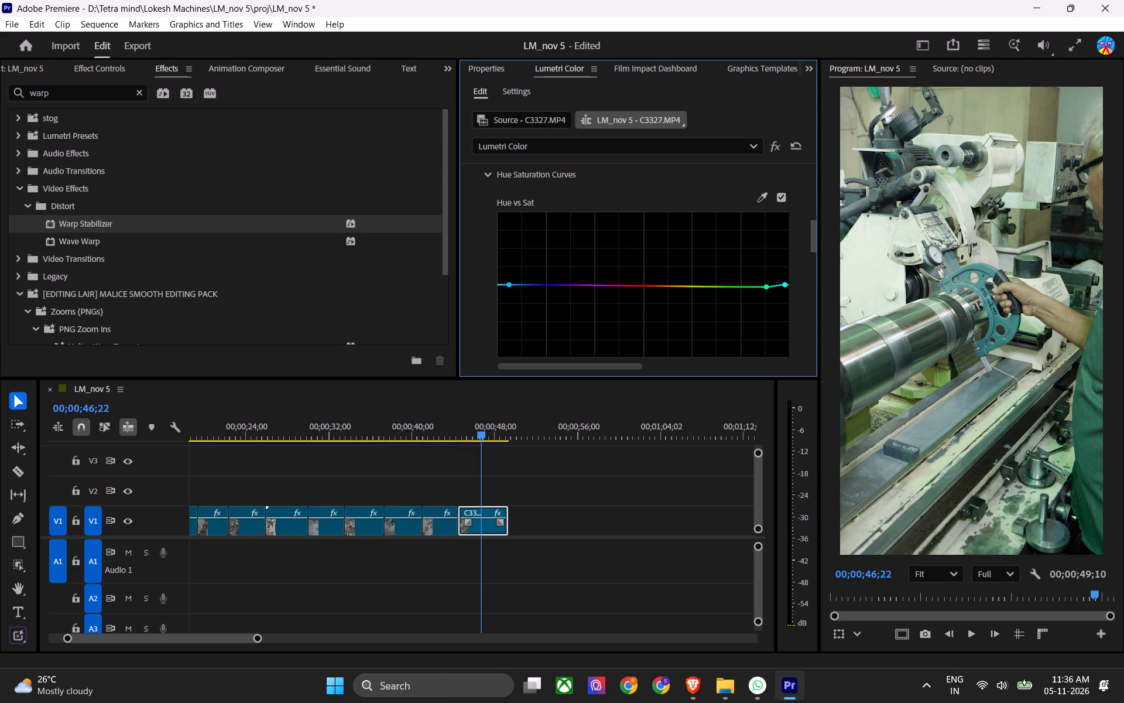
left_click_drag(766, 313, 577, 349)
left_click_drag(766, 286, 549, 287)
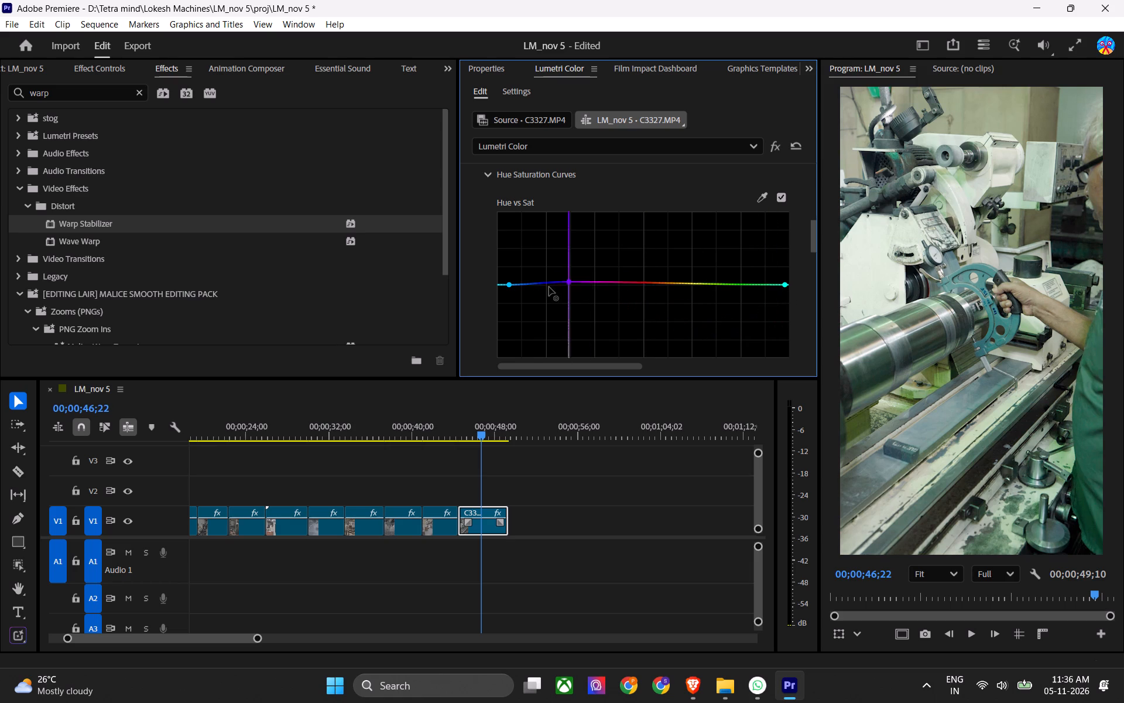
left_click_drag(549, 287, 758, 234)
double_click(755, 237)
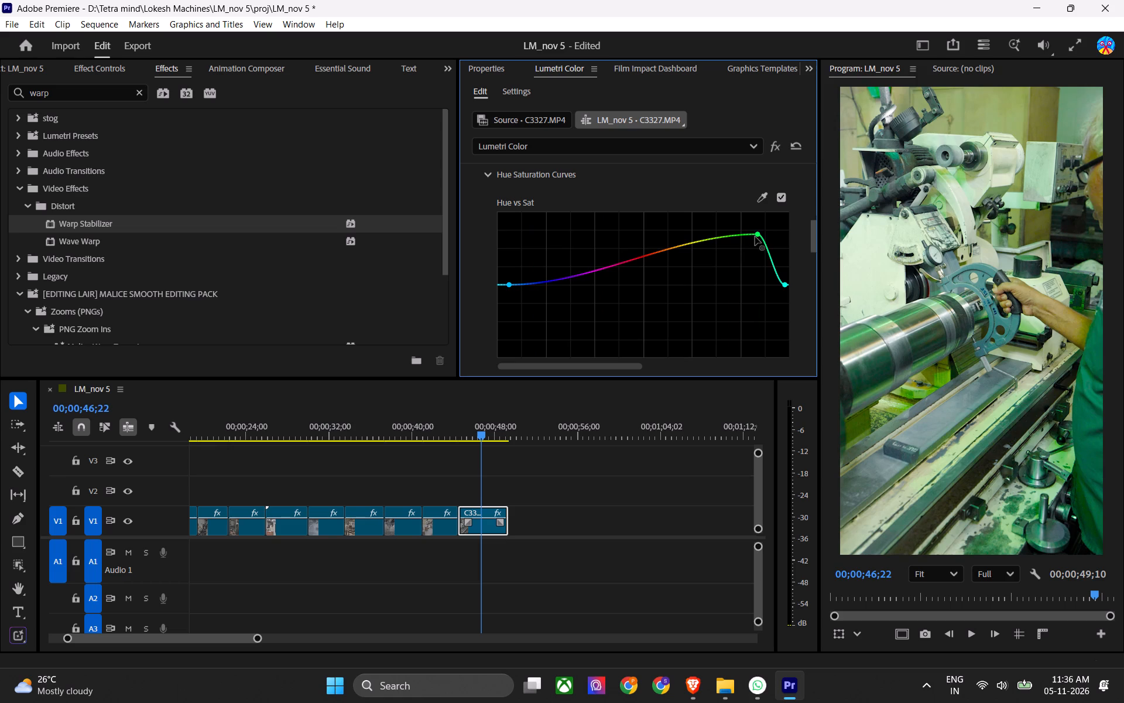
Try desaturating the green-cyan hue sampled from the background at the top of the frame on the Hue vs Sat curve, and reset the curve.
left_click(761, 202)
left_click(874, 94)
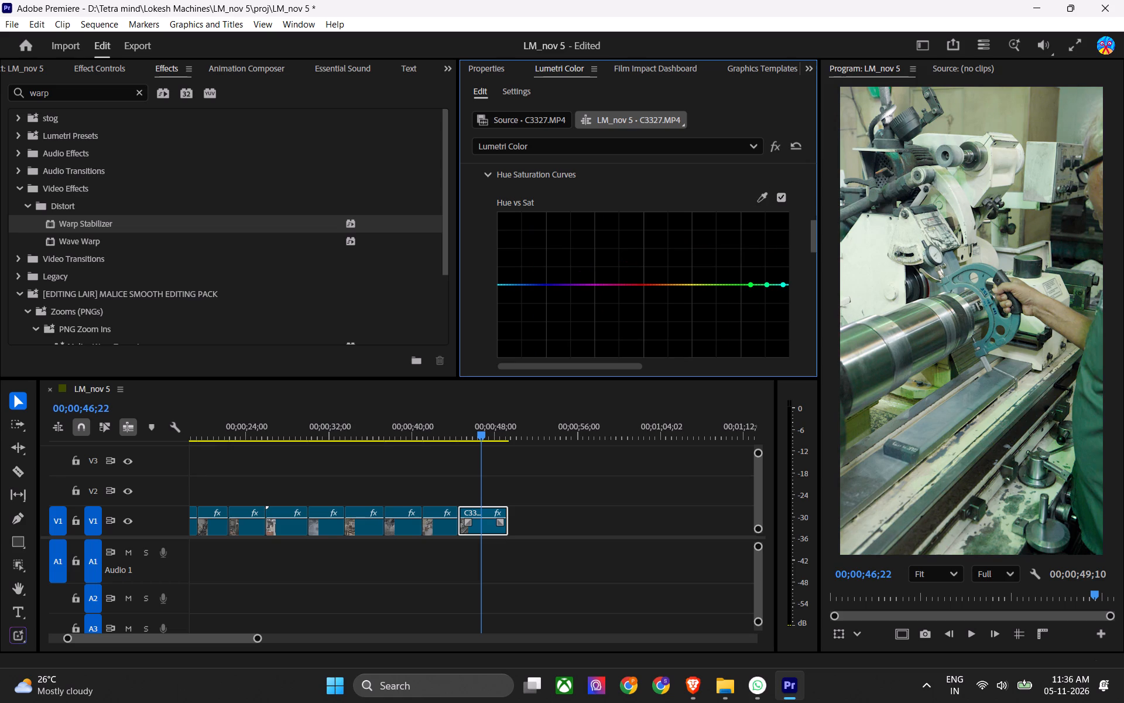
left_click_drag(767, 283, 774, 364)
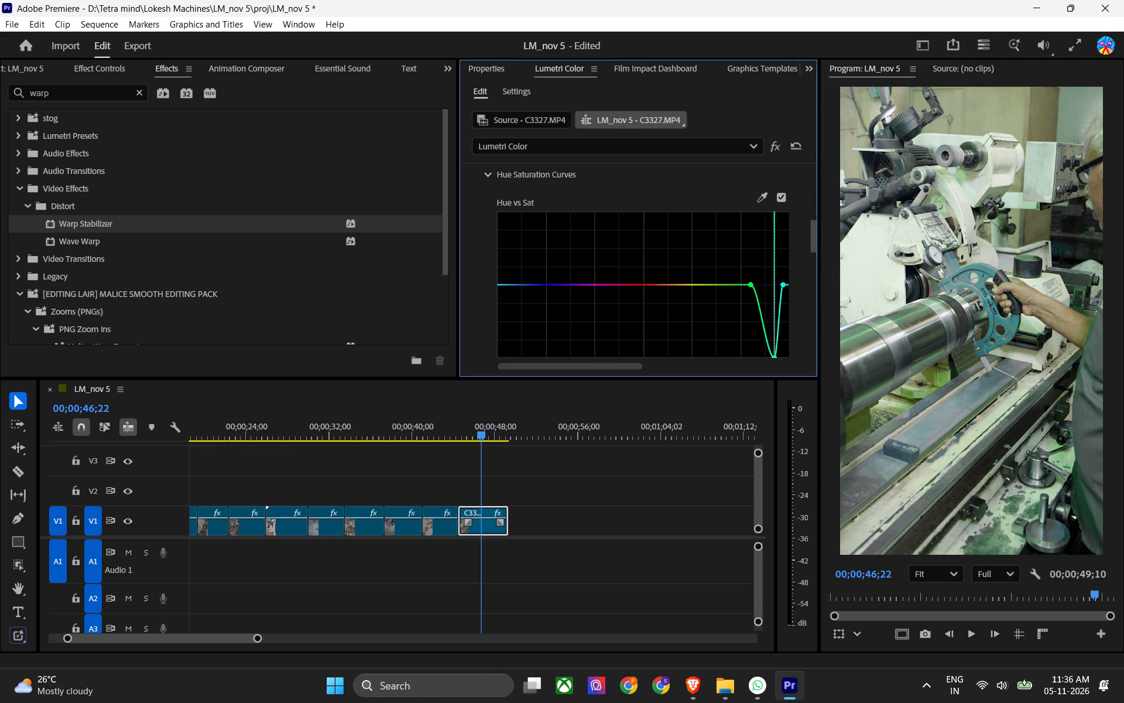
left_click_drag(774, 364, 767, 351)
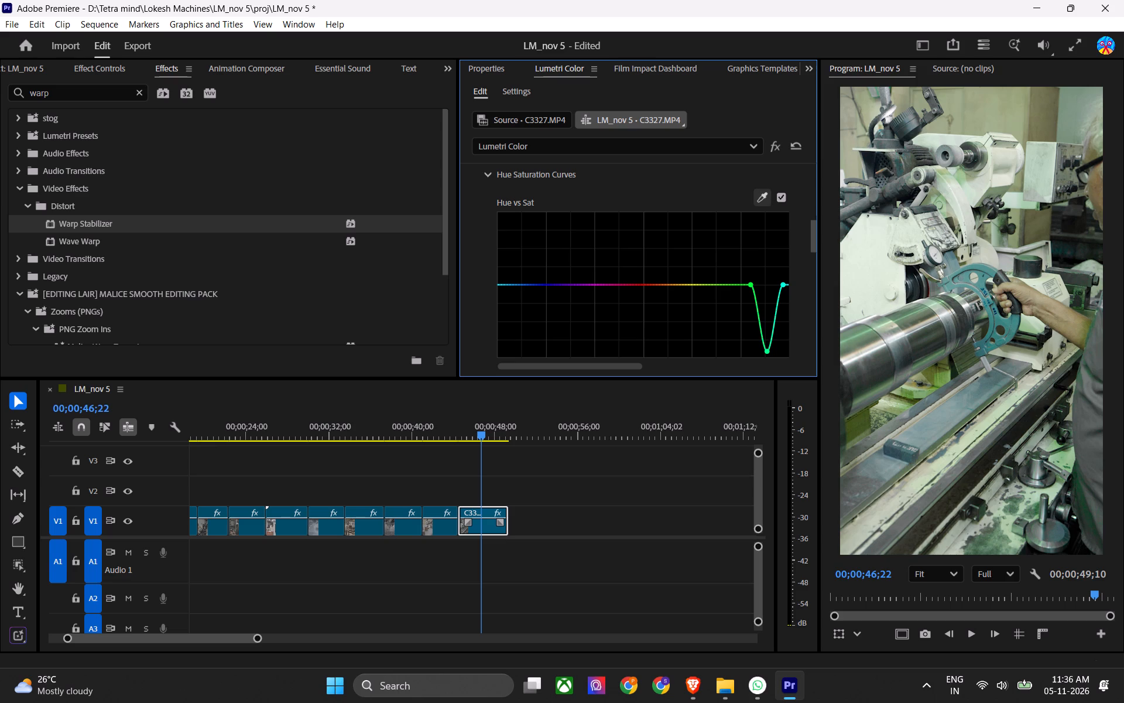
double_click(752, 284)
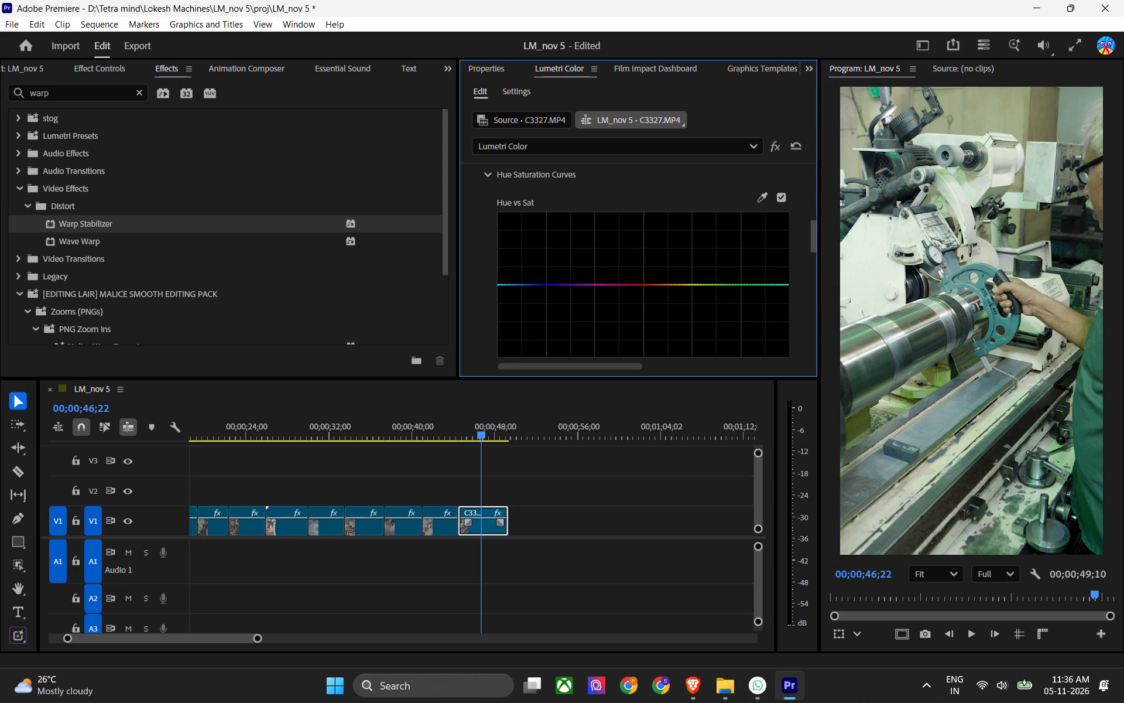
Sample the green of the machine bed for C3327.MP4's Hue vs Sat curve and pull its point down to minimum saturation.
left_click(763, 196)
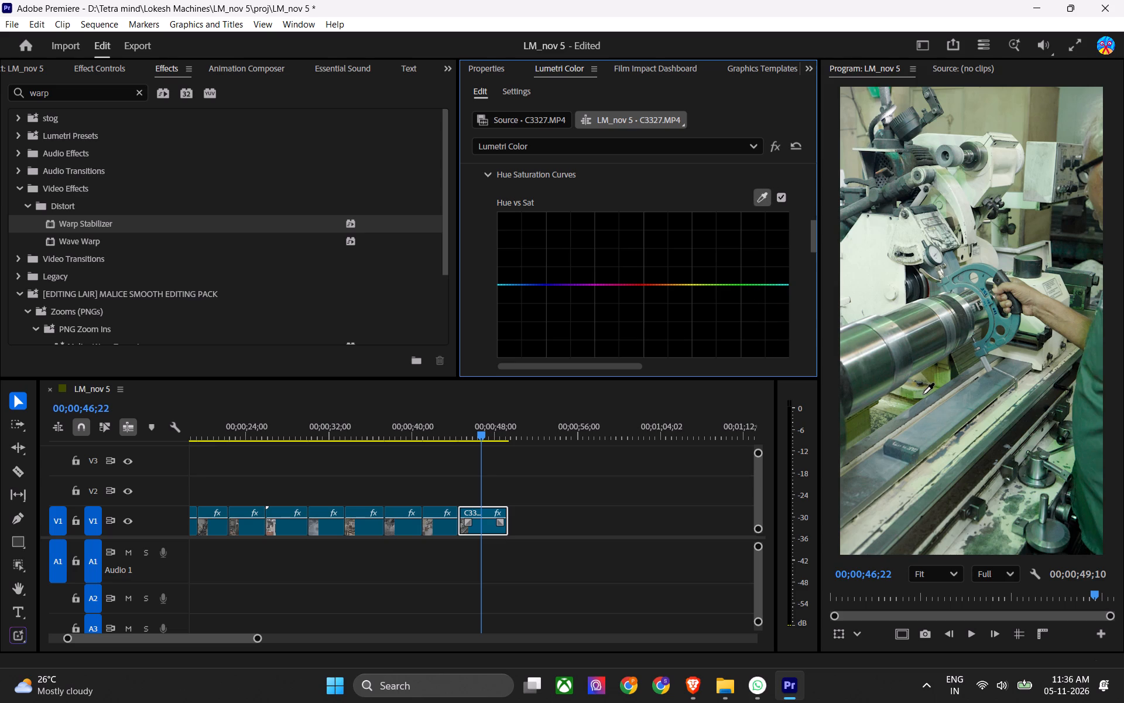
left_click(923, 394)
left_click_drag(737, 285, 733, 312)
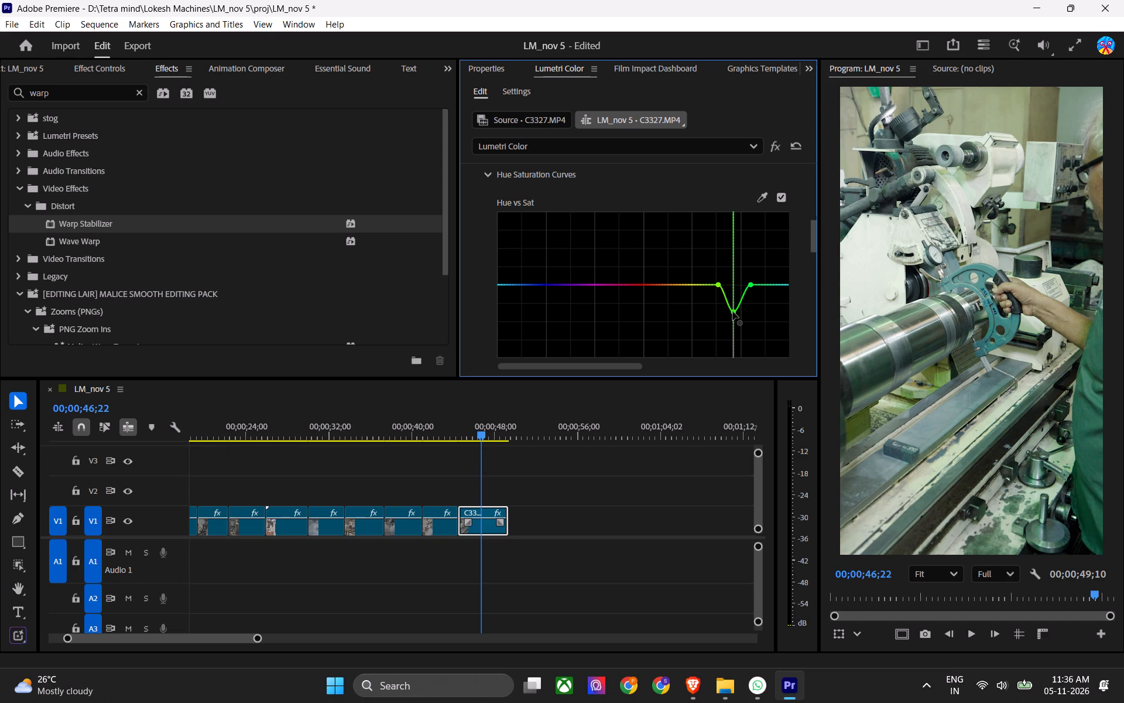
left_click_drag(733, 312, 727, 349)
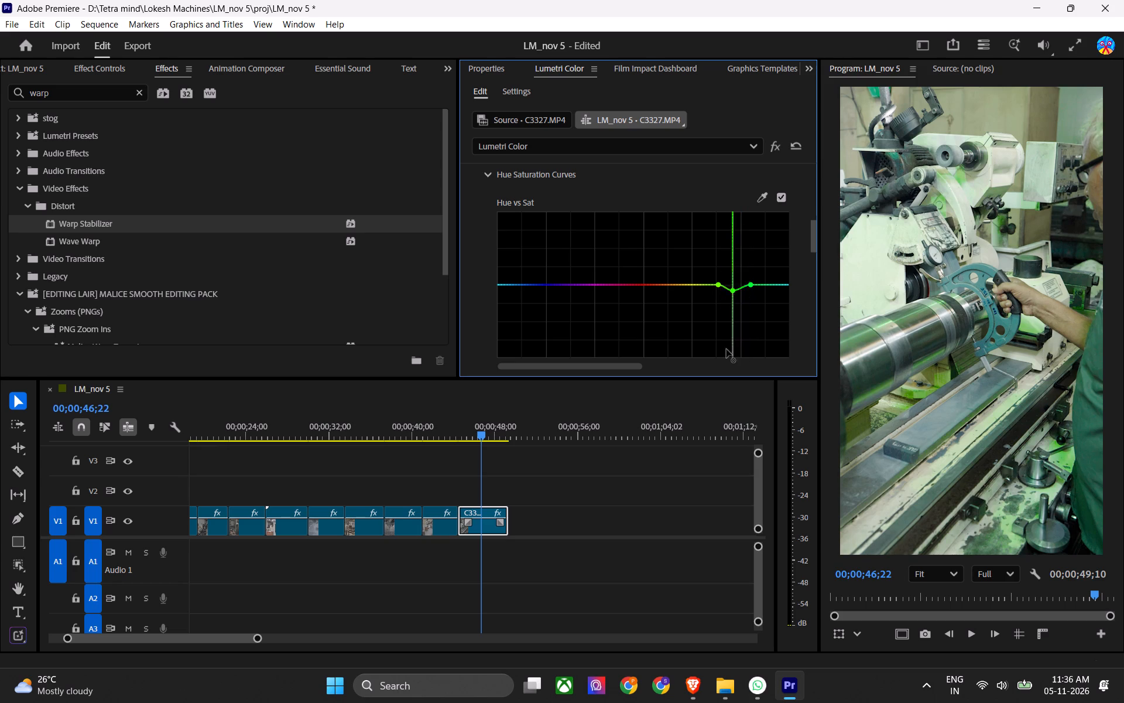
left_click_drag(727, 349, 724, 370)
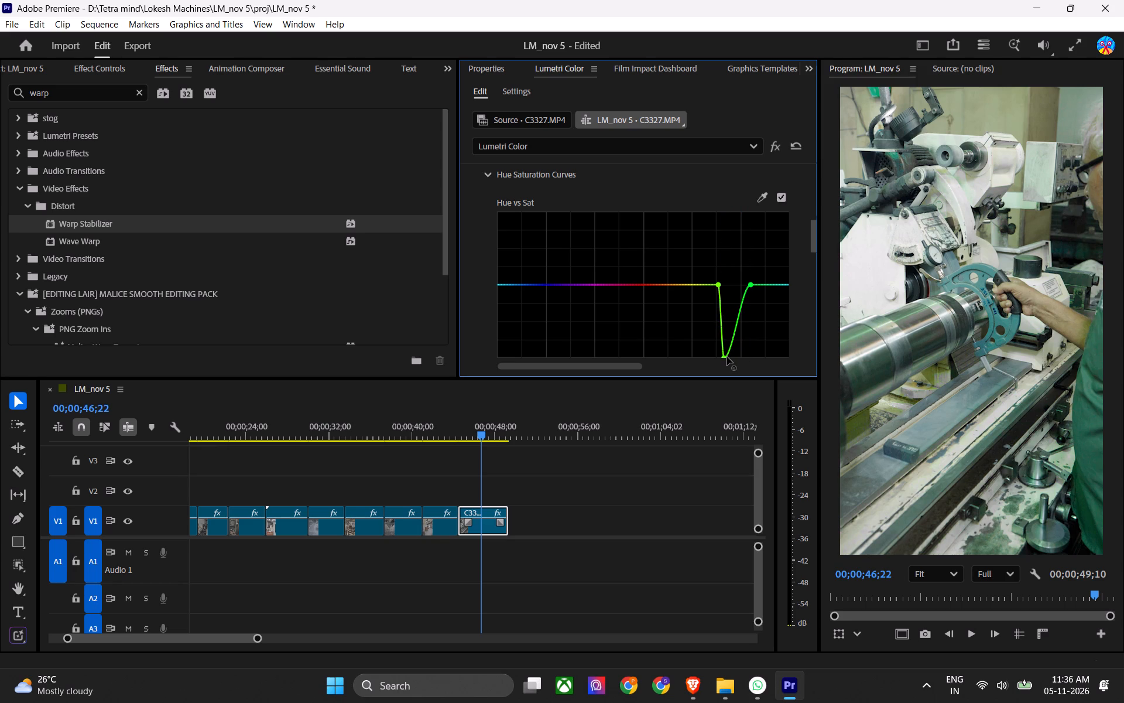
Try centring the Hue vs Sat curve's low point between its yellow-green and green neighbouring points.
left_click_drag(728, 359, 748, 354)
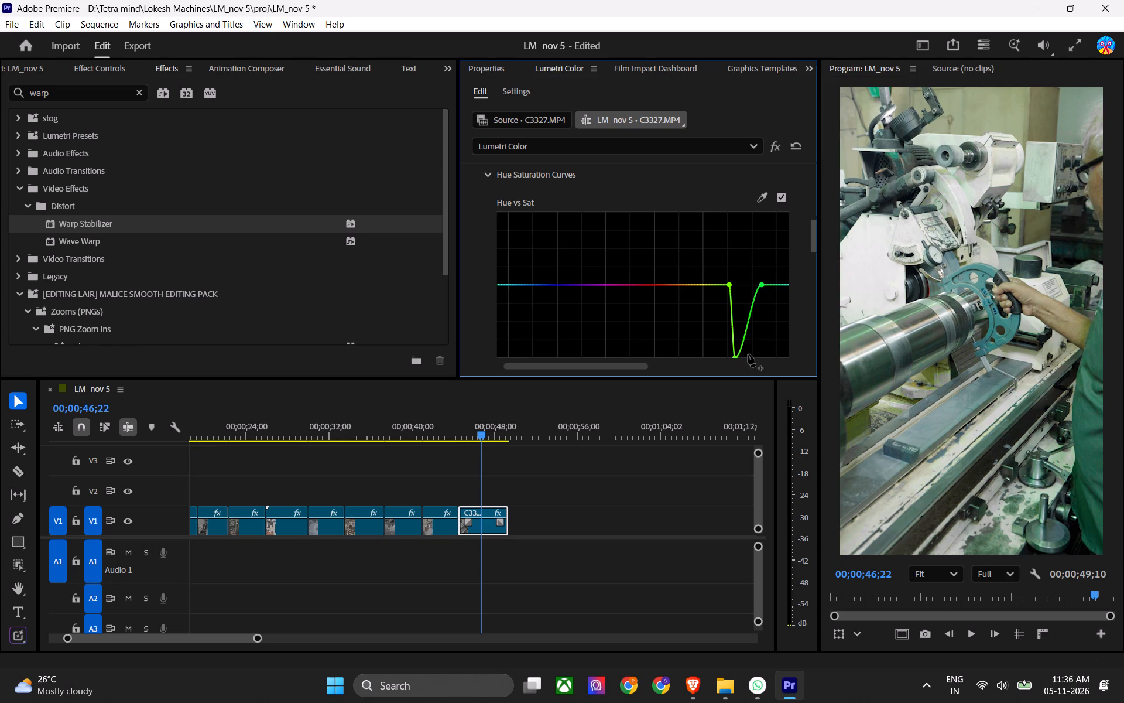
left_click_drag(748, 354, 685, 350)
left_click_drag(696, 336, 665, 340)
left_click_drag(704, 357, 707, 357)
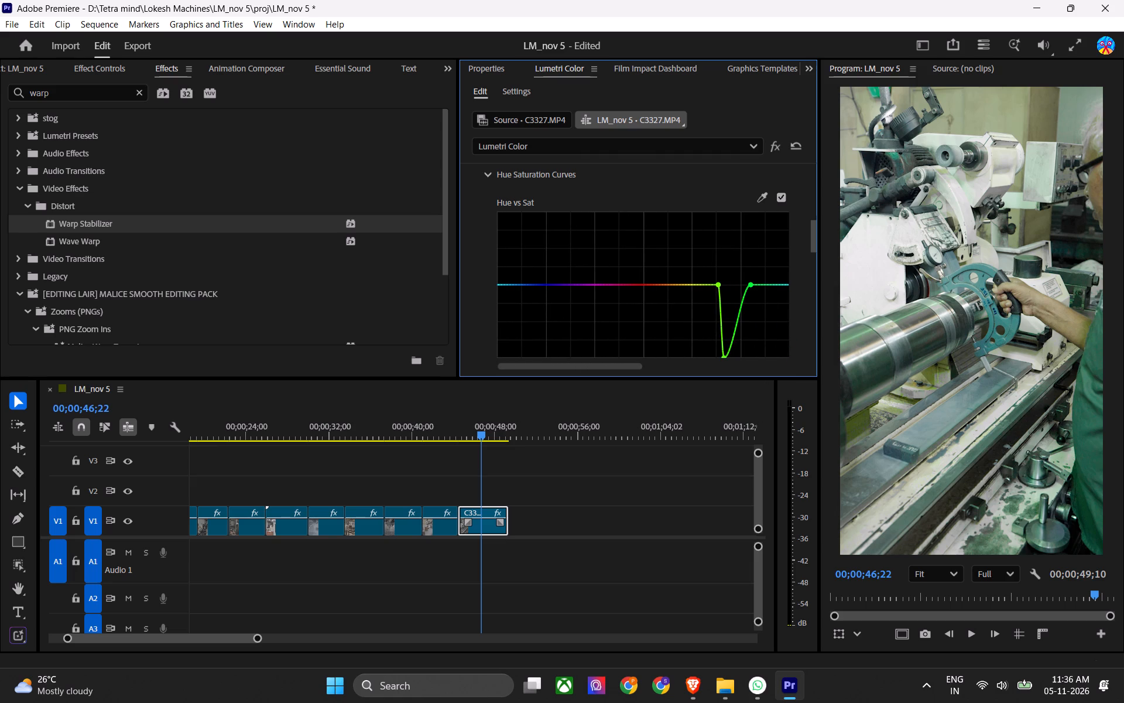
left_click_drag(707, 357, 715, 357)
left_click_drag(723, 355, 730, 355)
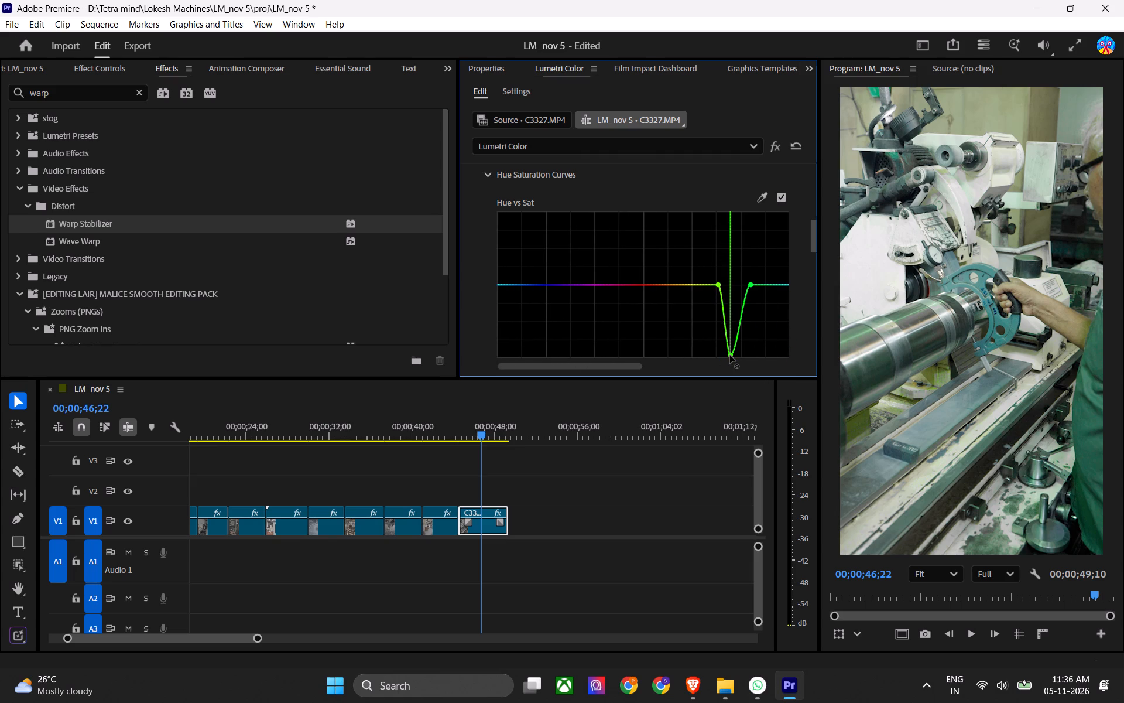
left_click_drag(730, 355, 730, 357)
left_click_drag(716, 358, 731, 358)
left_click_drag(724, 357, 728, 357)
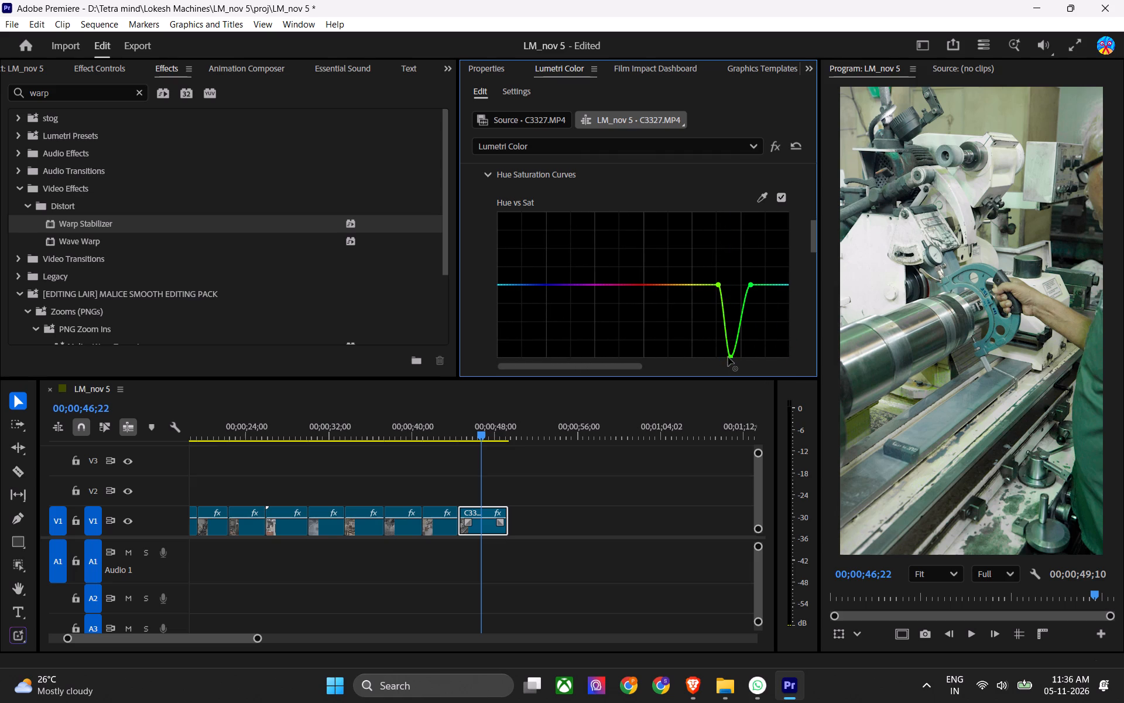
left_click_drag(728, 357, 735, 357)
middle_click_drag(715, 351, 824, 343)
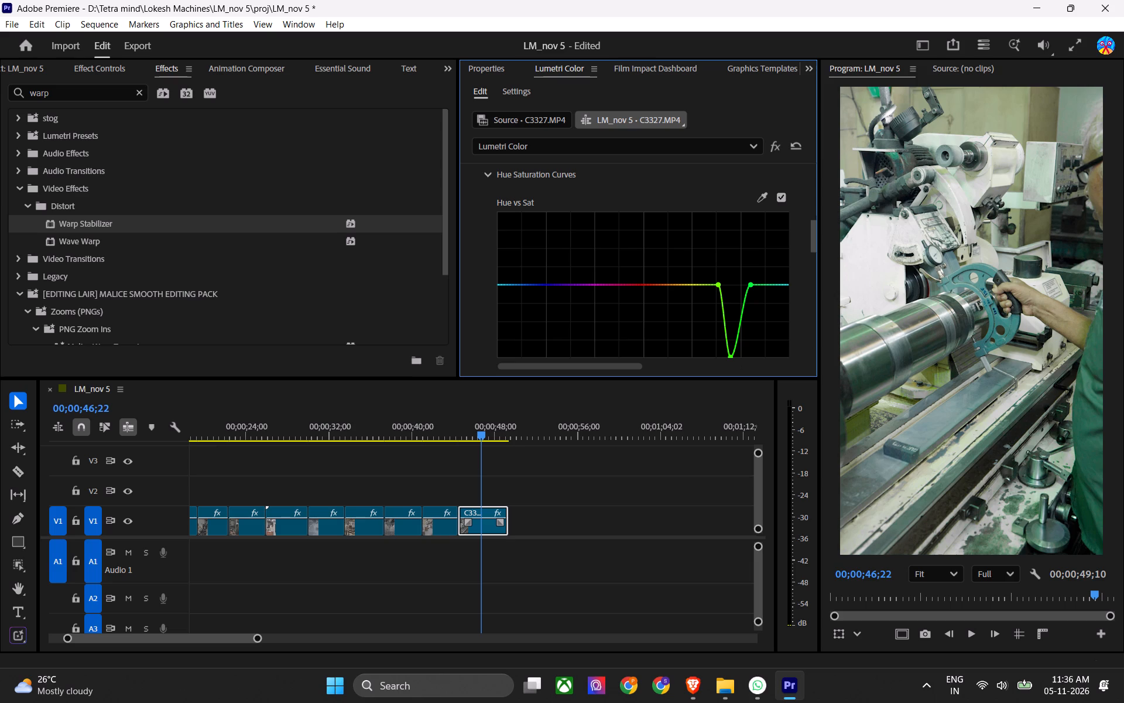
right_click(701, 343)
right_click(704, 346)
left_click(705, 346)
Shift the Hue vs Sat curve's low point across to the green-side neighbouring point, keeping it at minimum saturation.
left_click_drag(711, 357, 727, 356)
left_click_drag(734, 356, 709, 363)
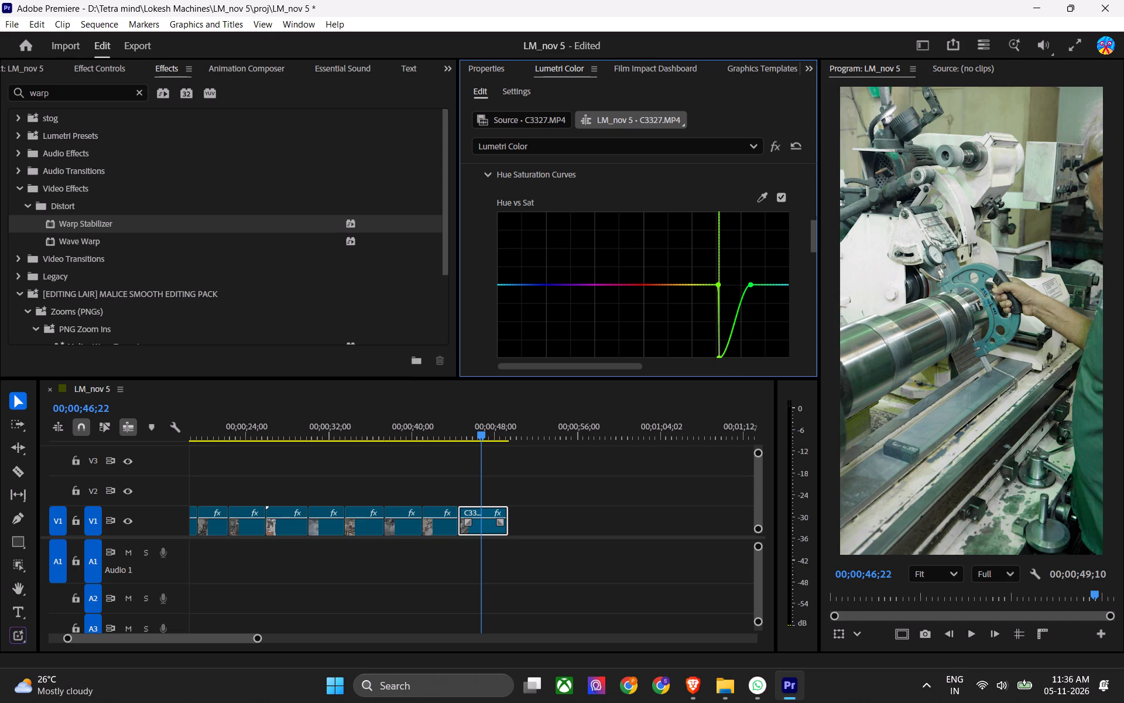
left_click_drag(709, 363, 687, 362)
left_click_drag(722, 357, 705, 360)
left_click_drag(714, 357, 719, 364)
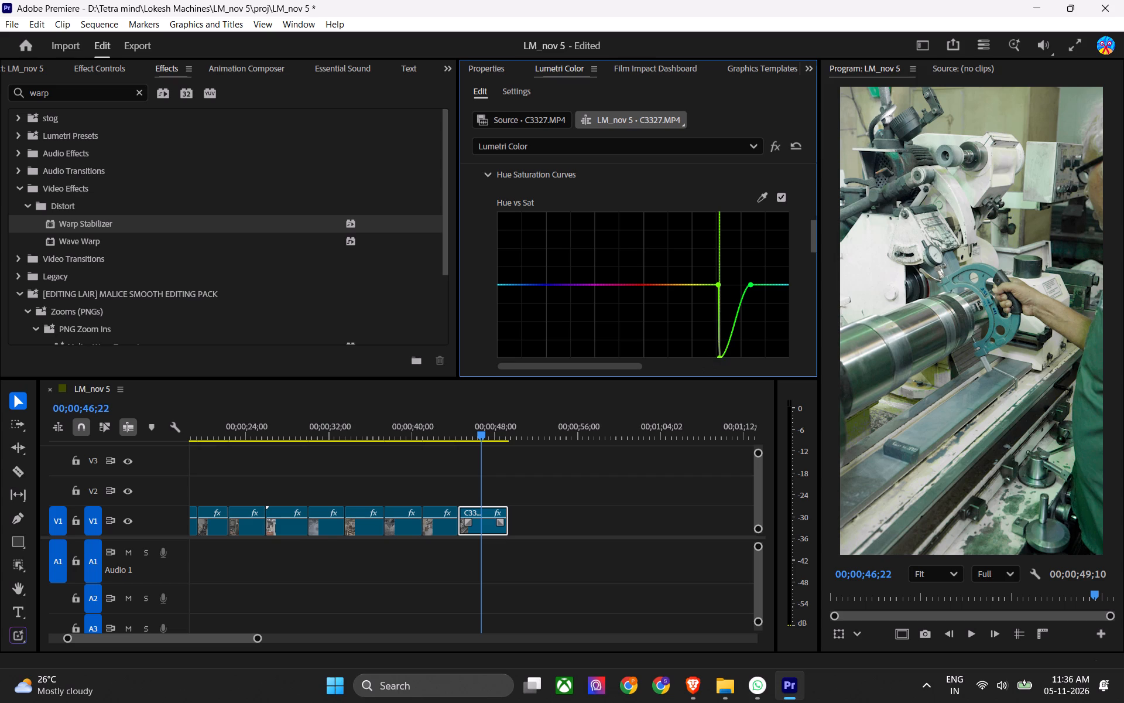
left_click_drag(719, 364, 646, 311)
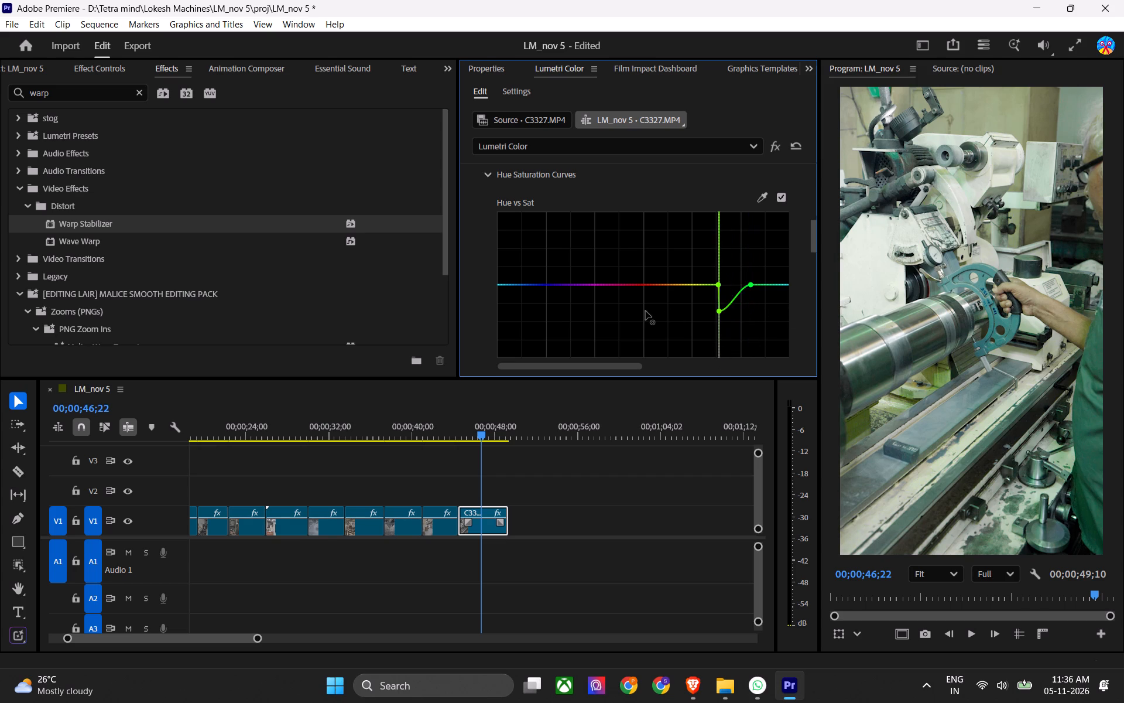
left_click_drag(646, 311, 734, 381)
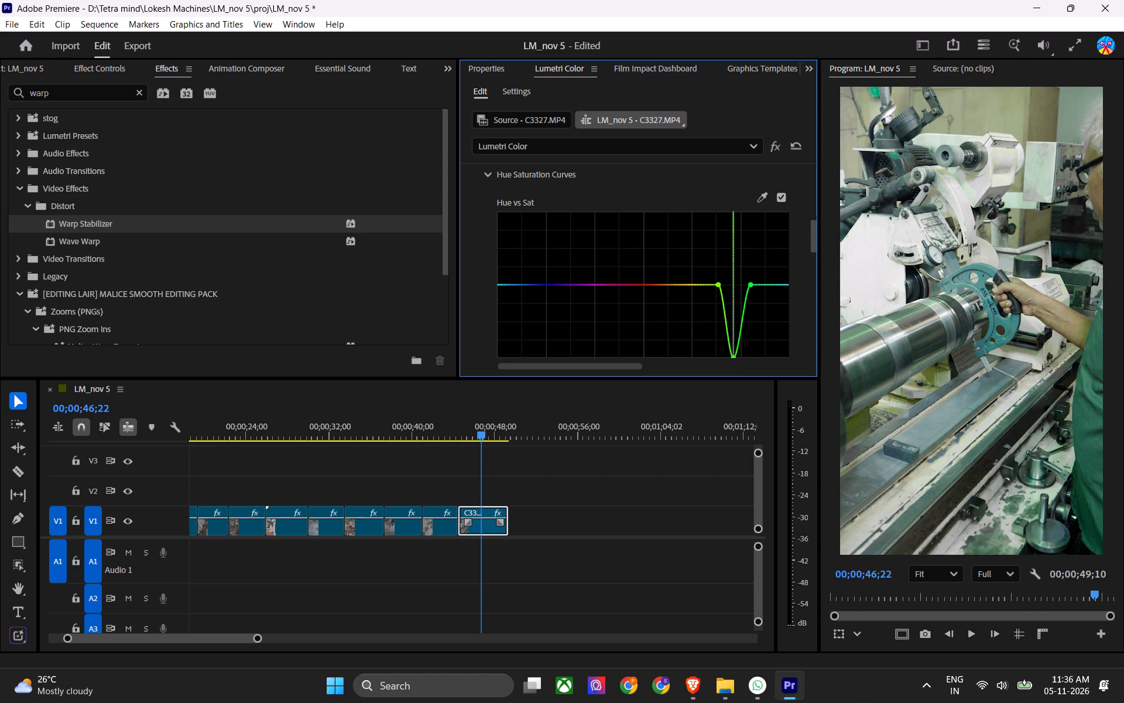
left_click_drag(734, 381, 926, 374)
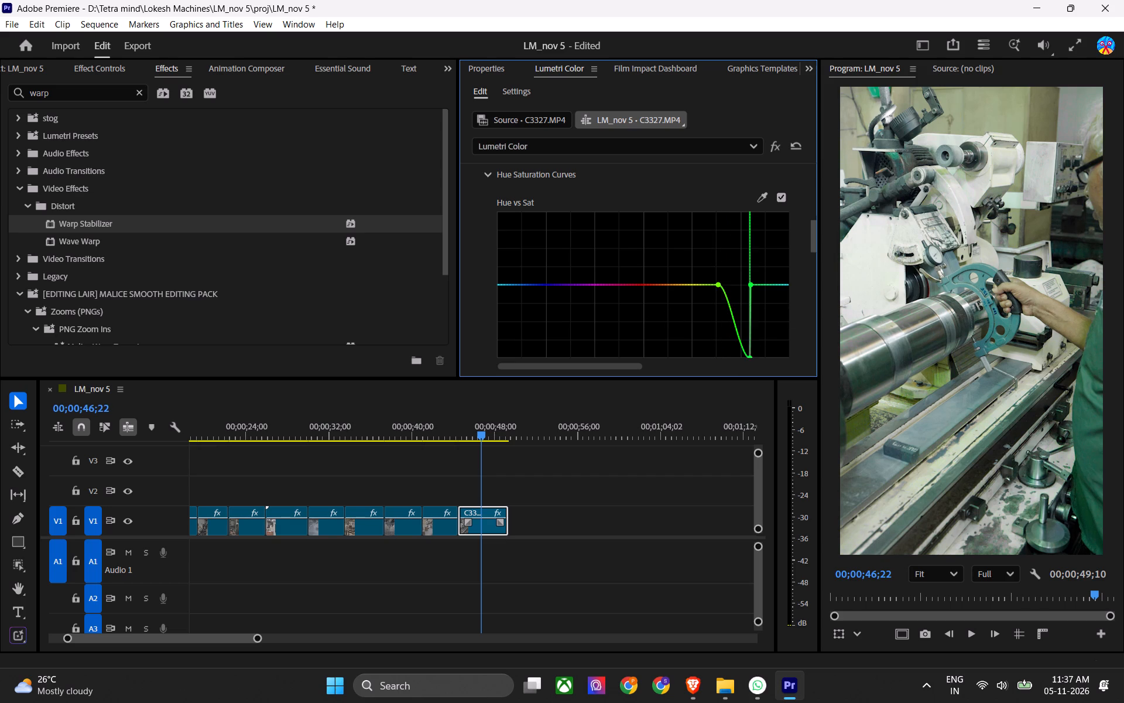
left_click_drag(926, 374, 935, 345)
left_click_drag(935, 345, 633, 381)
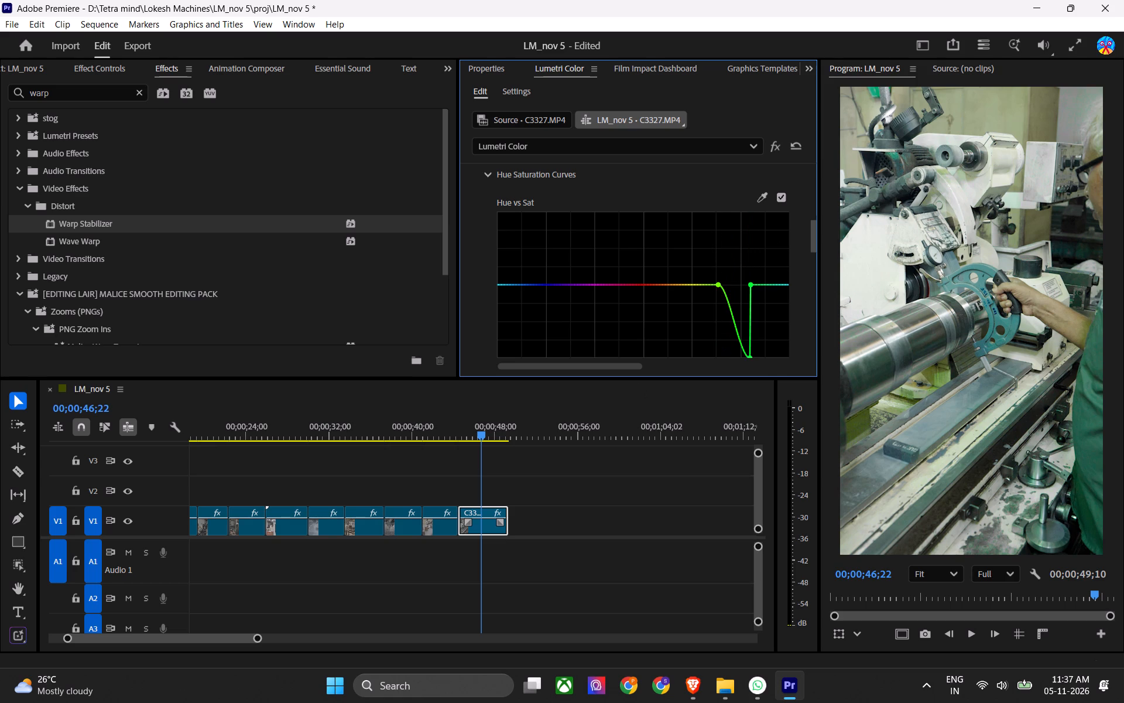
Compare C3327.MP4 with the Hue vs Sat curve switched off and on.
left_click(777, 197)
double_click(777, 197)
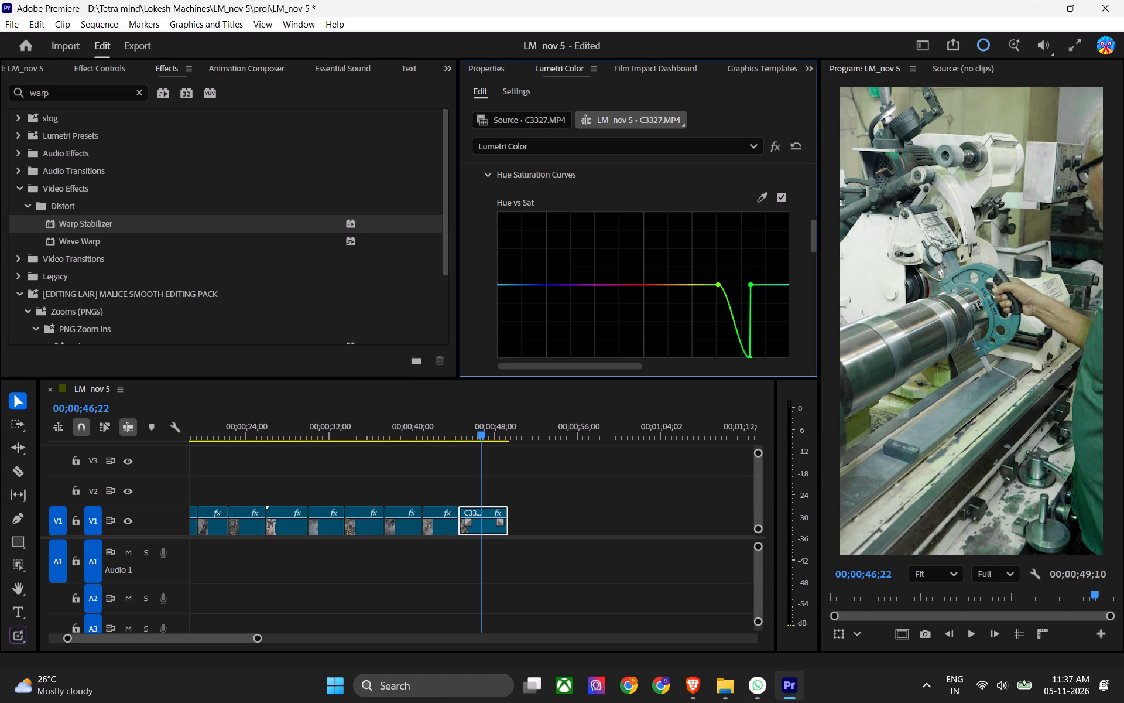
left_click(778, 197)
left_click(778, 197)
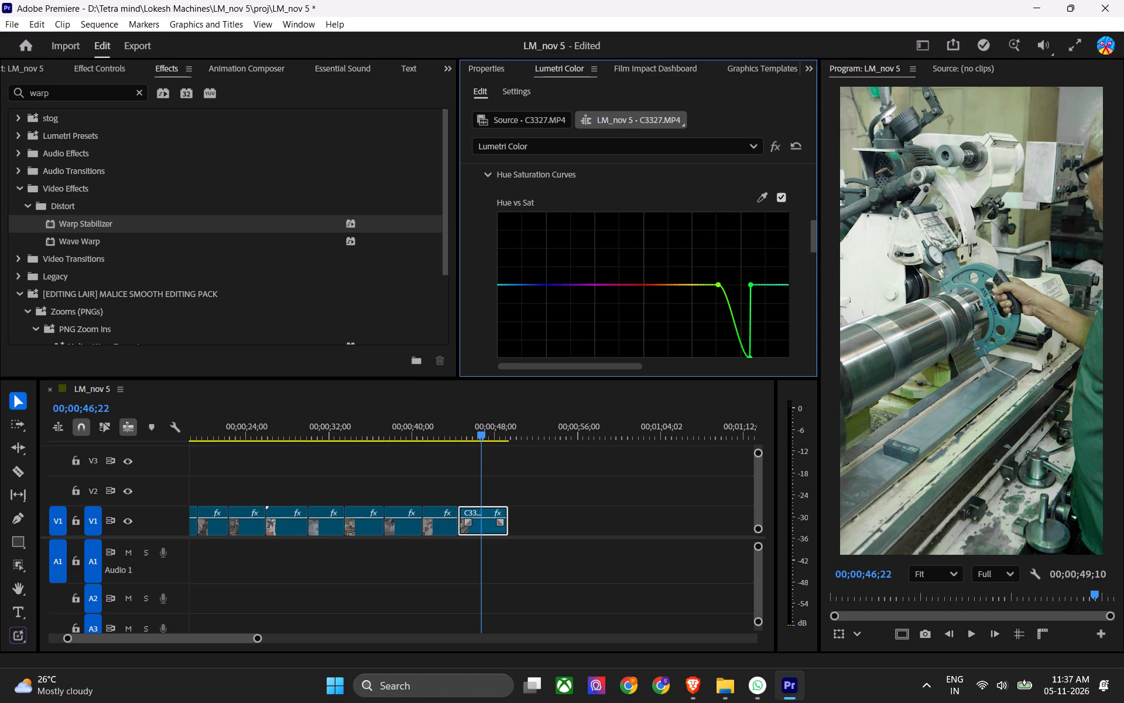
left_click(778, 197)
double_click(778, 197)
left_click(778, 197)
Set C3327.MP4's contrast to 35.8 and shadows to 19.2 in Basic Correction.
left_click_drag(815, 232, 798, 98)
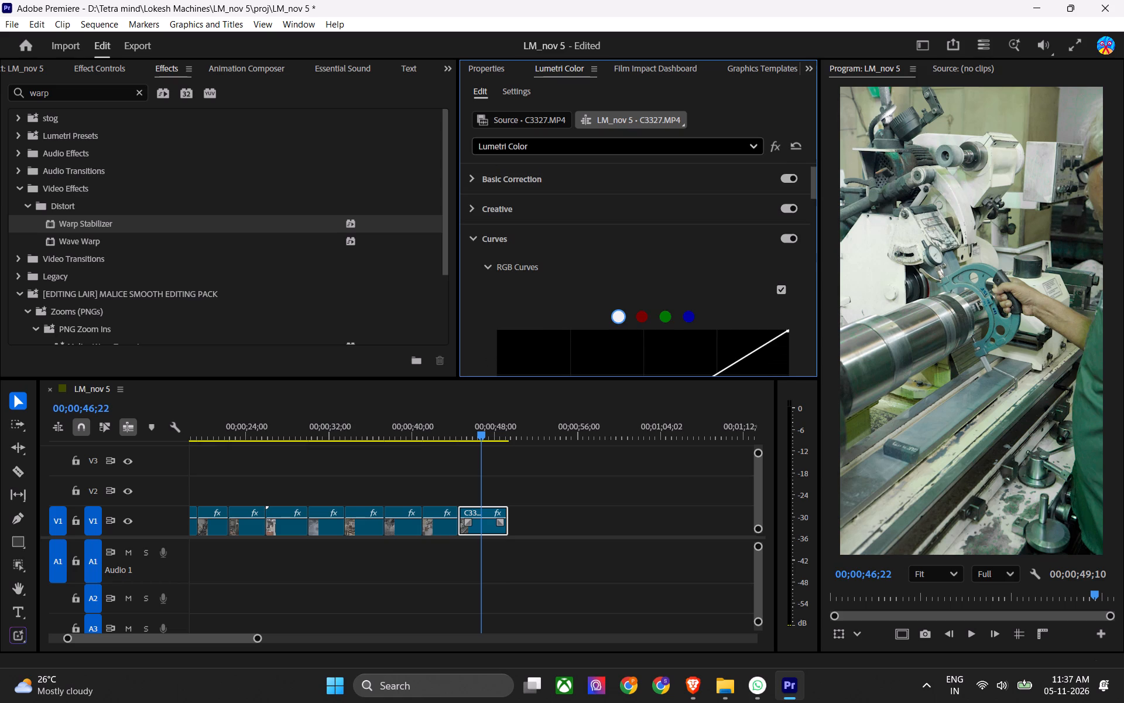
left_click(515, 172)
scroll(501, 274, "down", 12)
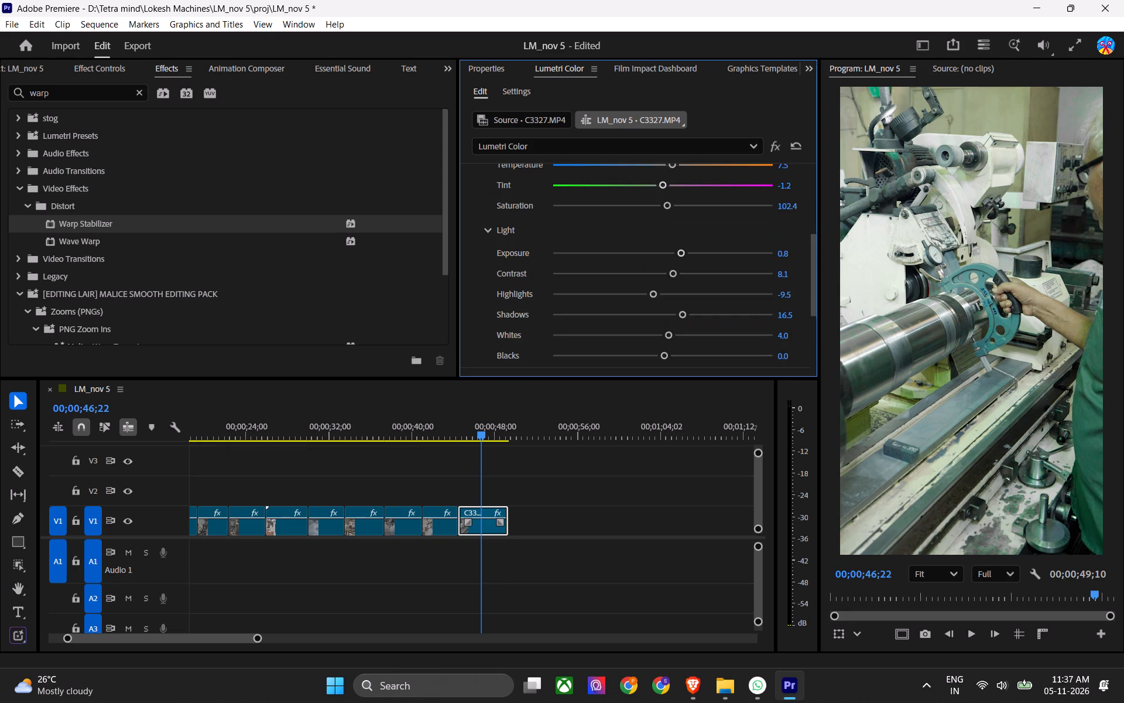
left_click_drag(672, 274, 700, 279)
left_click_drag(700, 279, 701, 276)
left_click(687, 313)
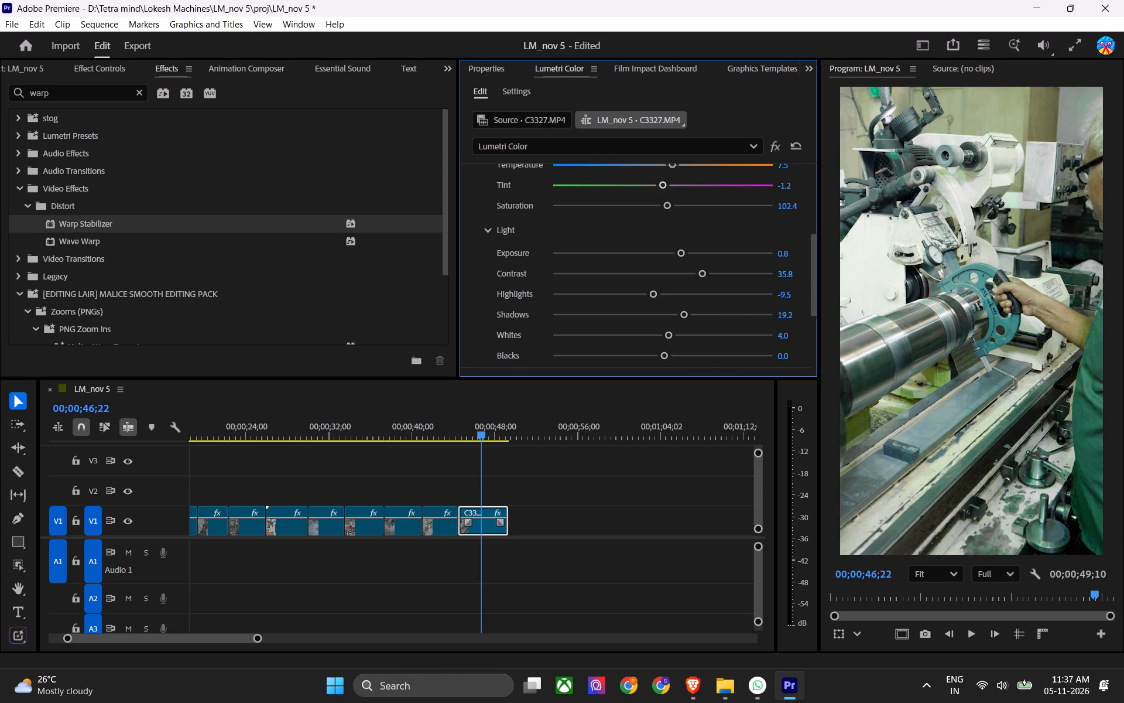
Enlarge C3327.MP4 to about 53% scale and save the project.
left_click(491, 73)
left_click_drag(614, 214, 622, 216)
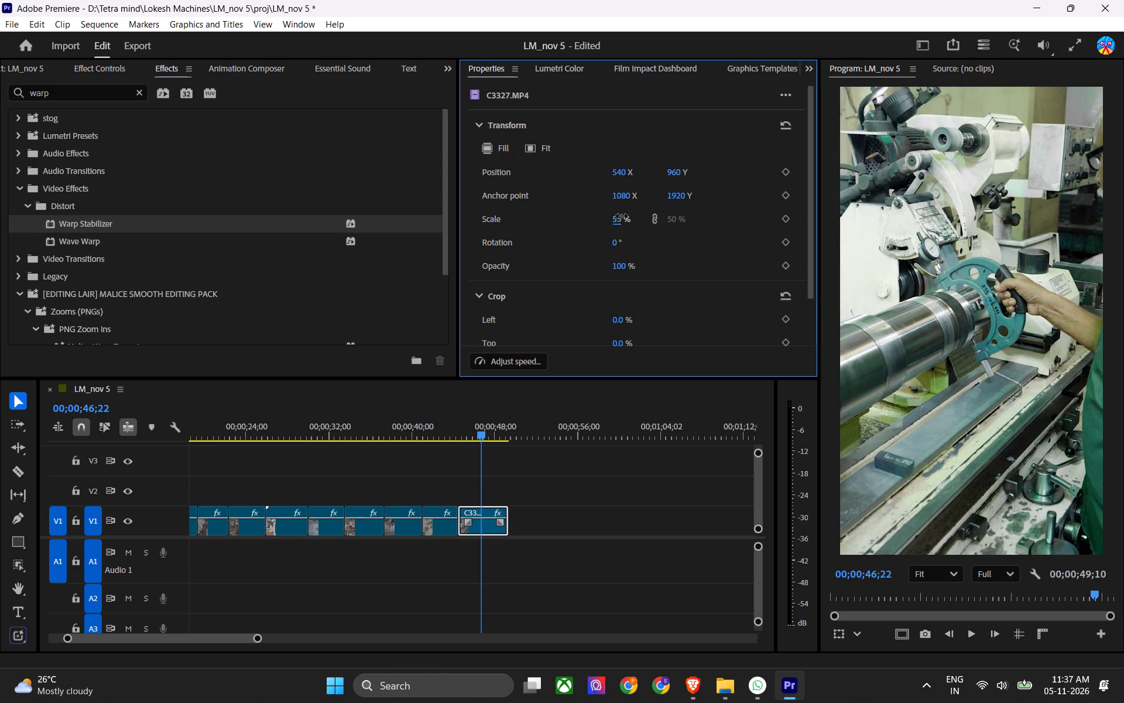
left_click_drag(622, 216, 623, 216)
left_click(527, 472)
scroll(531, 471, "up", 7)
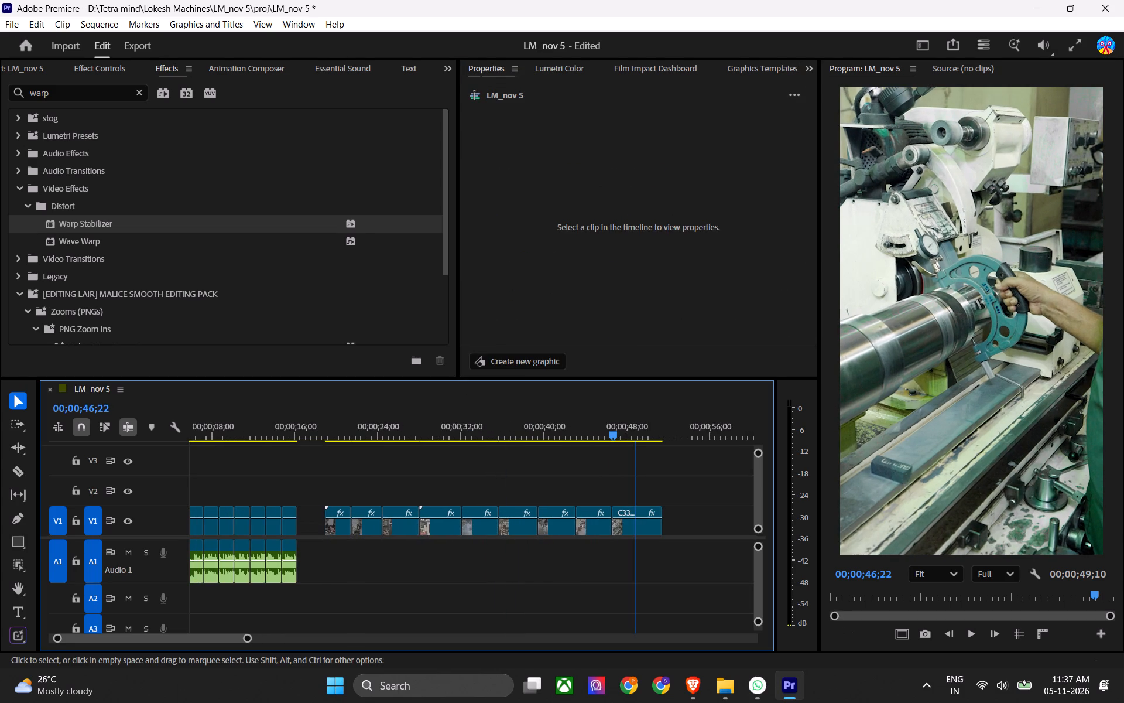
key("ctrl+s")
key("1")
left_click(460, 494)
key("1")
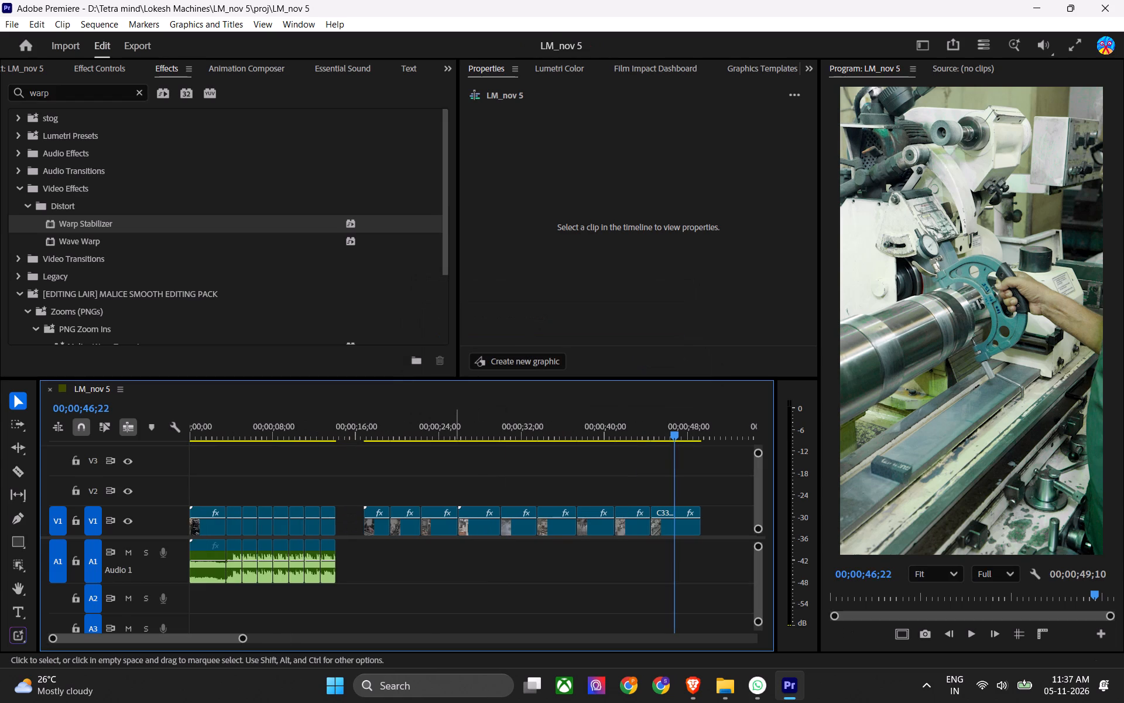
key("ctrl+s")
Review the later graded clips, playing across the cut from C3295.MP4 into C3315.MP4.
left_click_drag(652, 433, 643, 428)
left_click_drag(636, 421, 615, 424)
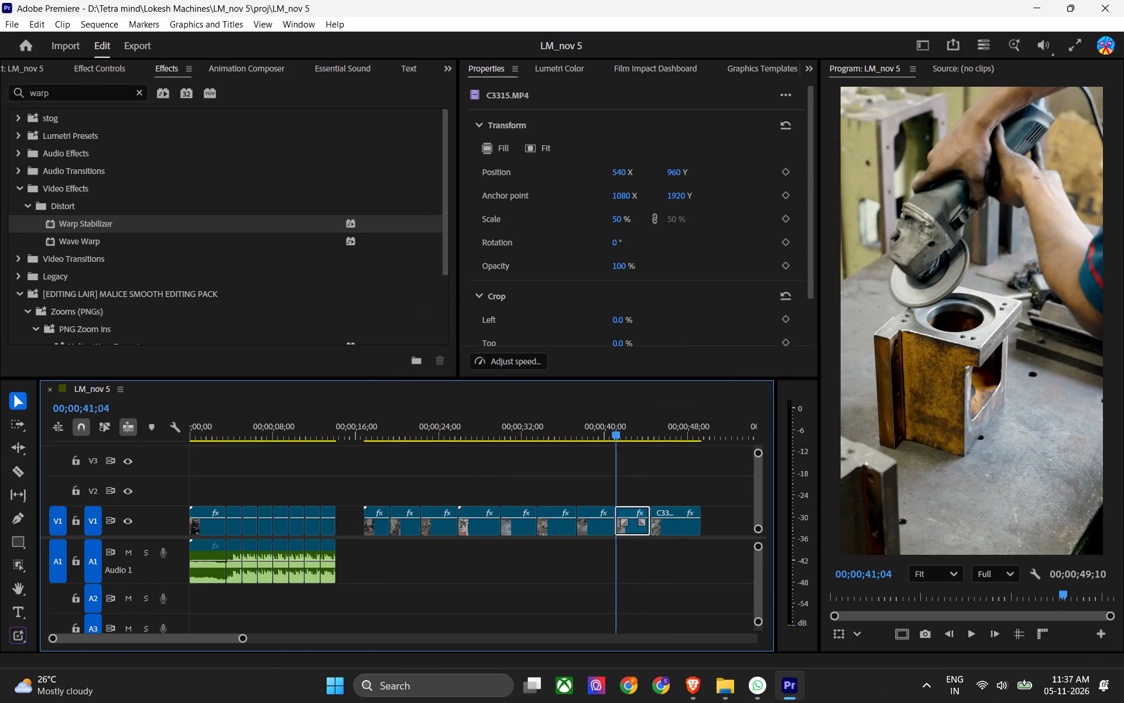
left_click_drag(615, 424, 587, 418)
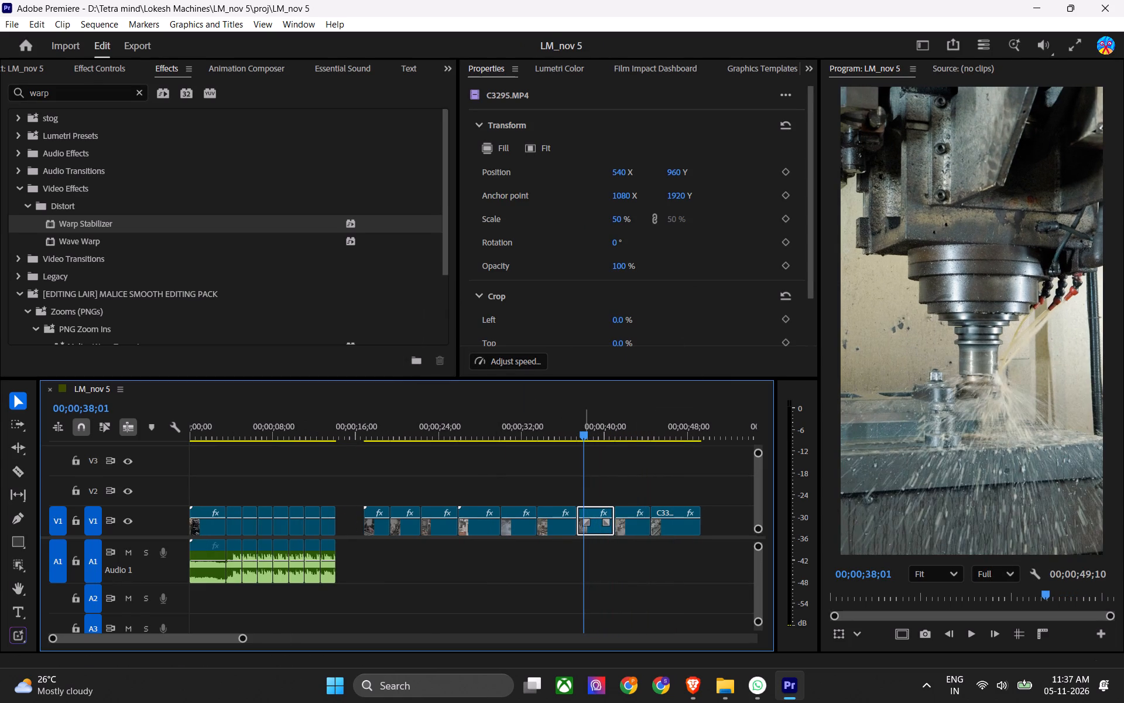
key("space")
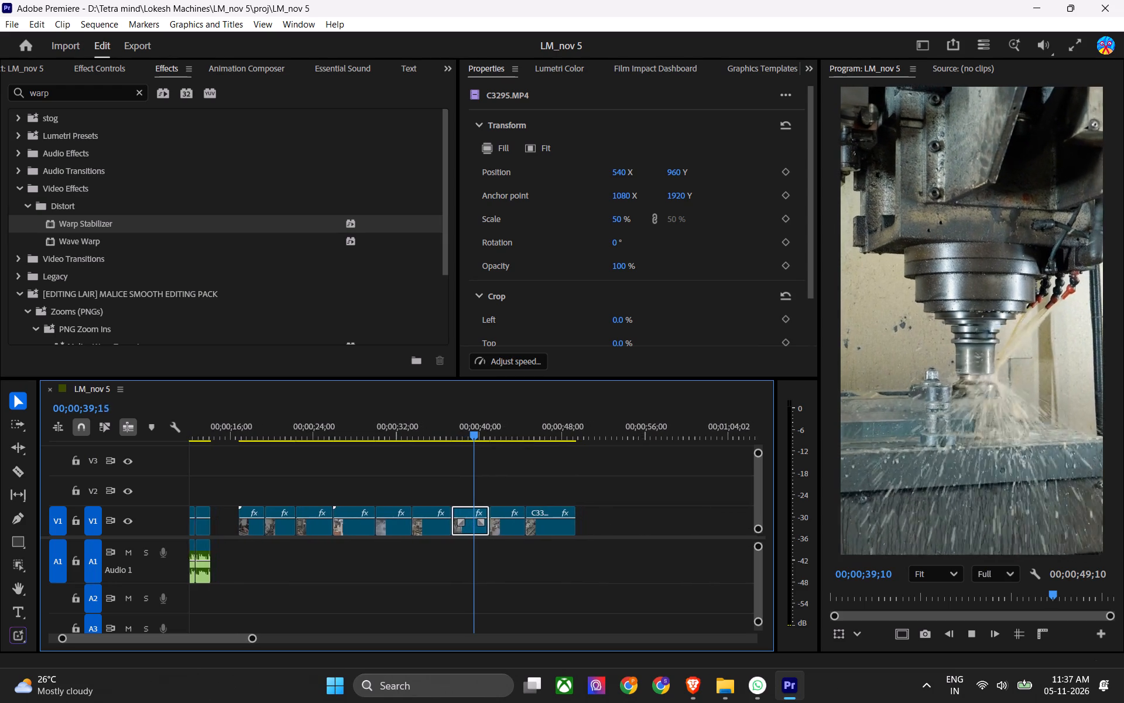
key("space")
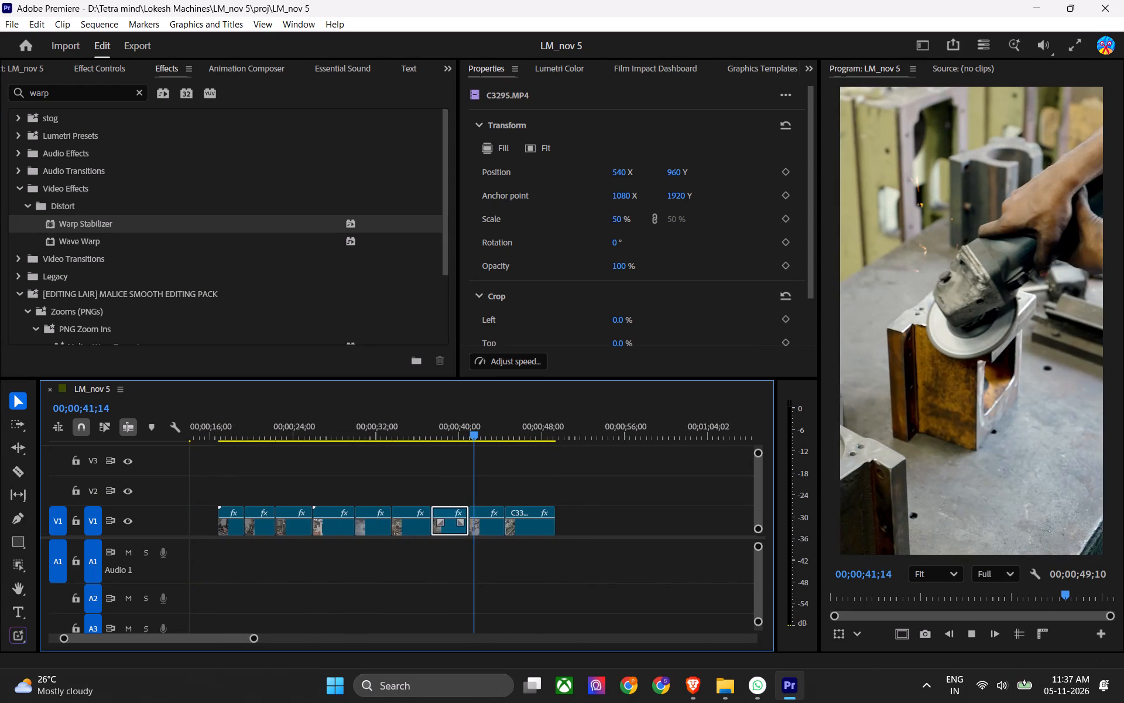
left_click(452, 432)
key("space")
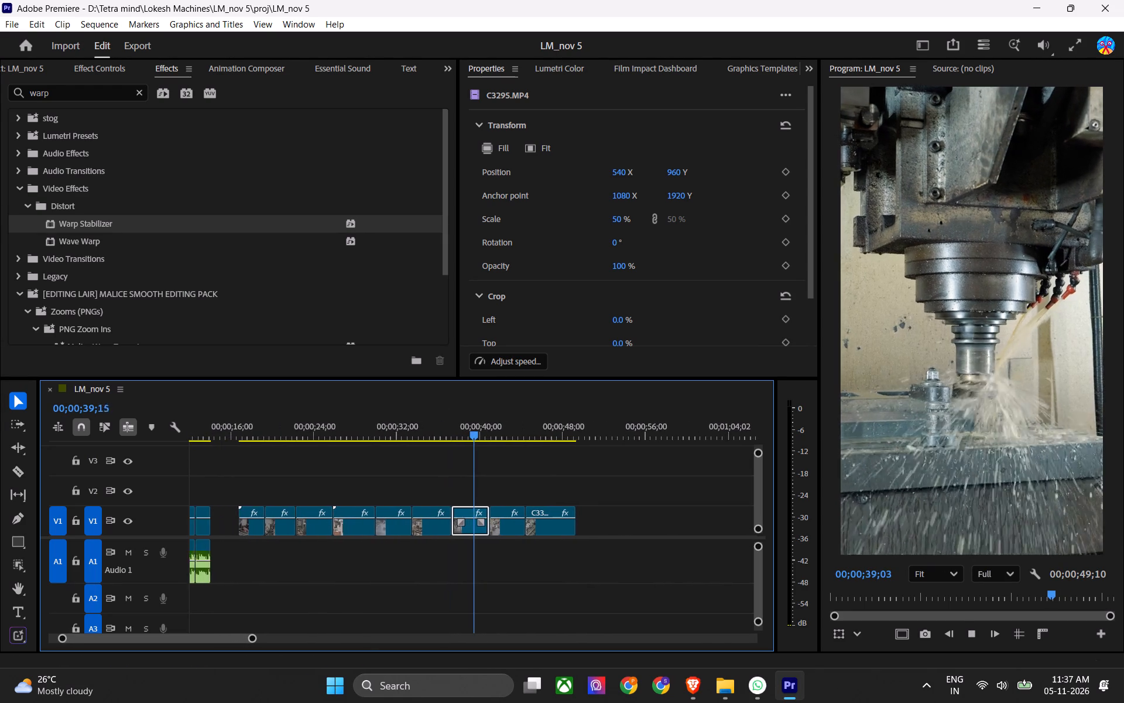
key("space")
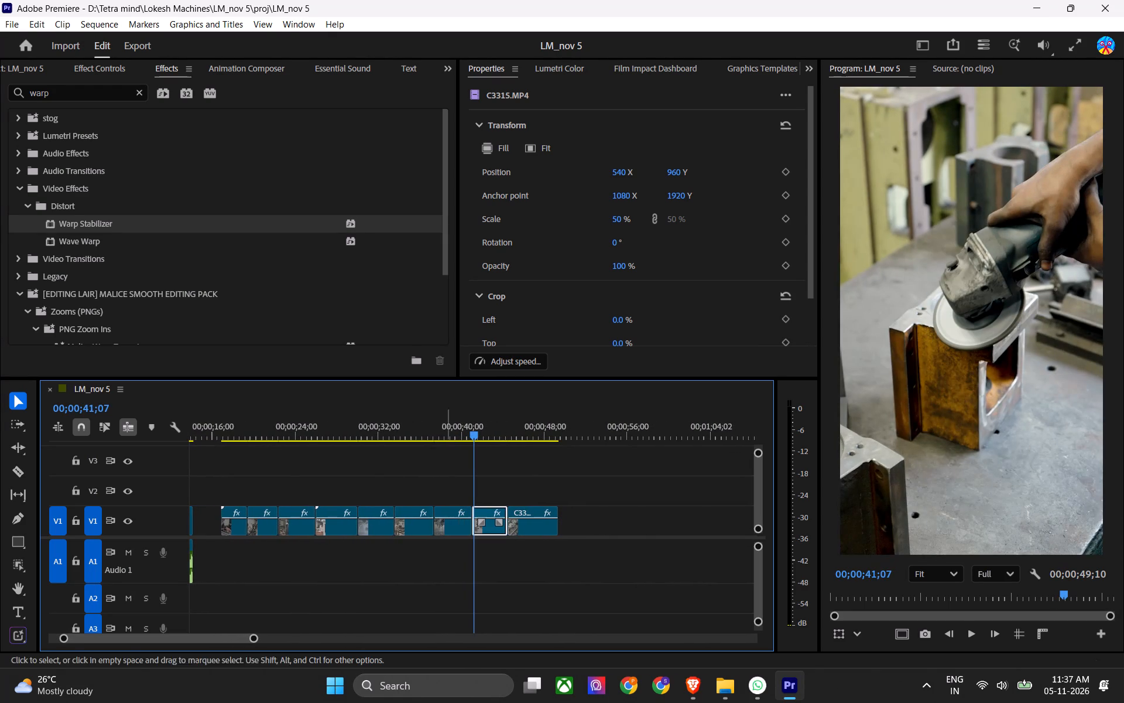
scroll(437, 508, "up", 4)
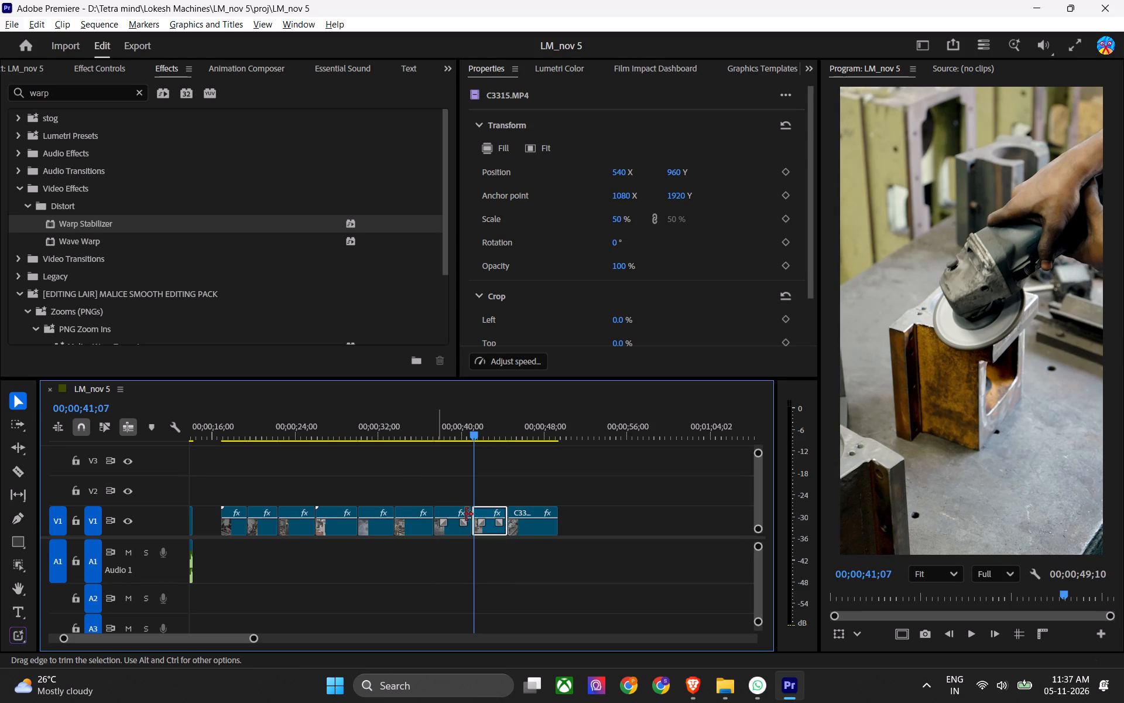
scroll(373, 492, "up", 5)
Review the opening clips of the second group, from its first frame through C3189.MP4 to C3204.MP4.
left_click(224, 438)
left_click(252, 458)
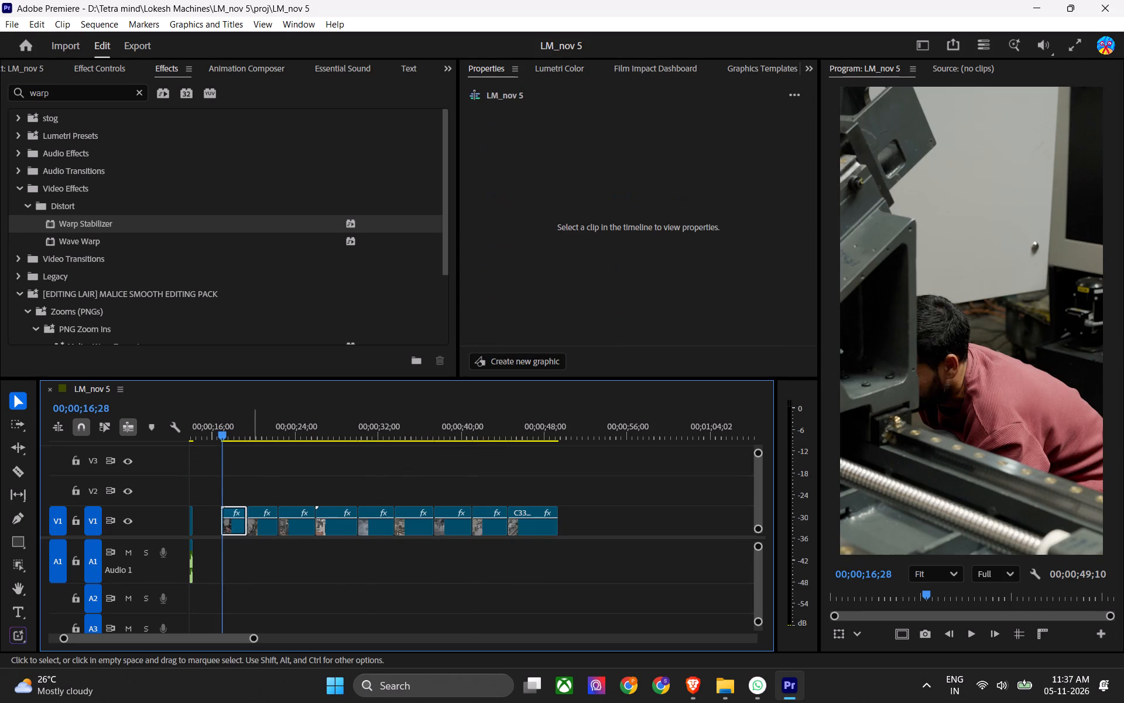
key("1")
key("ctrl+s")
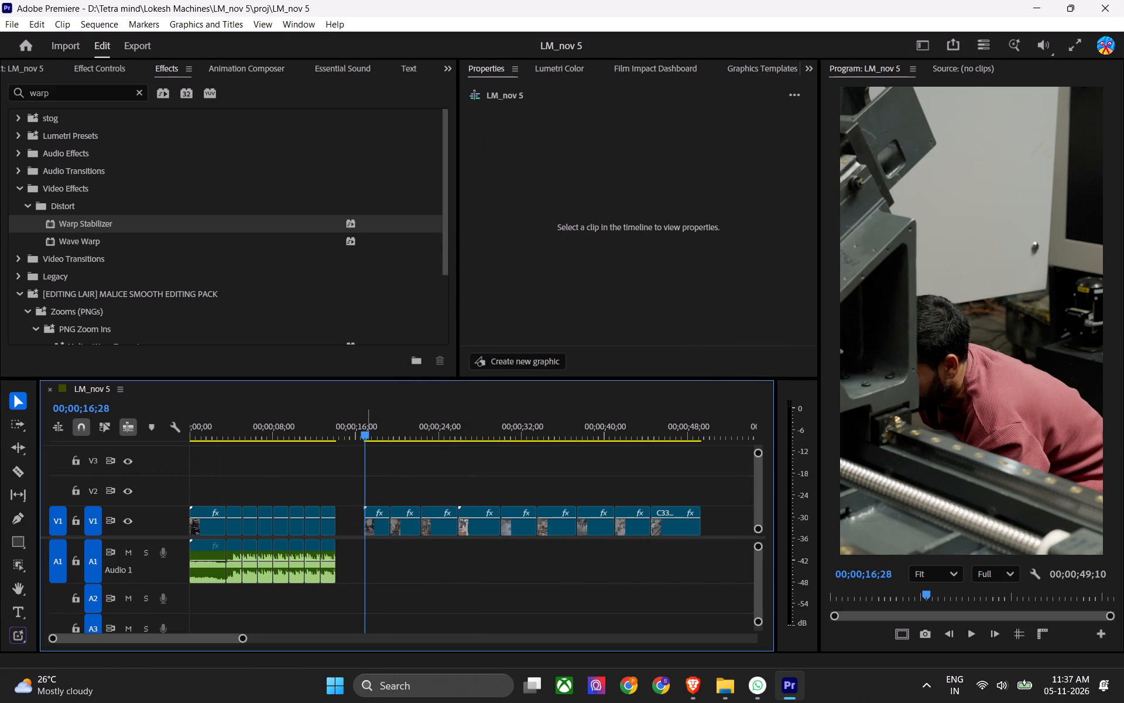
left_click_drag(368, 425, 397, 446)
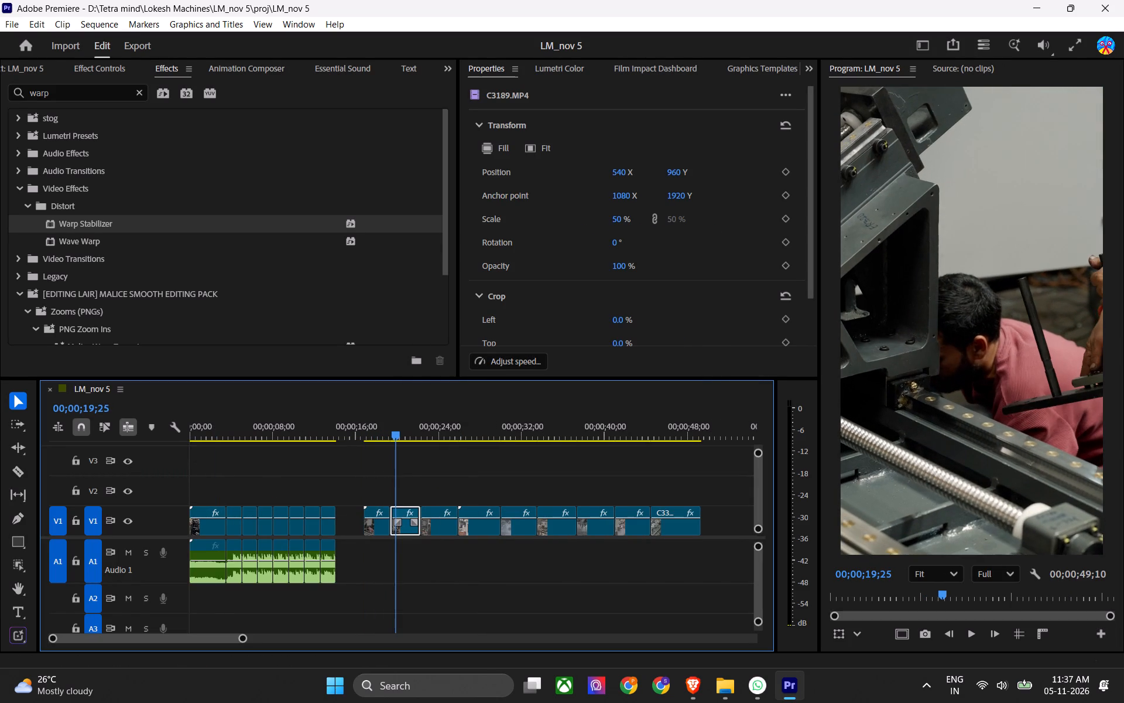
left_click_drag(397, 446, 399, 448)
left_click_drag(197, 428, 204, 431)
left_click_drag(389, 426, 396, 432)
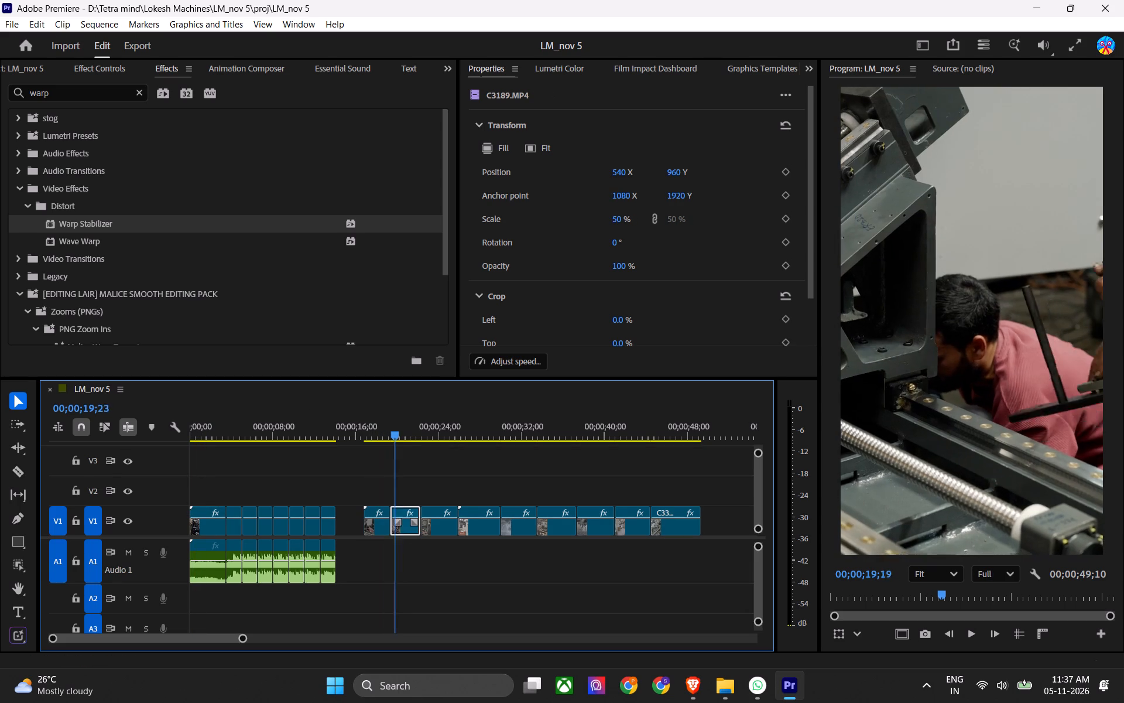
left_click_drag(396, 432, 430, 431)
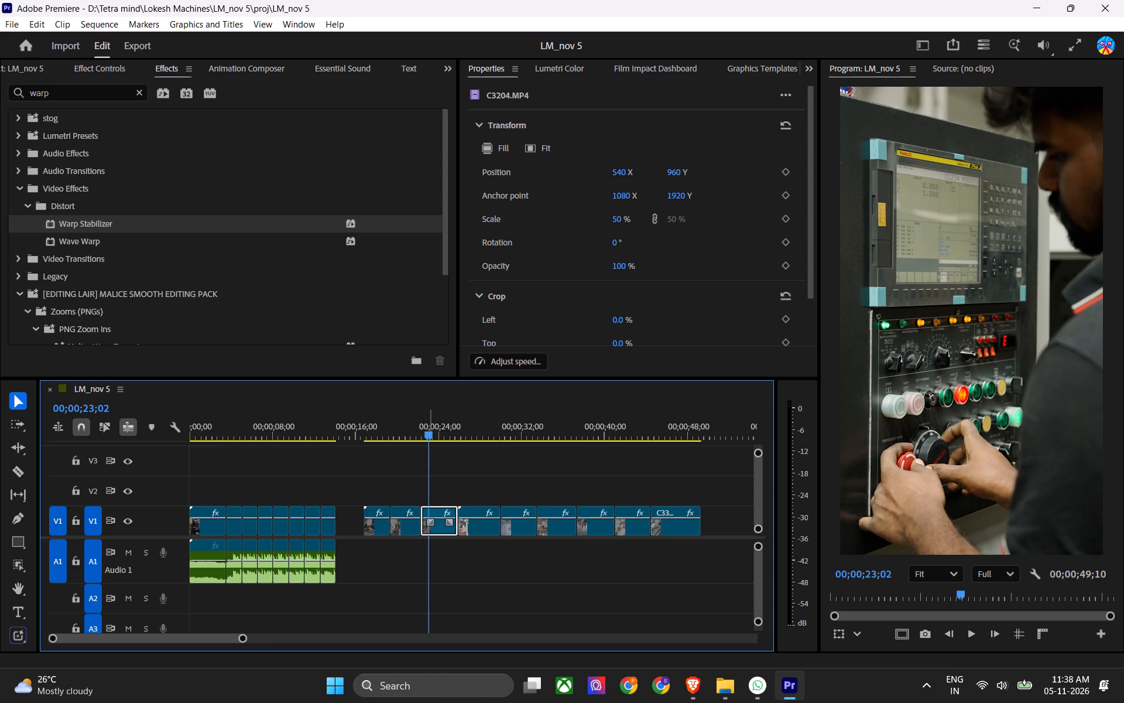
key("ctrl+s")
Cut C3204.MP4 and insert it at 00;00;15;07, ahead of the second group's first clip, and save the project.
scroll(445, 551, "down", 2, "alt")
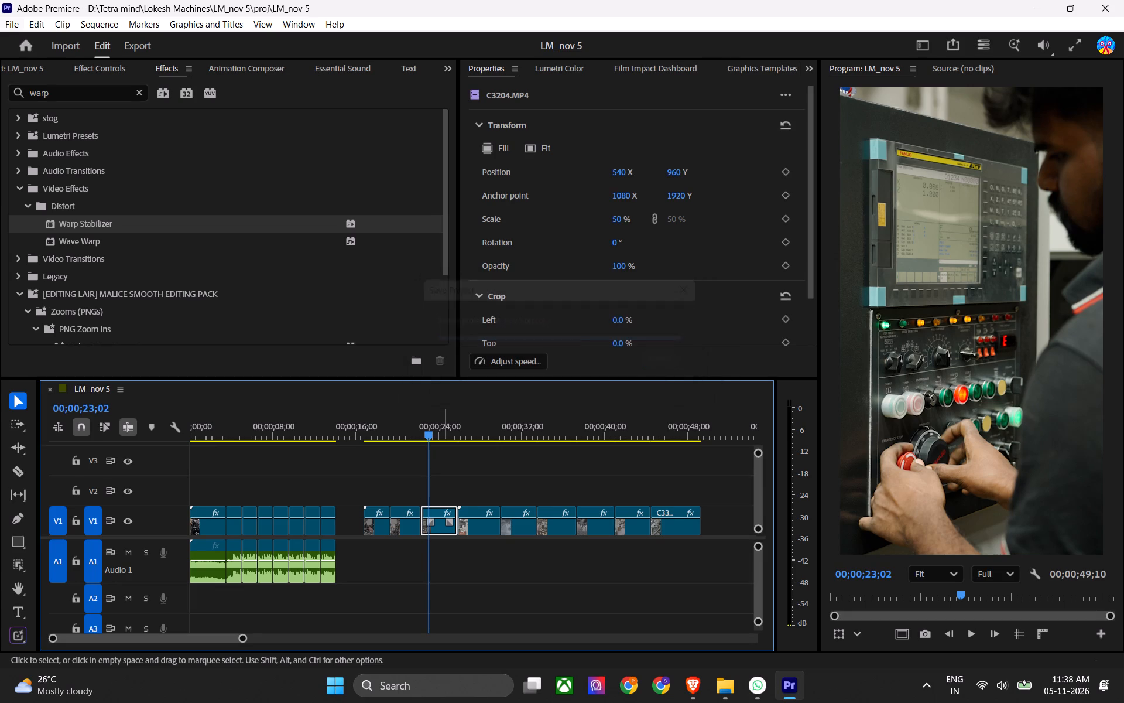
key("ctrl+x")
left_click(348, 426)
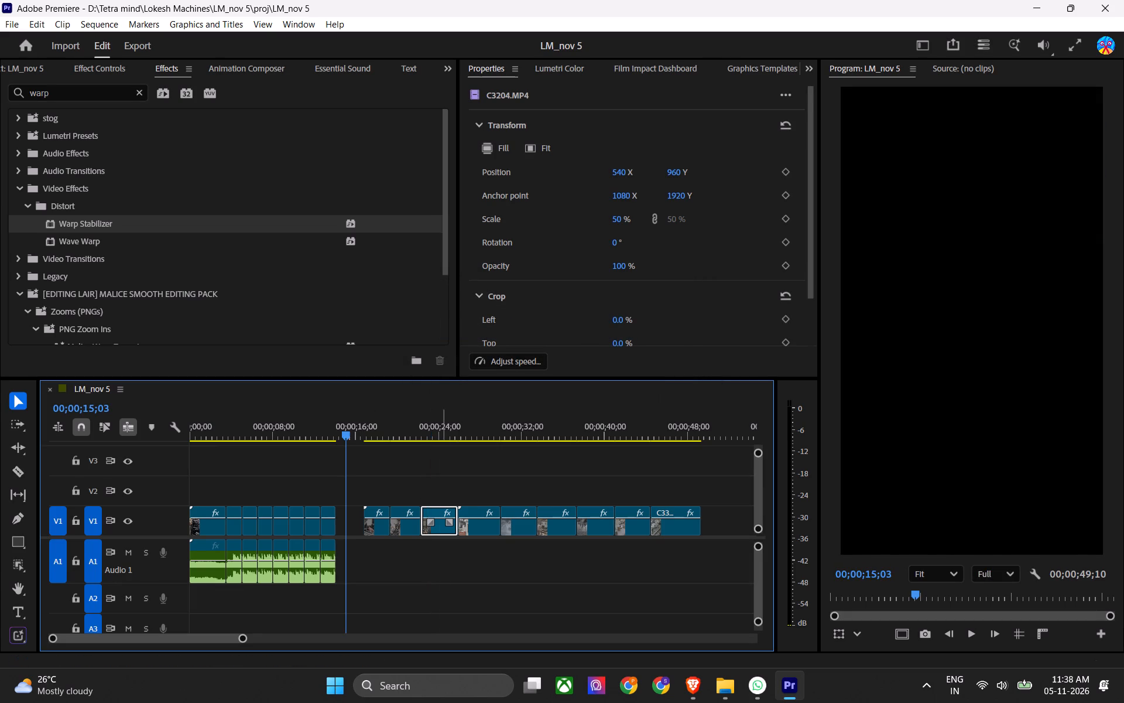
left_click(444, 424)
key("ctrl+x")
left_click(354, 429)
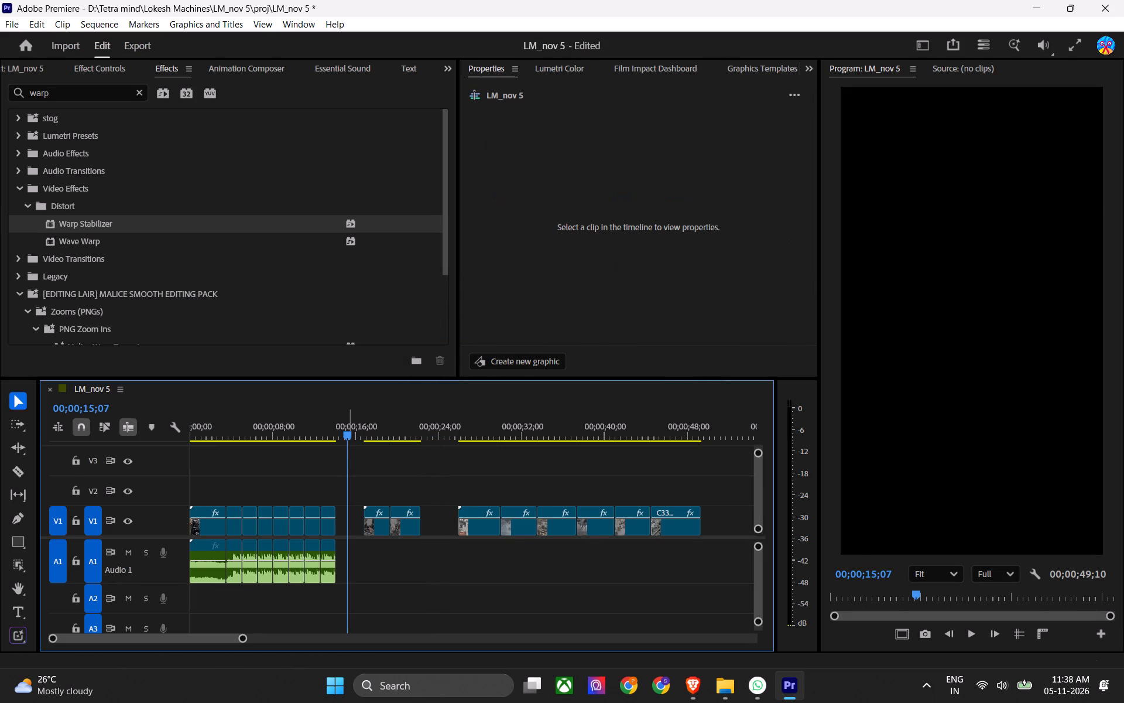
key("ctrl+shift+v")
left_click(472, 530)
key("x")
key("ctrl+s")
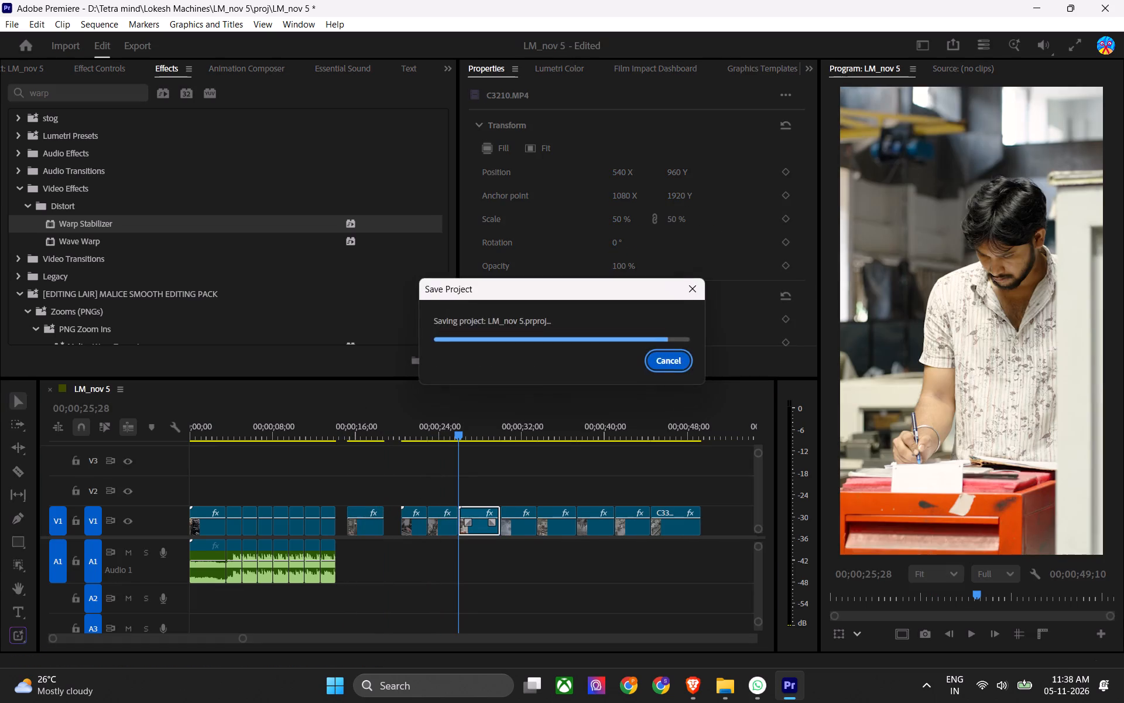
left_click(362, 431)
left_click(362, 431)
key("Up")
key("ctrl+s")
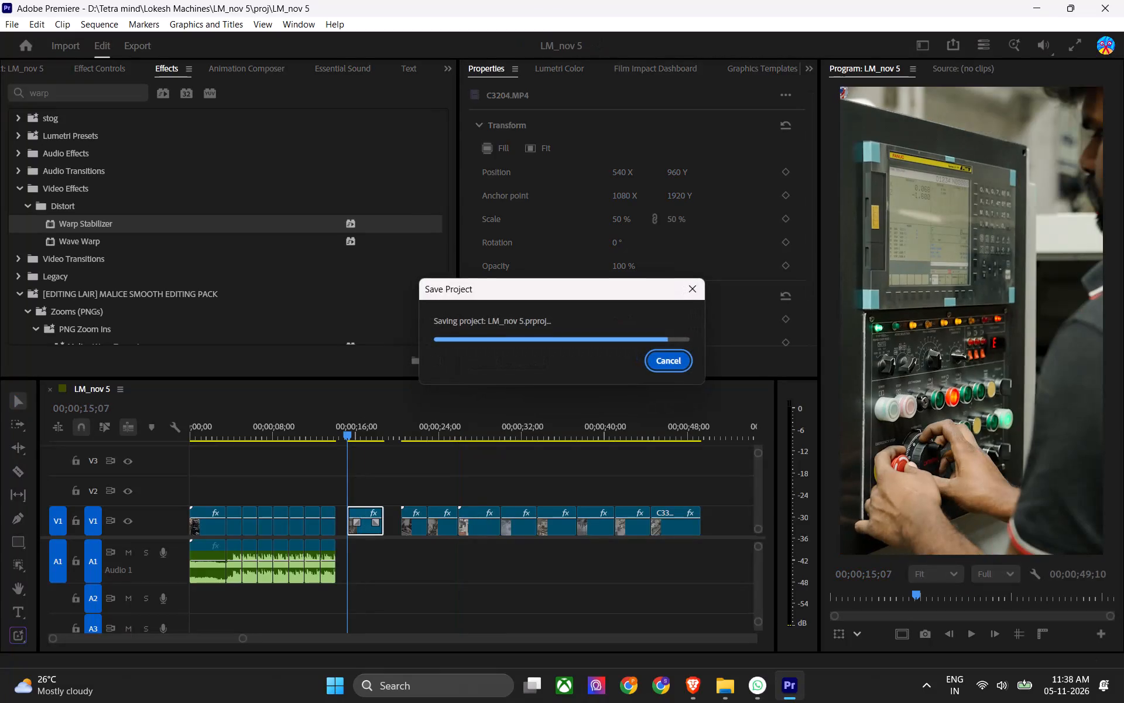
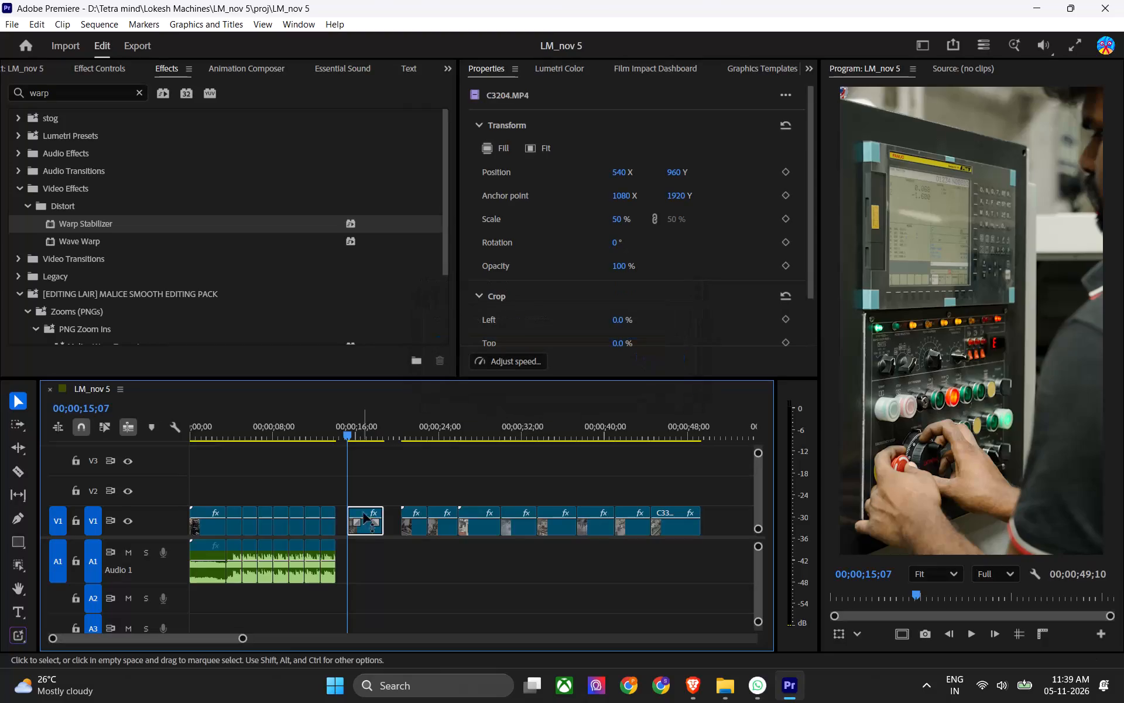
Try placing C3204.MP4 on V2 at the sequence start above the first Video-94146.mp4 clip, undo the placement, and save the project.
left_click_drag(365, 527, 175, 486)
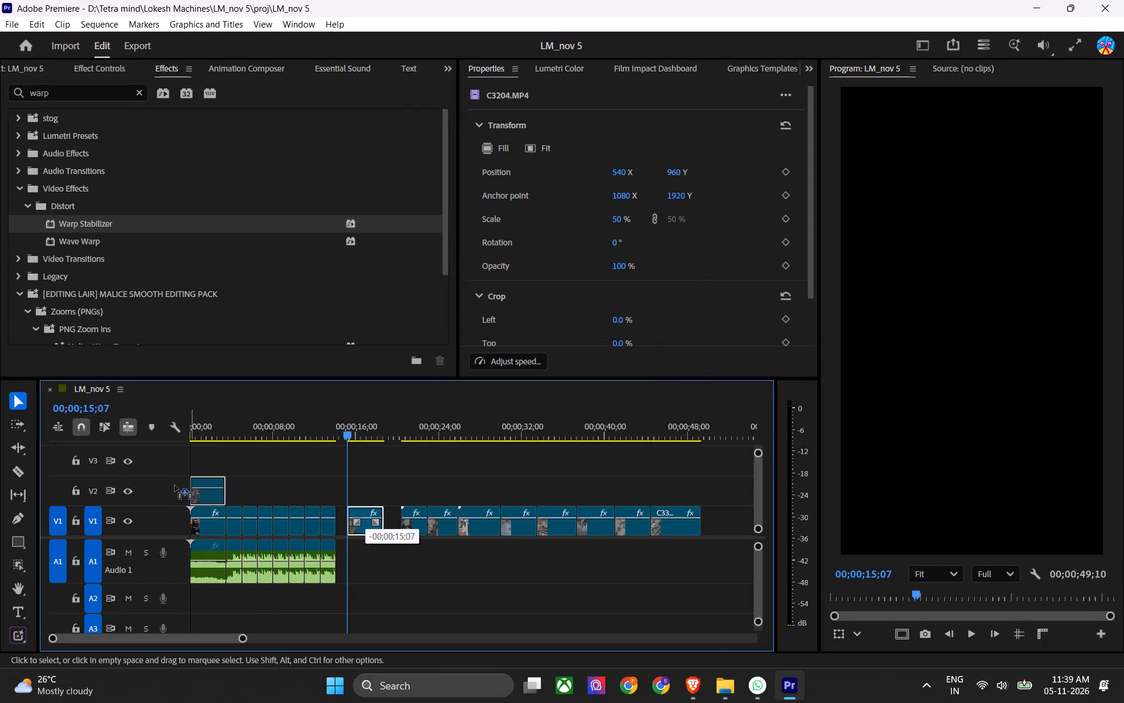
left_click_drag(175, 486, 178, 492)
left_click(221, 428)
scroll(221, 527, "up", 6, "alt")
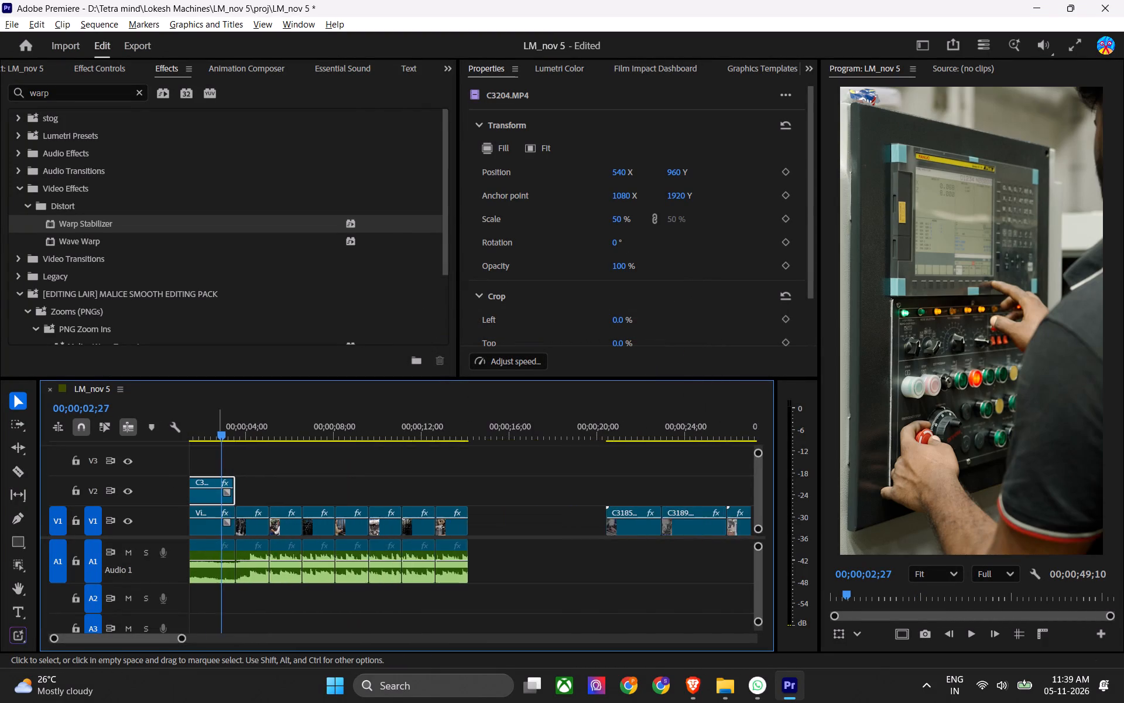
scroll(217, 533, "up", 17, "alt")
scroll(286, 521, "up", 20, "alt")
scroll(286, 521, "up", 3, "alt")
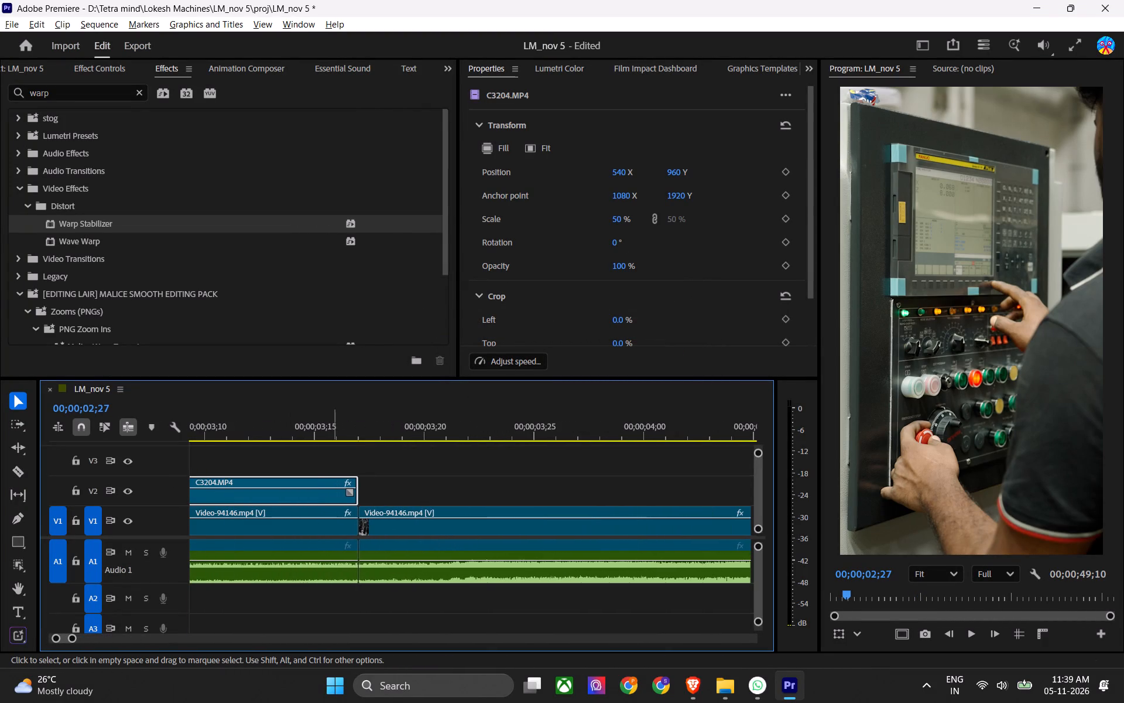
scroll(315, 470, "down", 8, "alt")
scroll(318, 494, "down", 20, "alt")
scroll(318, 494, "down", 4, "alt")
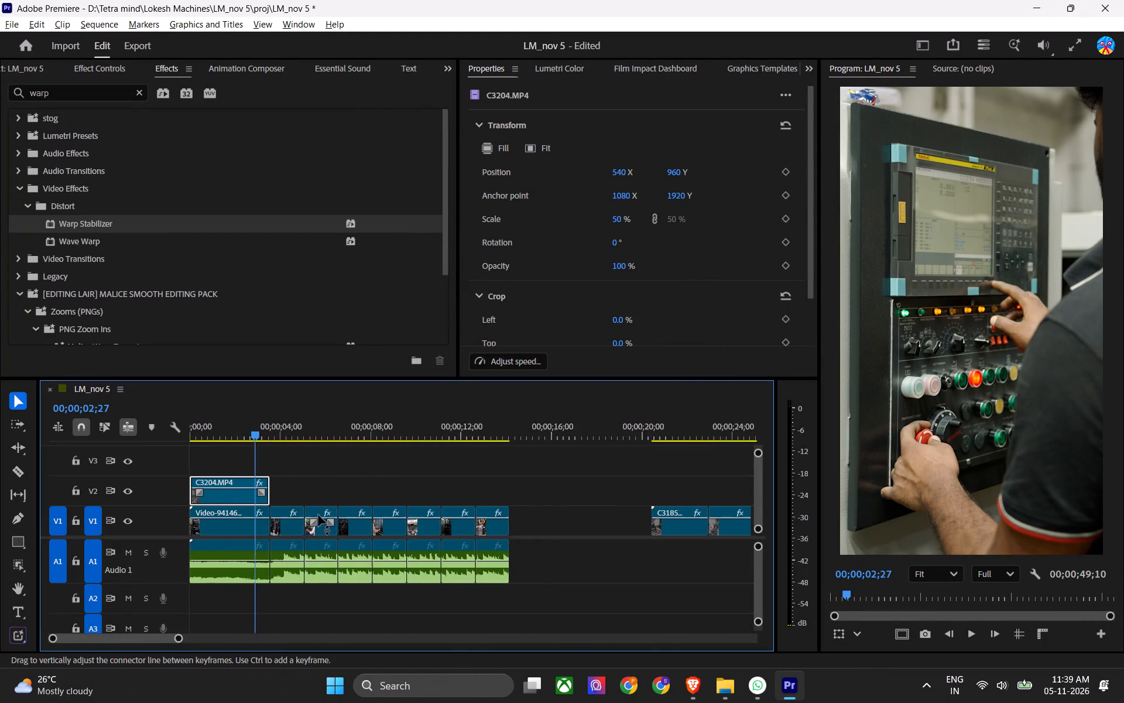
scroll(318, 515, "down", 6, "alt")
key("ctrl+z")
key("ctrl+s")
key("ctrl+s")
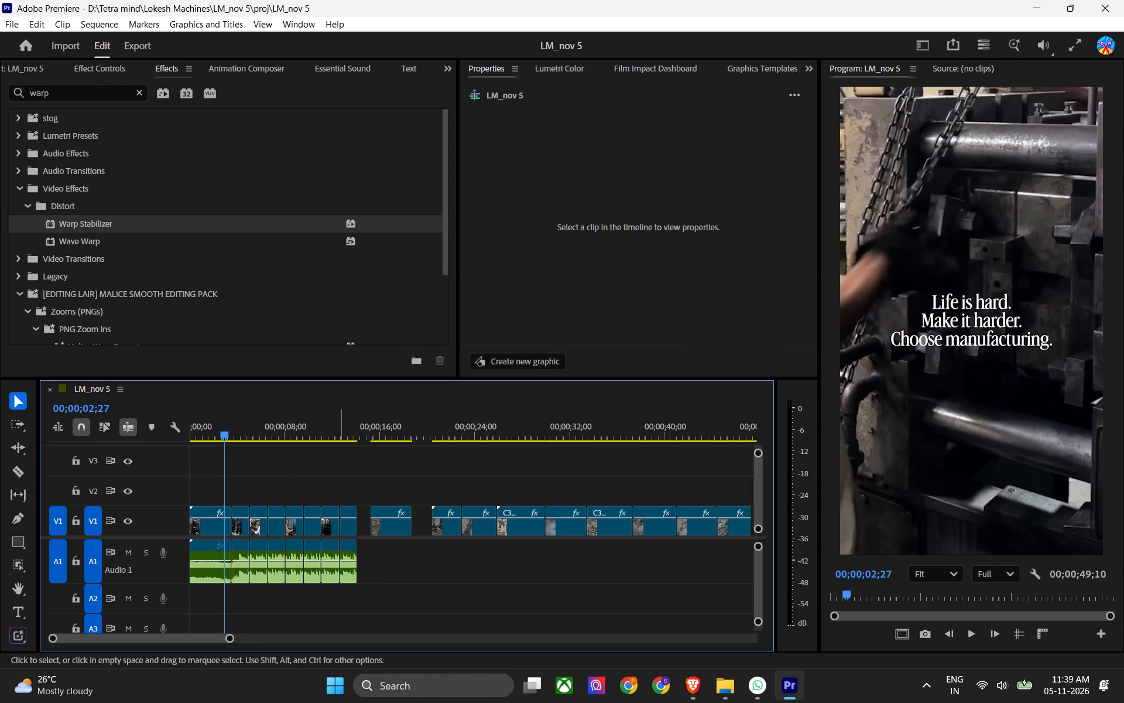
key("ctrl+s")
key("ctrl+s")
Step through the cuts of the Video-94146.mp4 reference edit from its second clip through to the end of C3204.MP4.
left_click(239, 426)
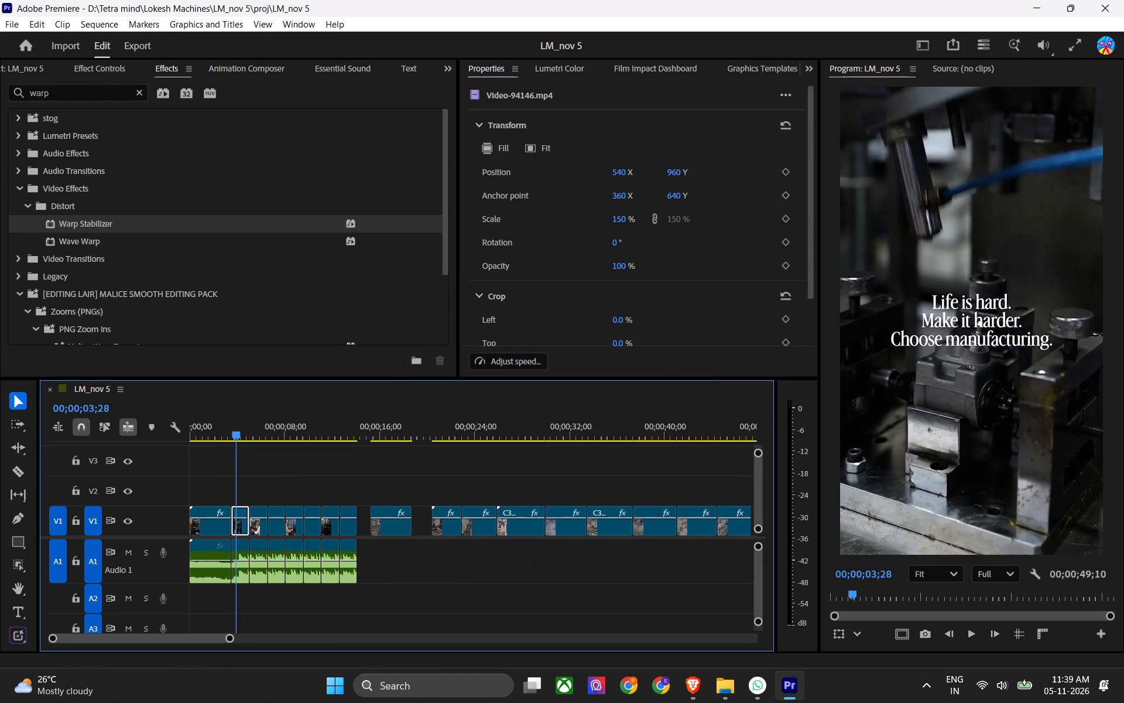
key("Down")
key("Down")
key("Down")
key("Down")
key("Down")
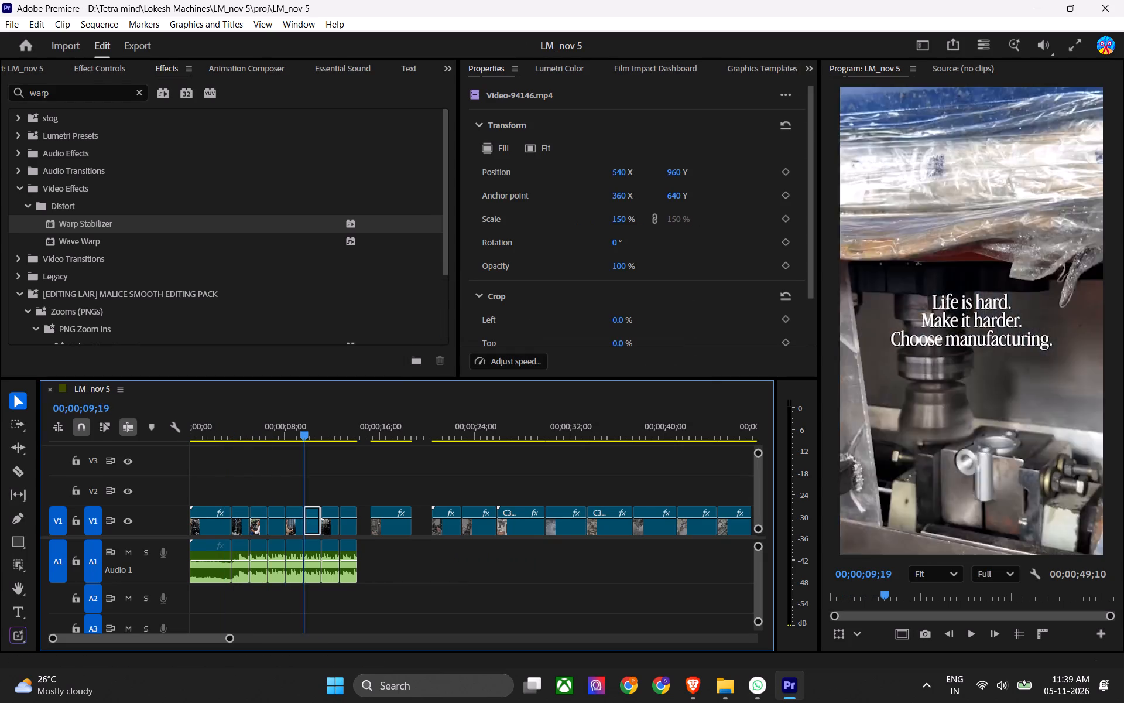
key("Down")
key("Down")
key("Down")
key("Down")
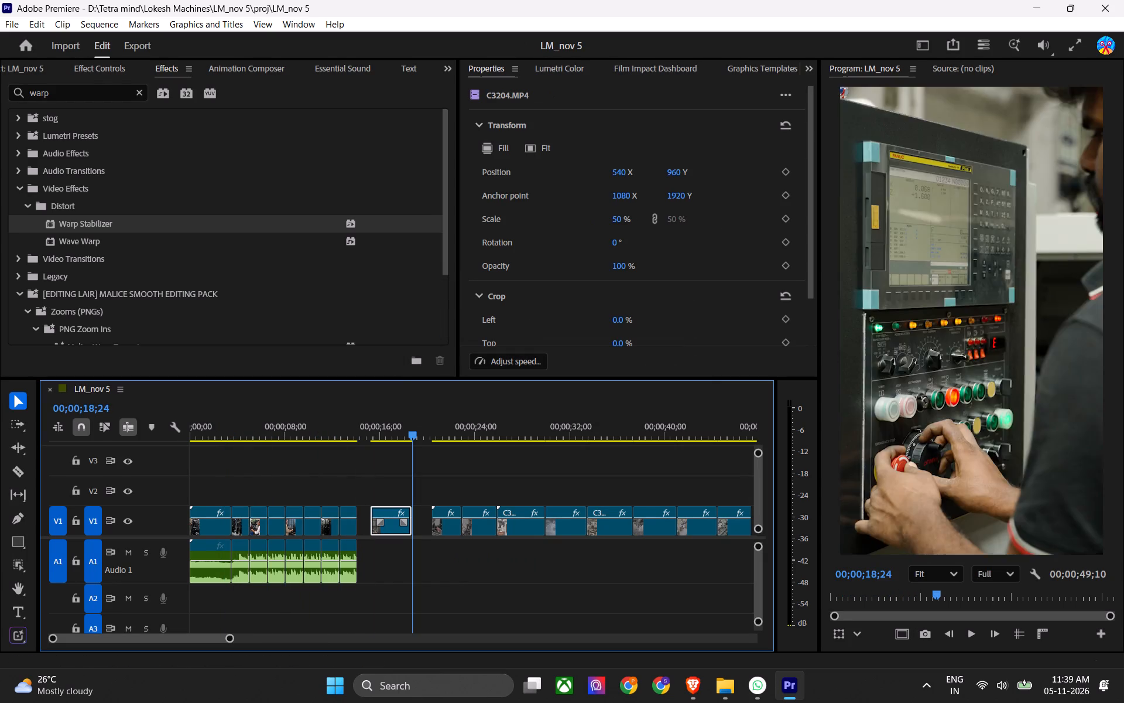
key("ctrl+s")
Return to the second Video-94146.mp4 clip and play the reference edit into its third clip.
key("Up")
key("Up")
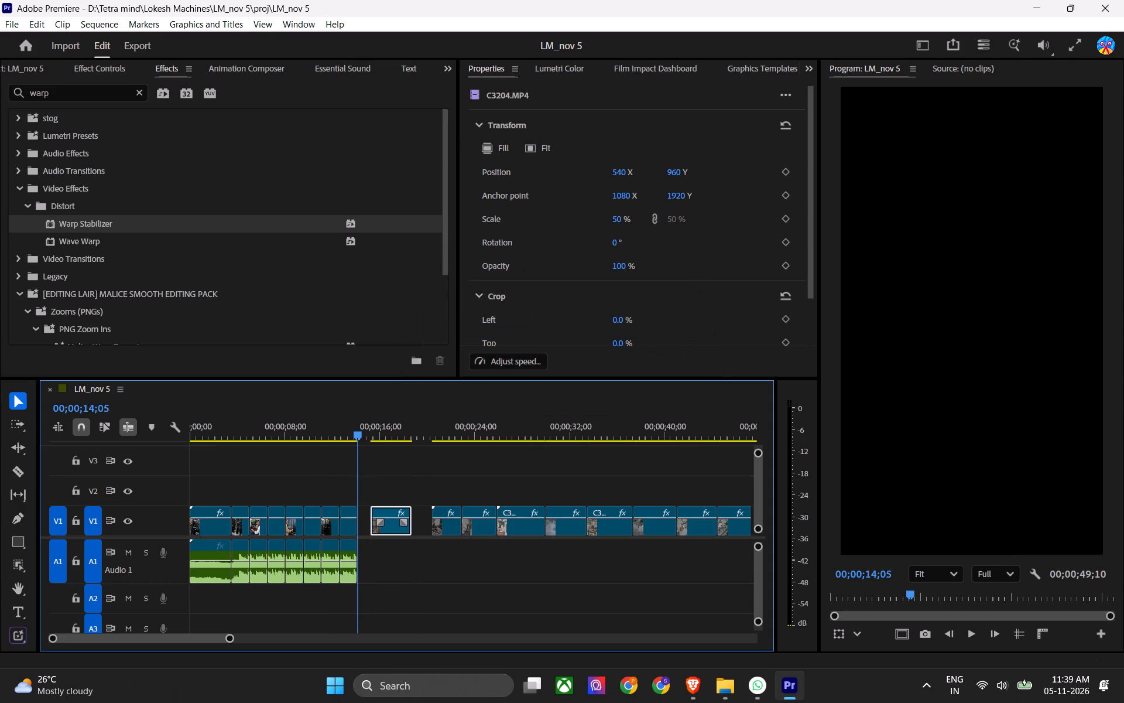
key("Up")
key("Up")
key("Up")
key("Up")
key("Up")
key("Up")
key("Up")
key("space")
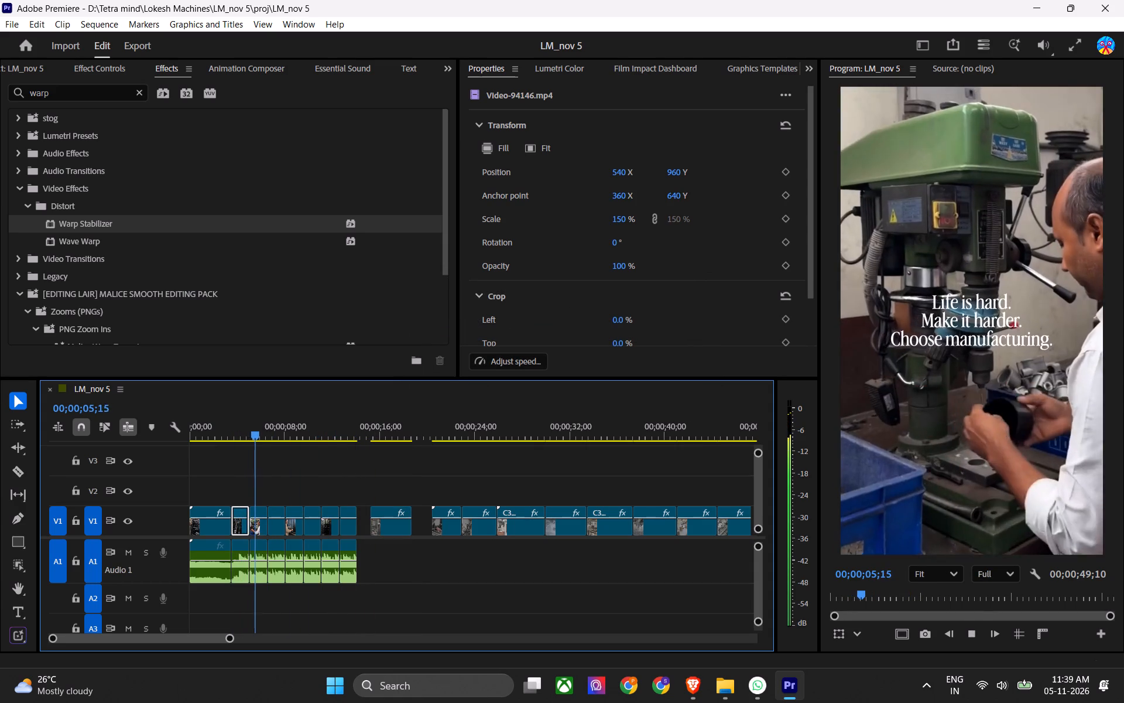
key("space")
Play the Video-94146.mp4 reference edit from the sequence start, pausing at 00;00;07;07 to save the project before resuming playback.
key("Up")
key("Up")
key("ctrl+1")
key("space")
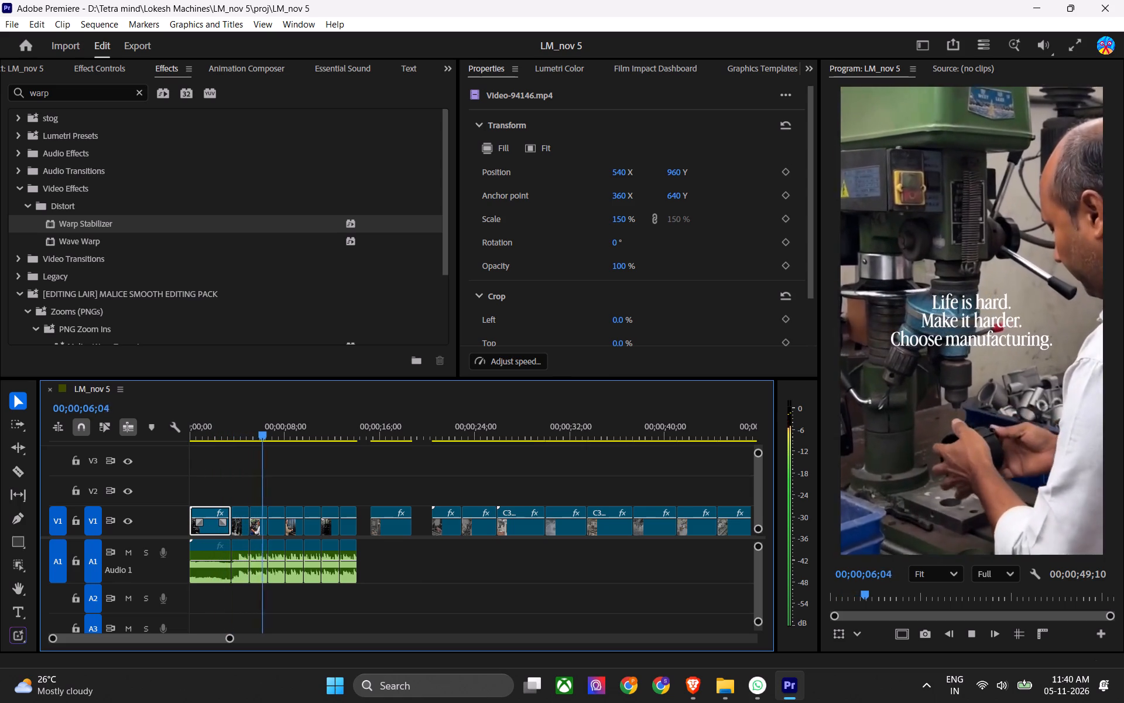
key("space")
key("ctrl+s")
key("space")
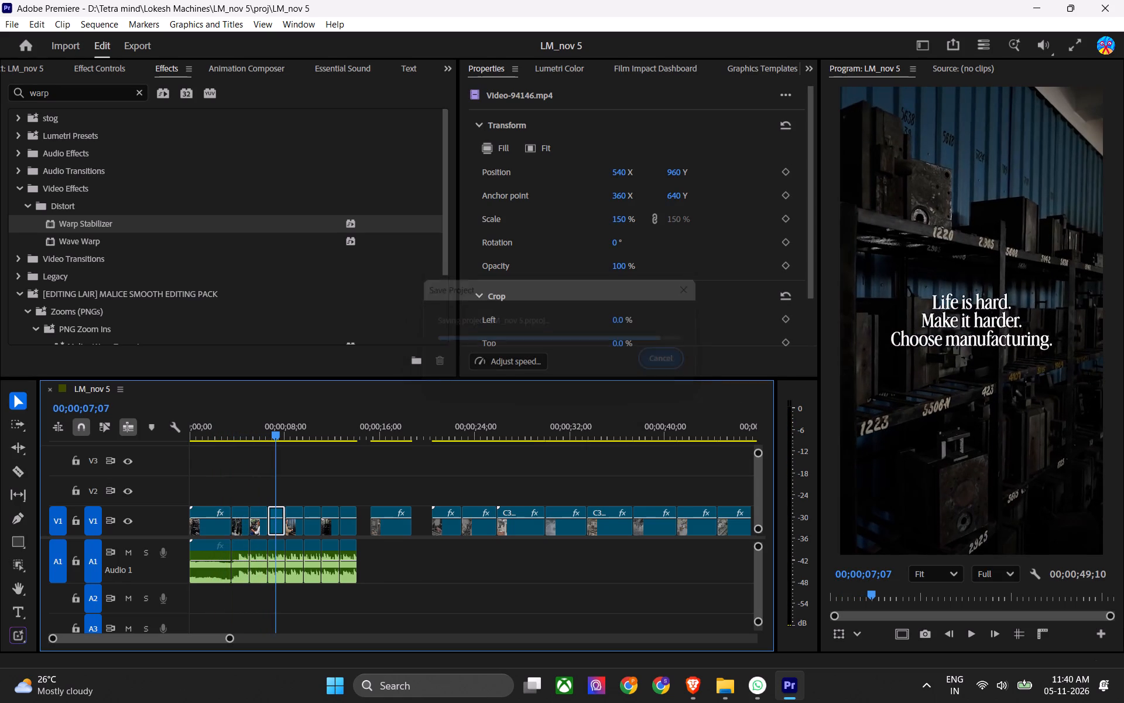
key("space")
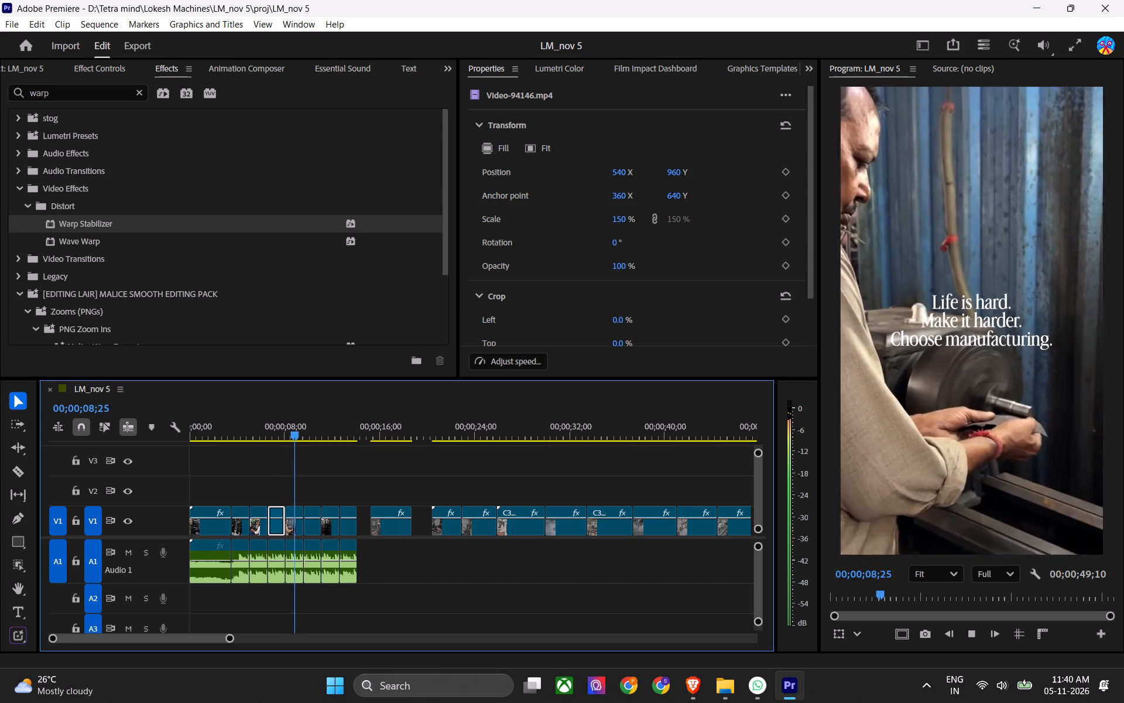
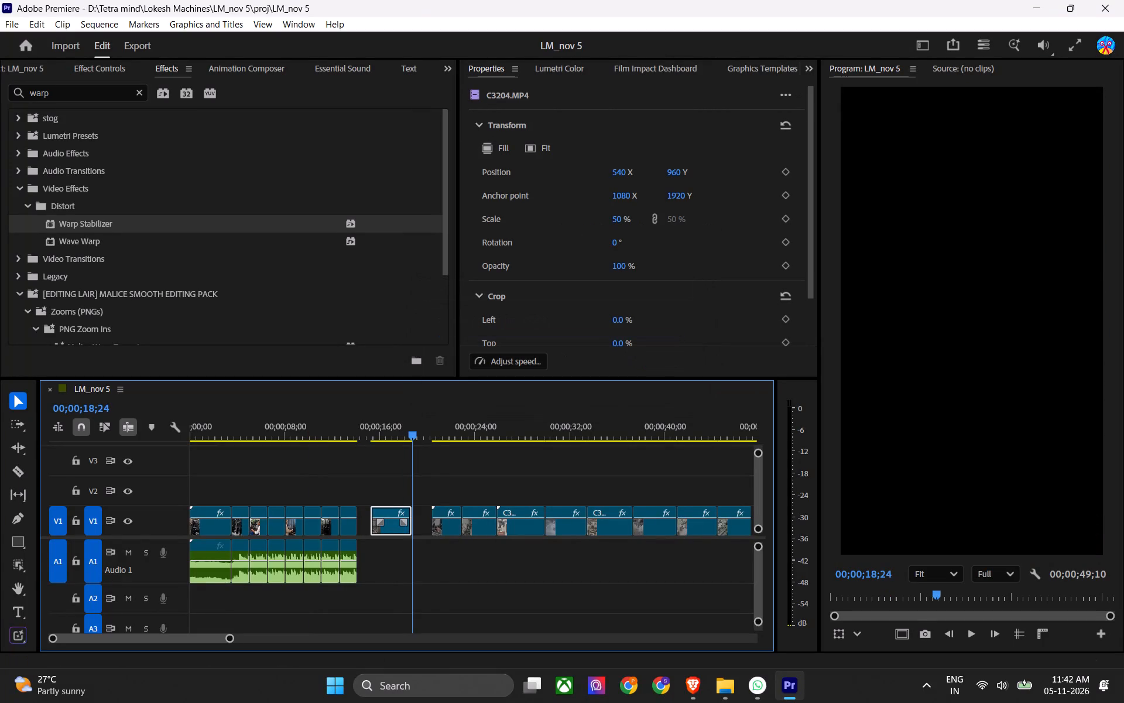
Save the project and preview the clips following C3204.MP4 in turn: C3185.MP4, C3189.MP4, C3210.MP4 and C3234.MP4.
key("Up")
key("ctrl+s")
key("Down")
key("space")
key("Down")
key("space")
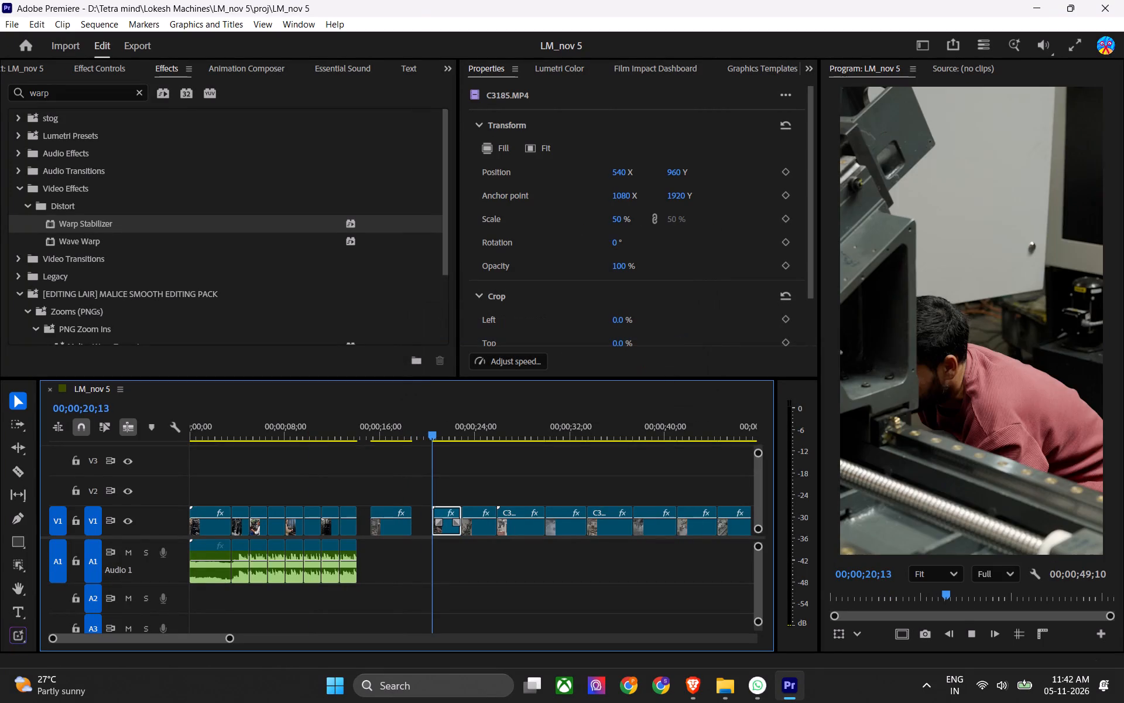
key("Down")
key("space")
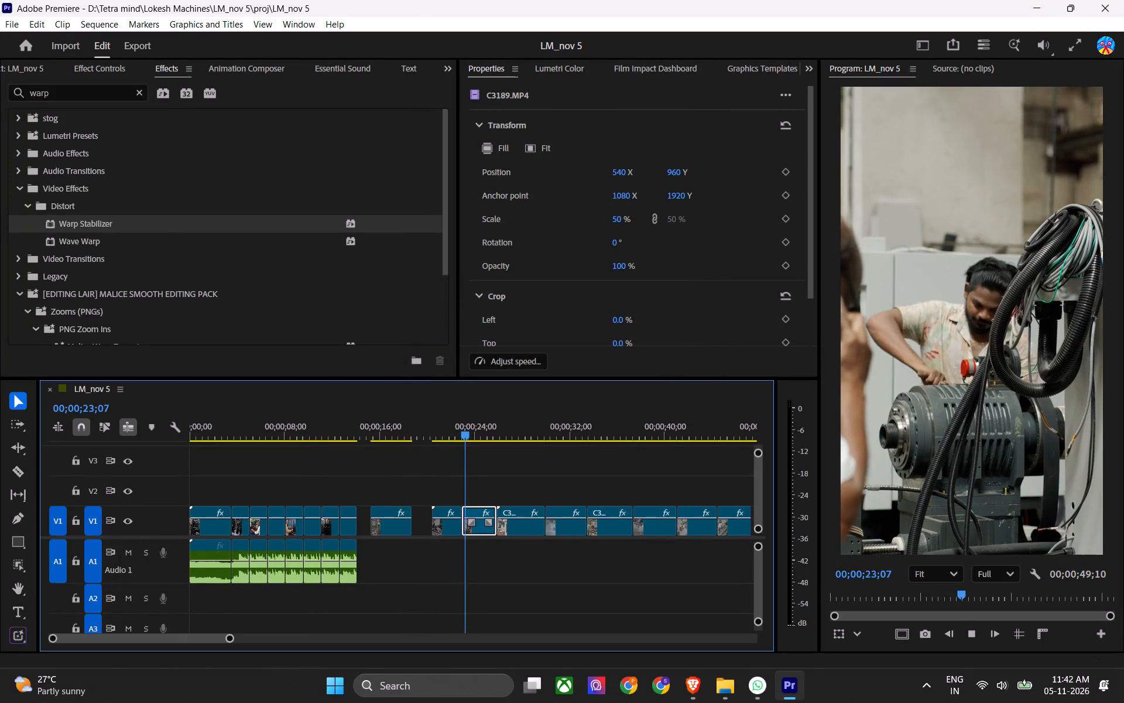
key("Down")
key("space")
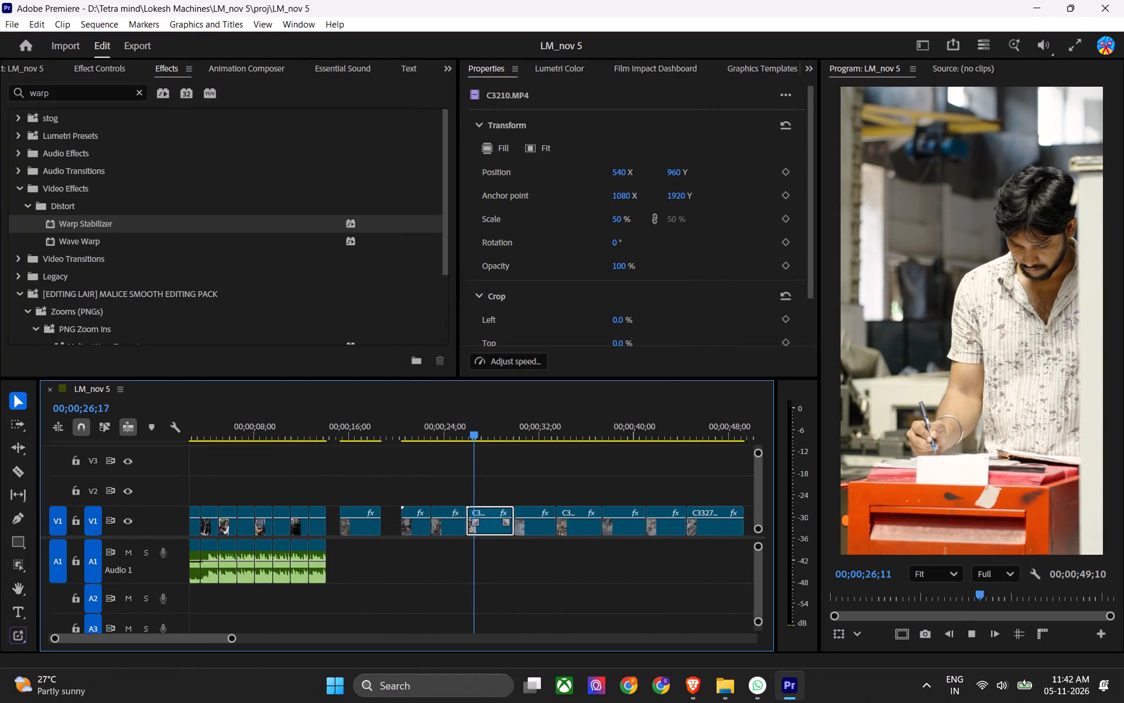
key("Down")
key("space")
key("space")
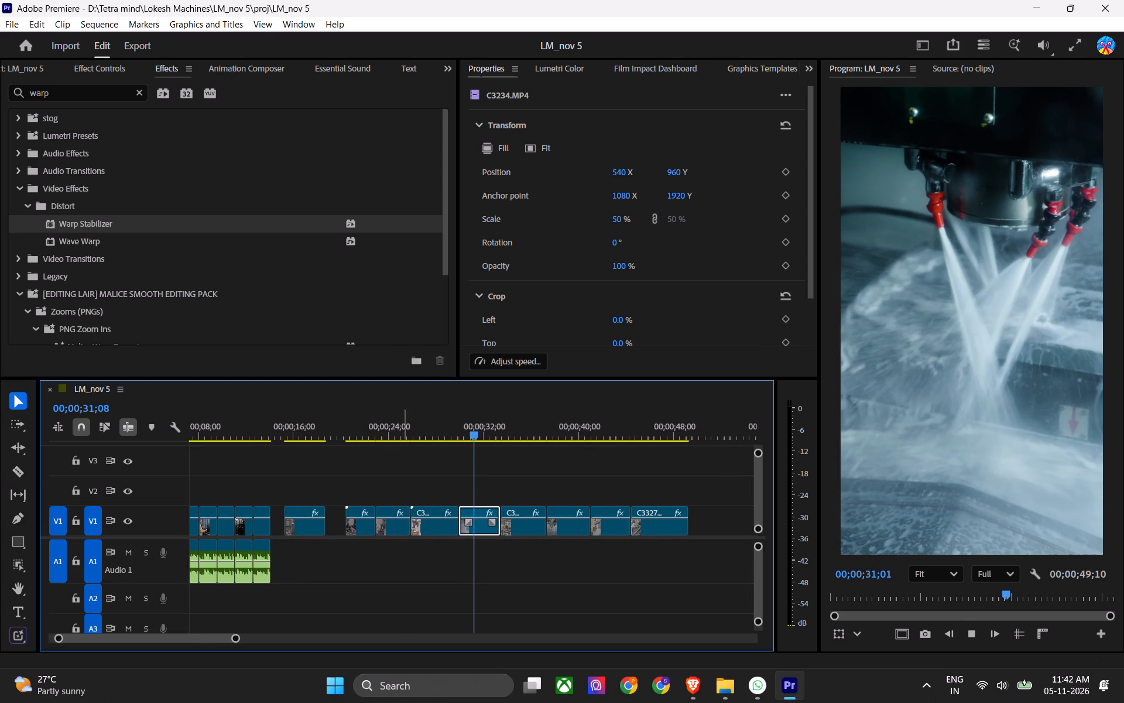
Move C3189.MP4 on V1 so it directly follows C3204.MP4, shifting the later clips along, and save the project.
left_click(403, 434)
key("ctrl+x")
left_click(344, 434)
key("Up")
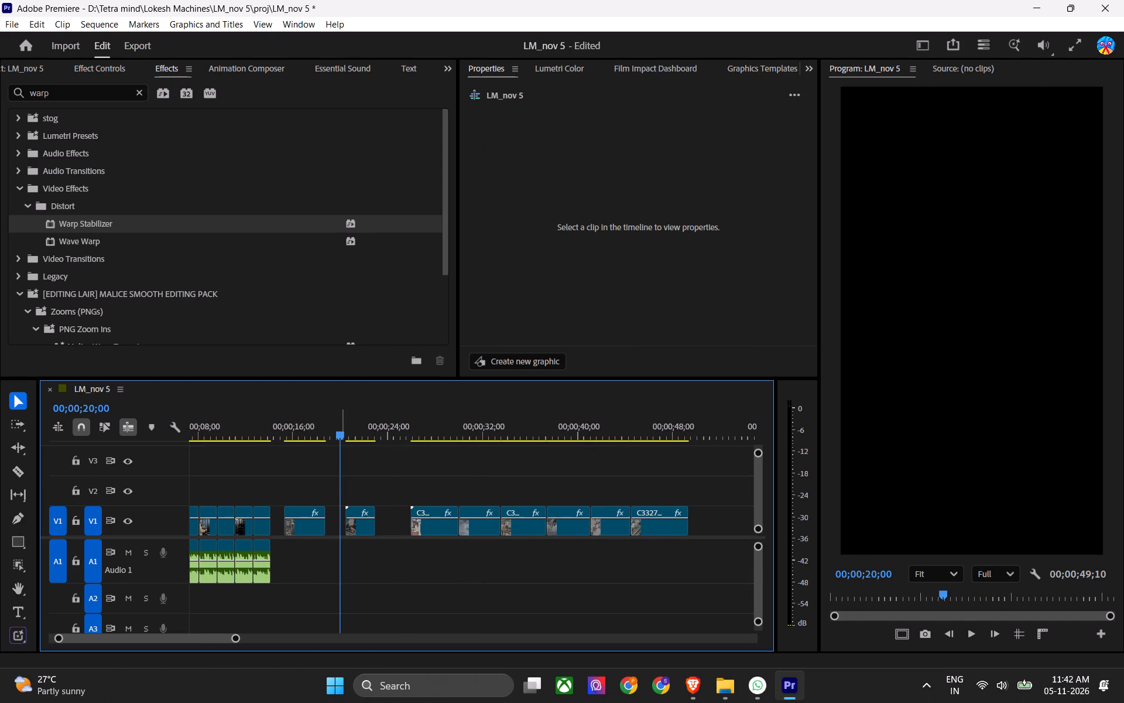
key("ctrl+shift+v")
key("ctrl+s")
Scrub from C3210.MP4 through C3234.MP4 to 00;00;38;21 in C3248.MP4 and save the project.
left_click_drag(444, 428, 449, 429)
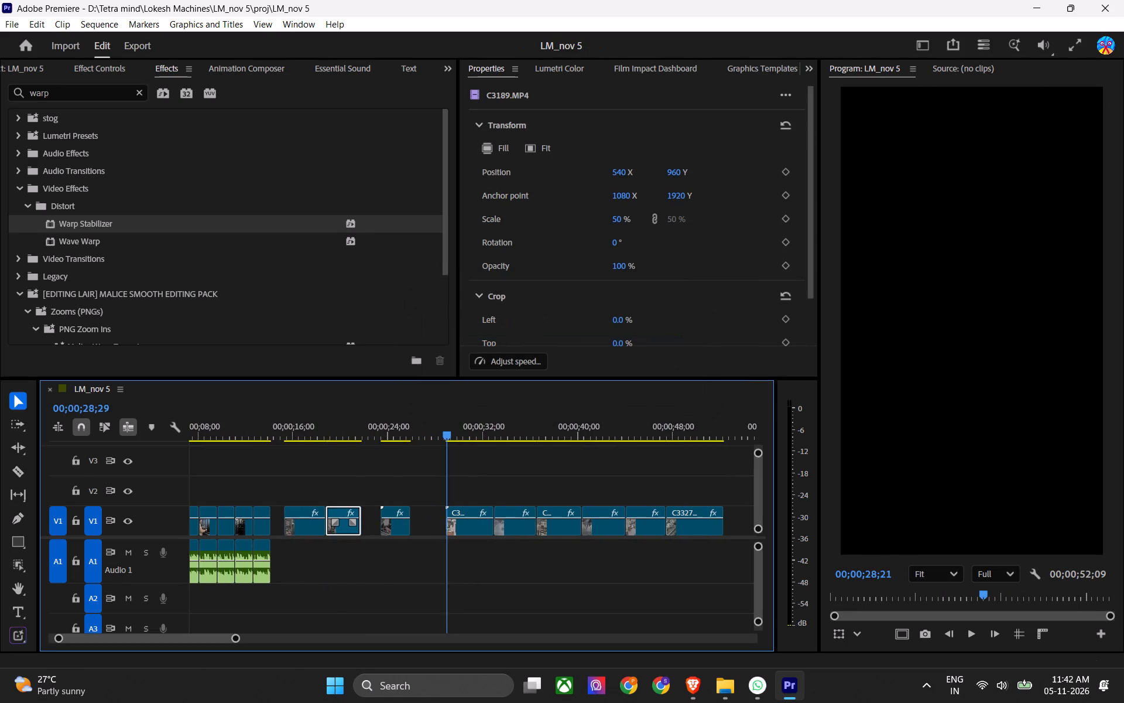
left_click_drag(449, 429, 542, 454)
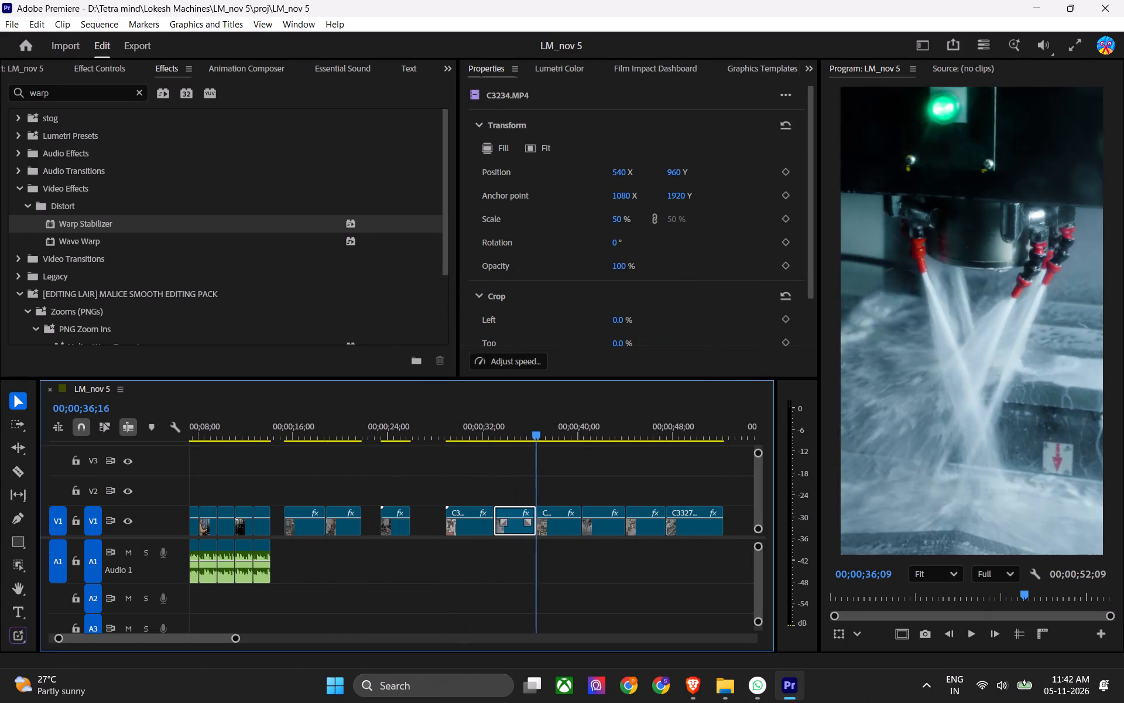
left_click_drag(542, 454, 571, 448)
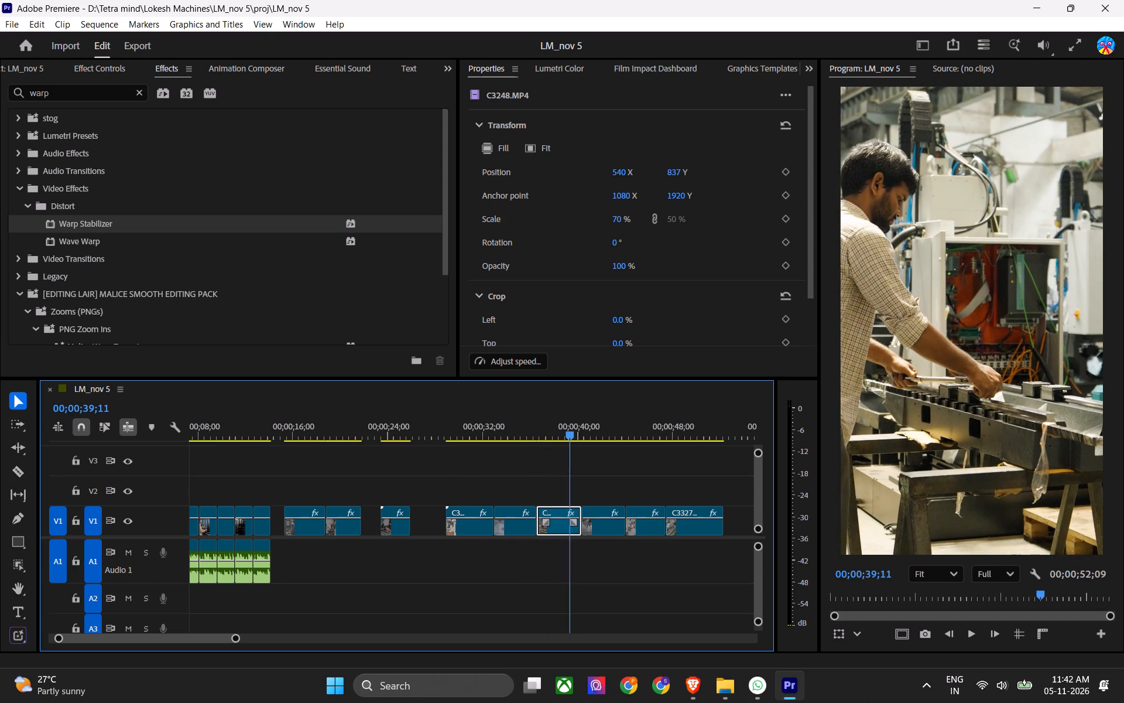
left_click_drag(571, 448, 564, 450)
key("ctrl+s")
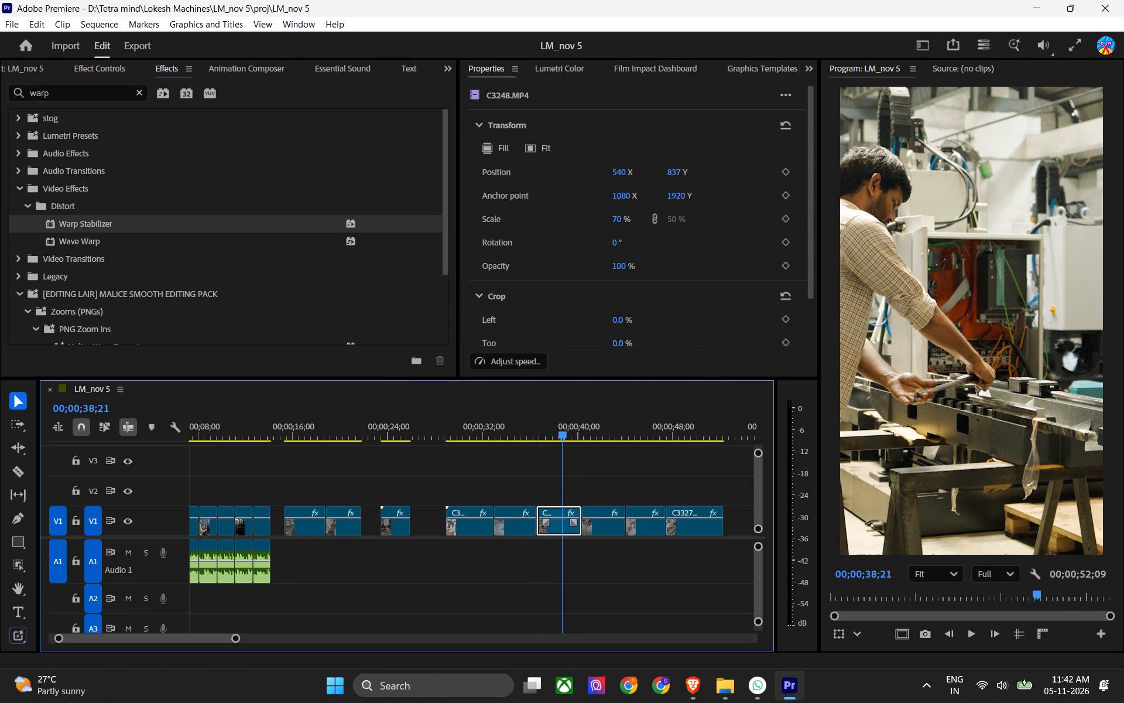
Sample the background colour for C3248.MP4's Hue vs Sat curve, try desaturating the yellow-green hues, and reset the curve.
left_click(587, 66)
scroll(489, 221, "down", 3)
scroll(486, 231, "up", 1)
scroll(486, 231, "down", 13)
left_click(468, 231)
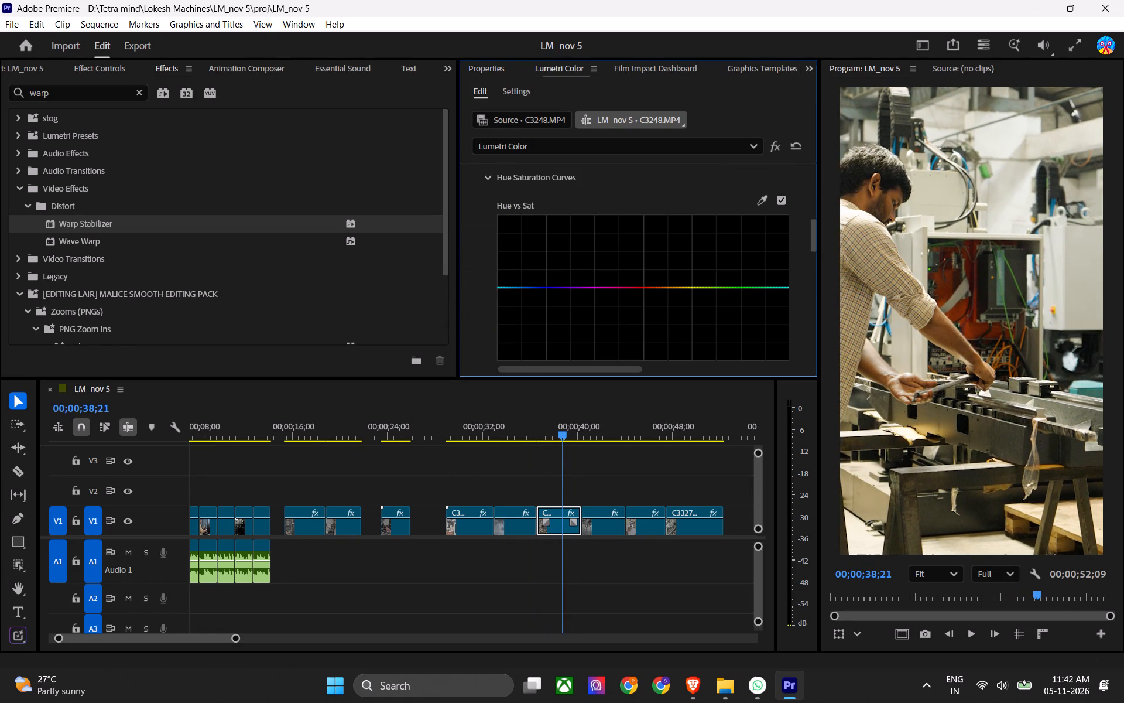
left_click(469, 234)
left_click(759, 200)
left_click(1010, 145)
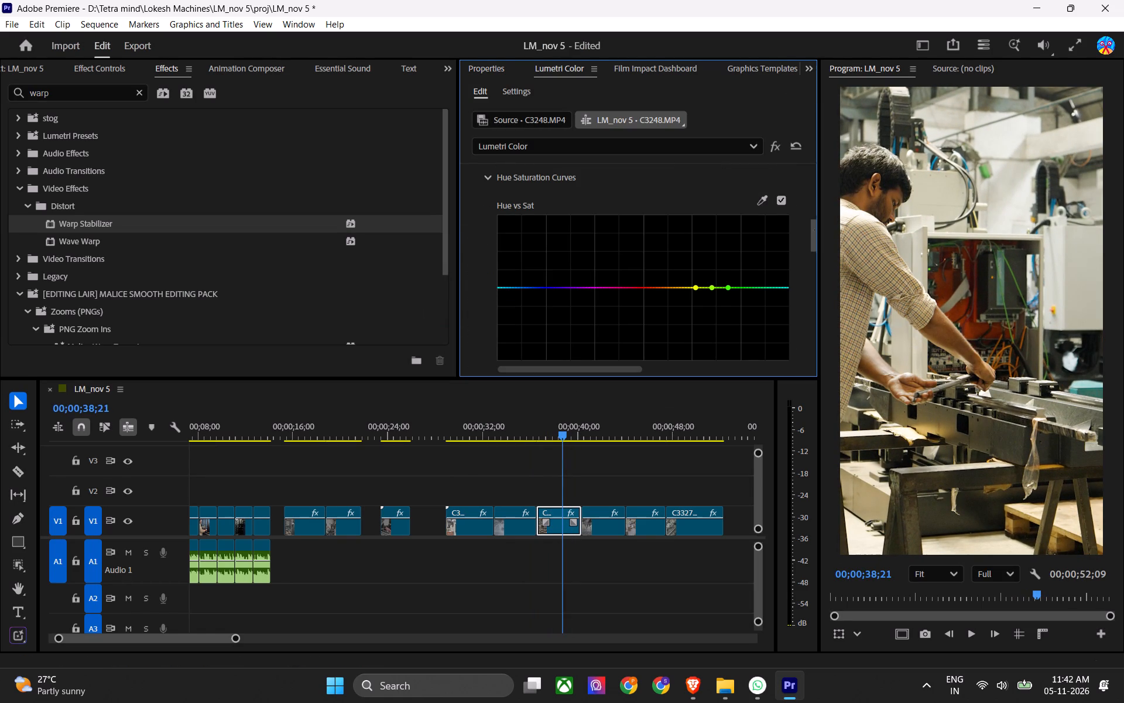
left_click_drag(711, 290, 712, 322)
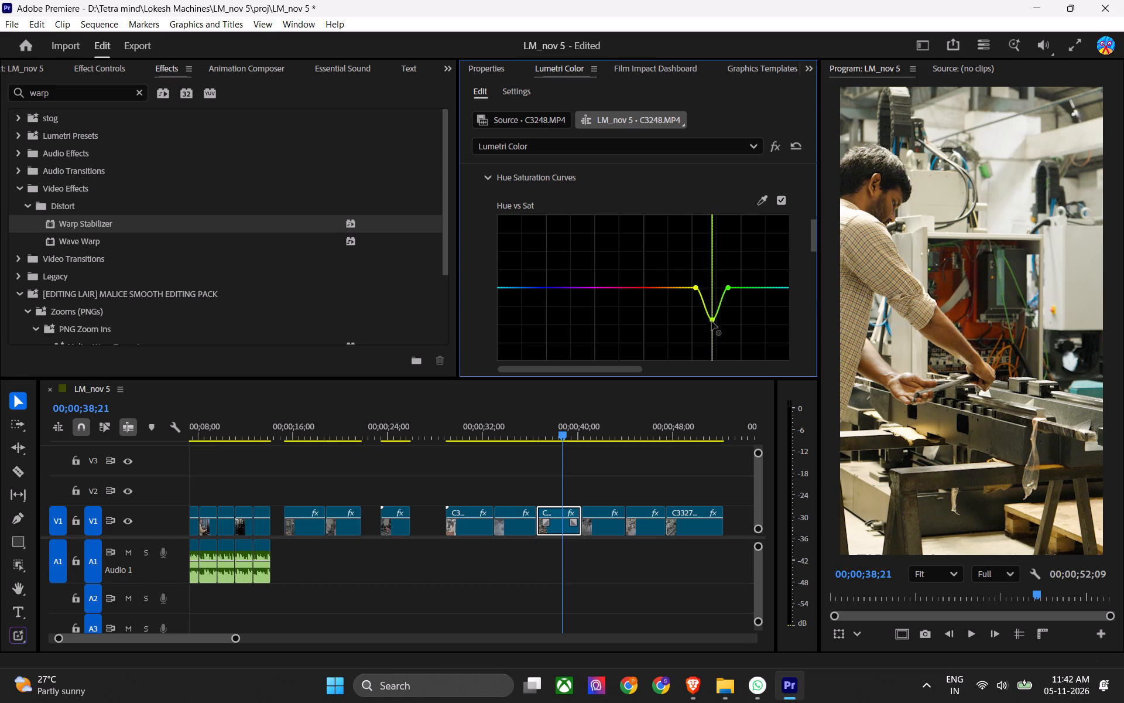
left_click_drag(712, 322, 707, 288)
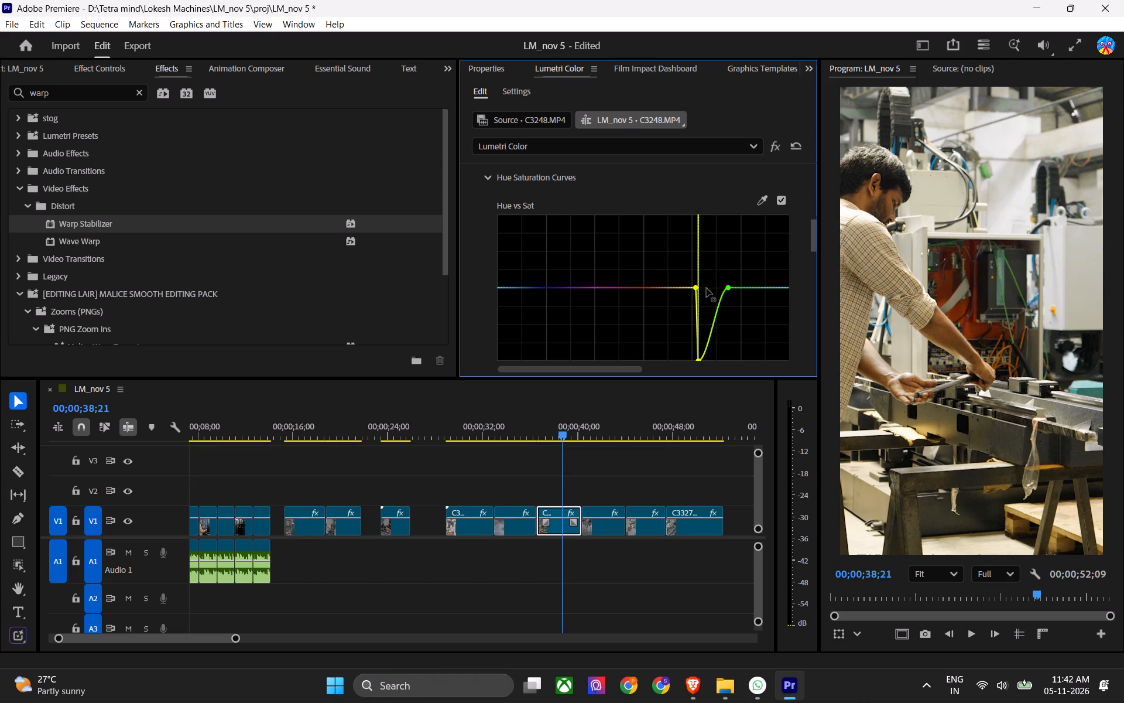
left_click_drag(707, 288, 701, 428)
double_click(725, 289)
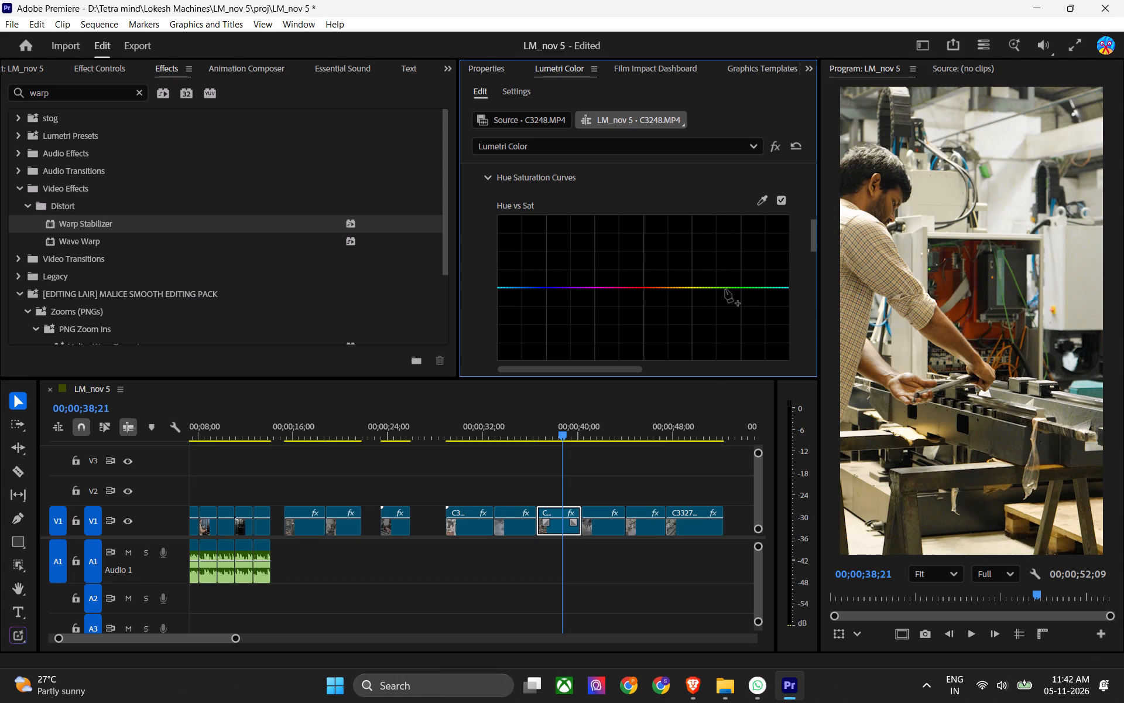
Resample the background on C3248.MP4's Hue vs Sat curve, add an orange control point, and lower the yellow point slightly.
left_click(760, 201)
left_click(999, 141)
left_click(676, 286)
left_click_drag(696, 289, 700, 353)
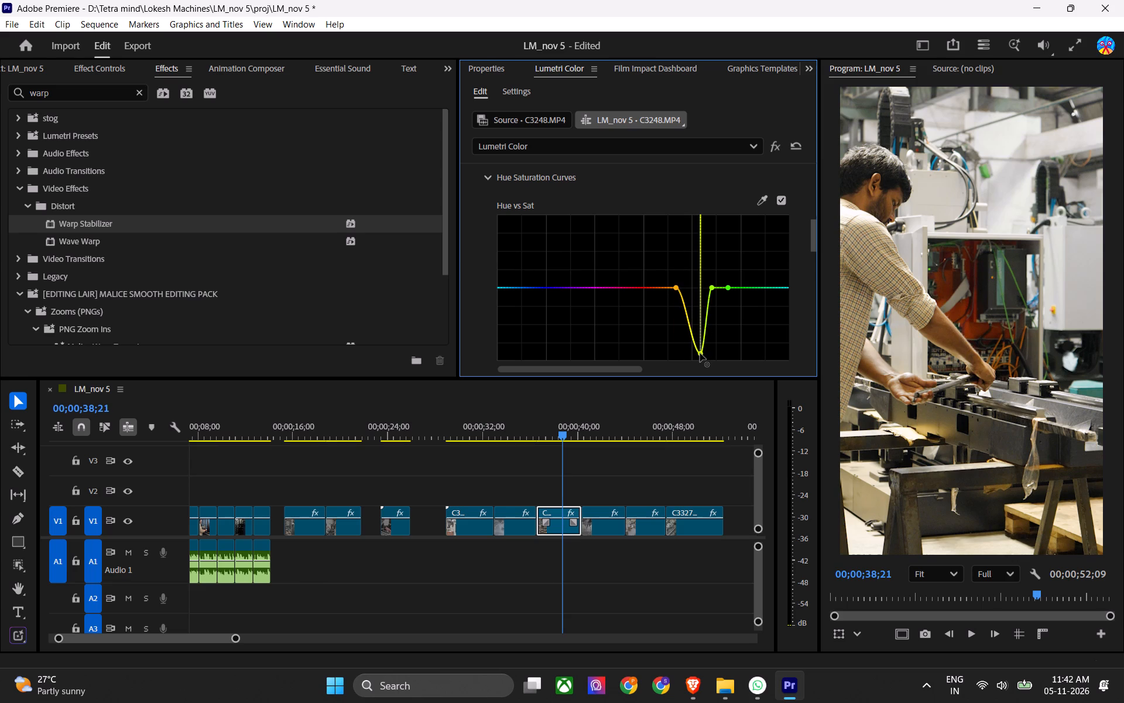
left_click_drag(700, 353, 700, 186)
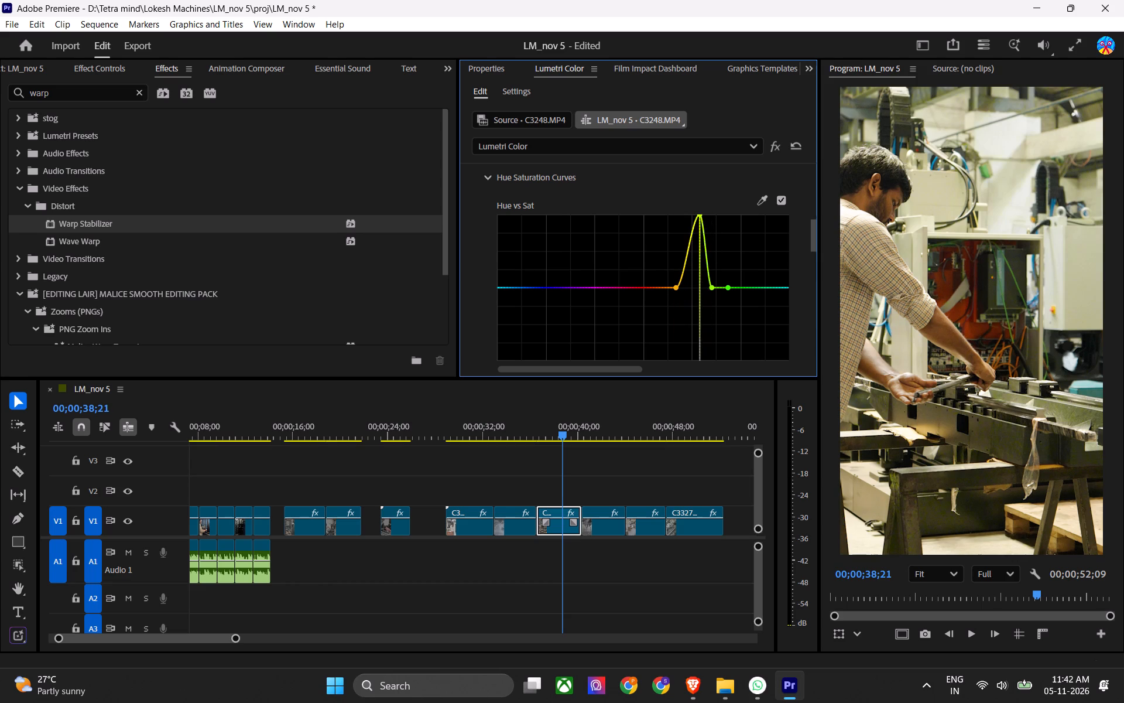
left_click_drag(700, 186, 695, 309)
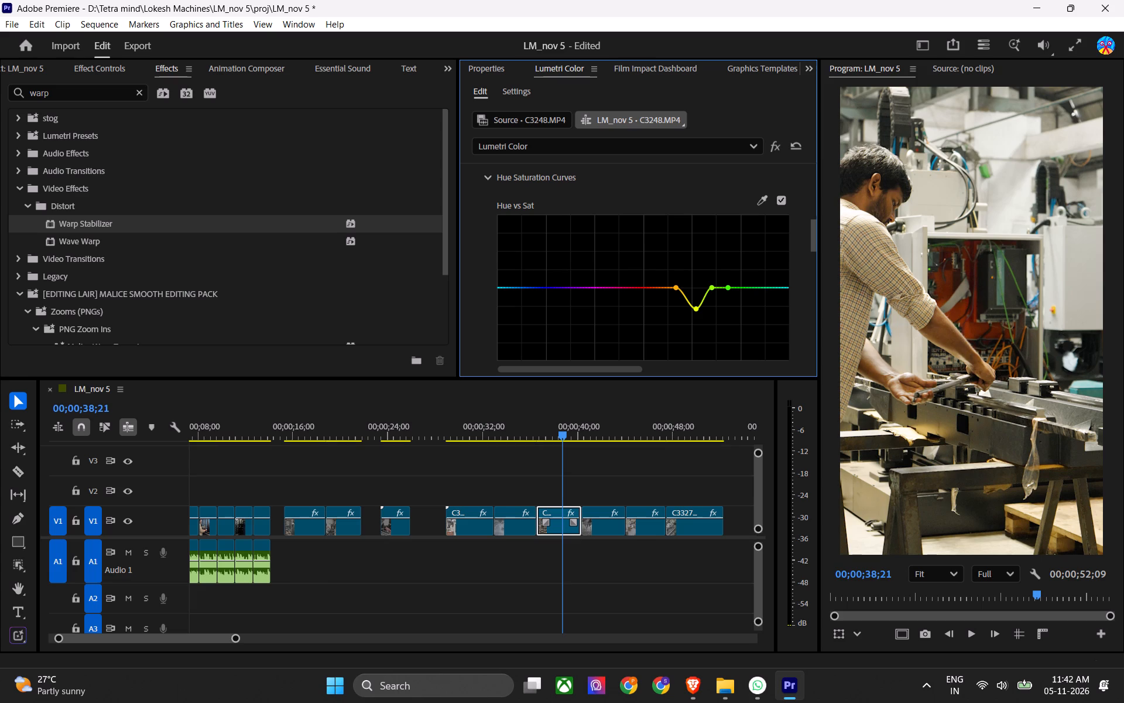
Move the C3248.MP4 clip so it directly follows C3189.MP4, shifting the later clips along.
scroll(486, 199, "up", 9)
scroll(448, 456, "down", 4)
scroll(486, 464, "up", 6)
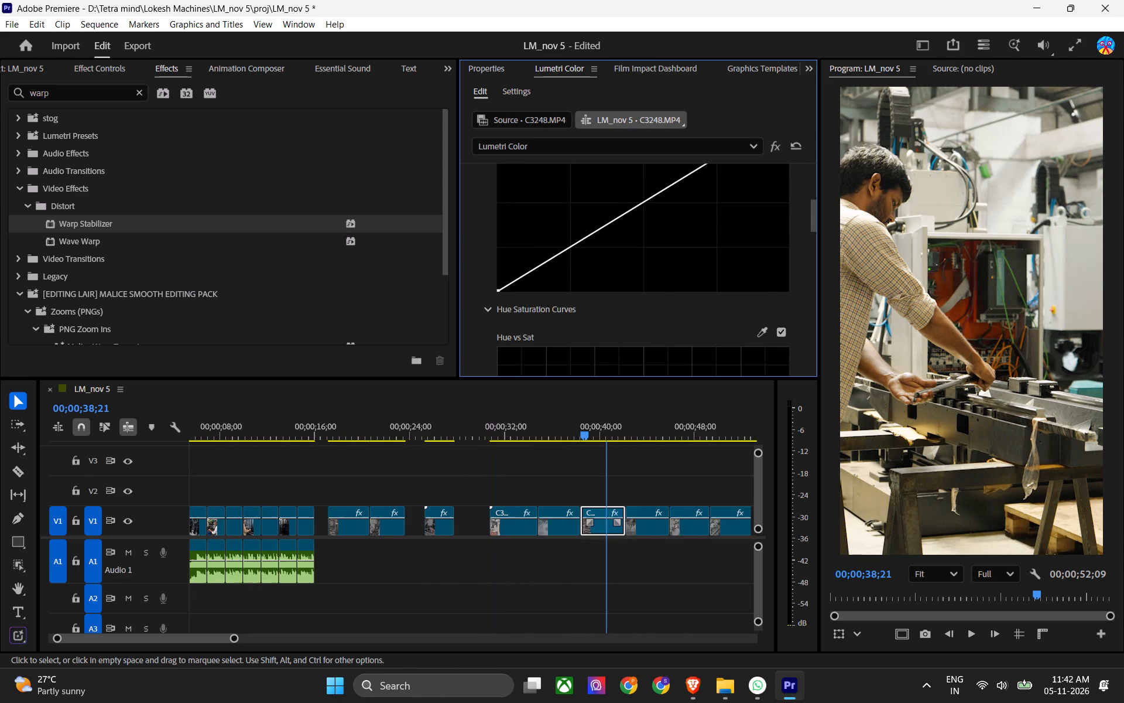
left_click(392, 435)
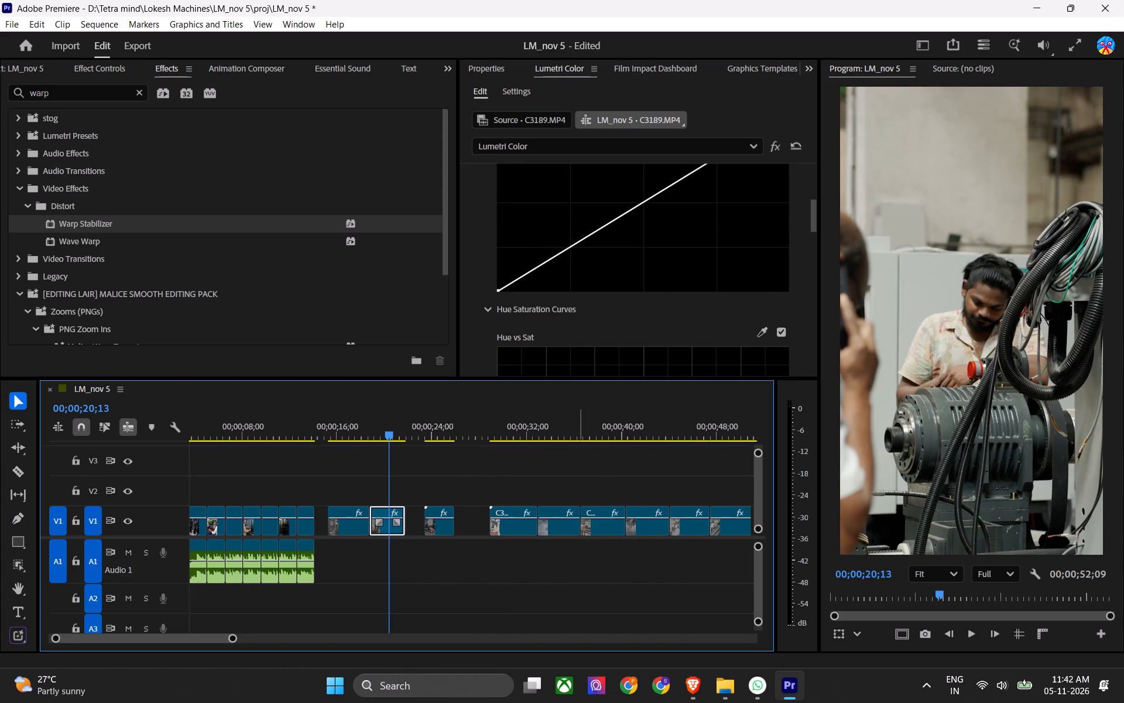
left_click_drag(586, 433, 618, 429)
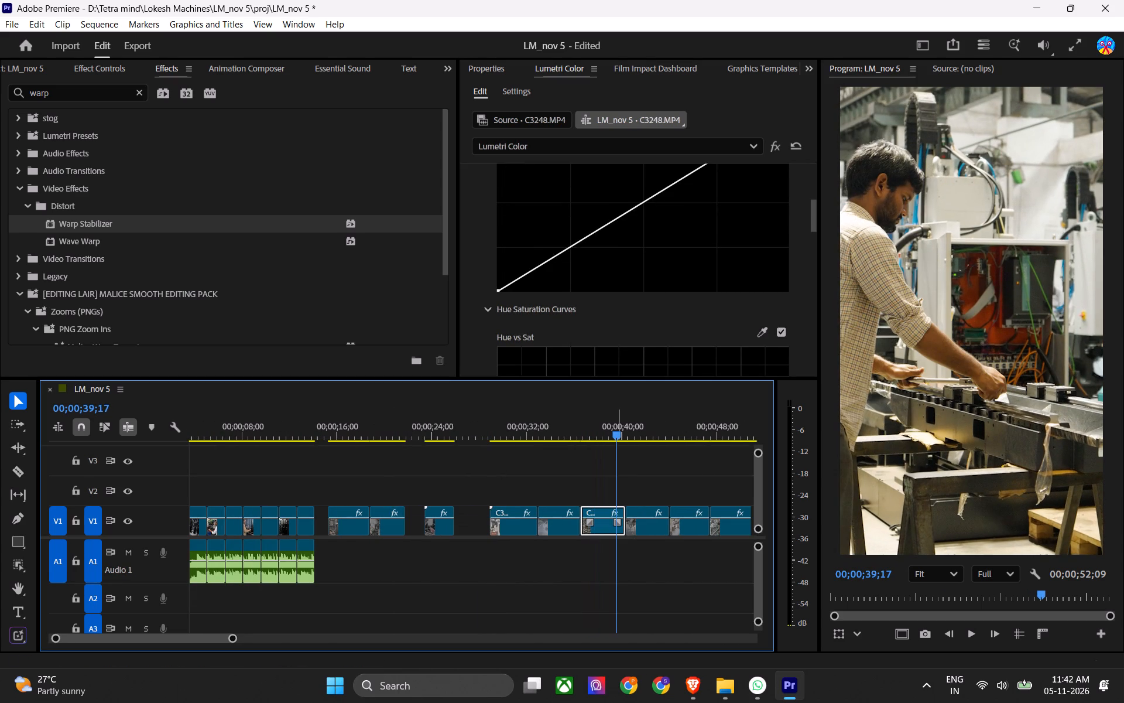
key("ctrl+x")
left_click_drag(429, 422, 416, 424)
key("Up")
key("ctrl+shift+v")
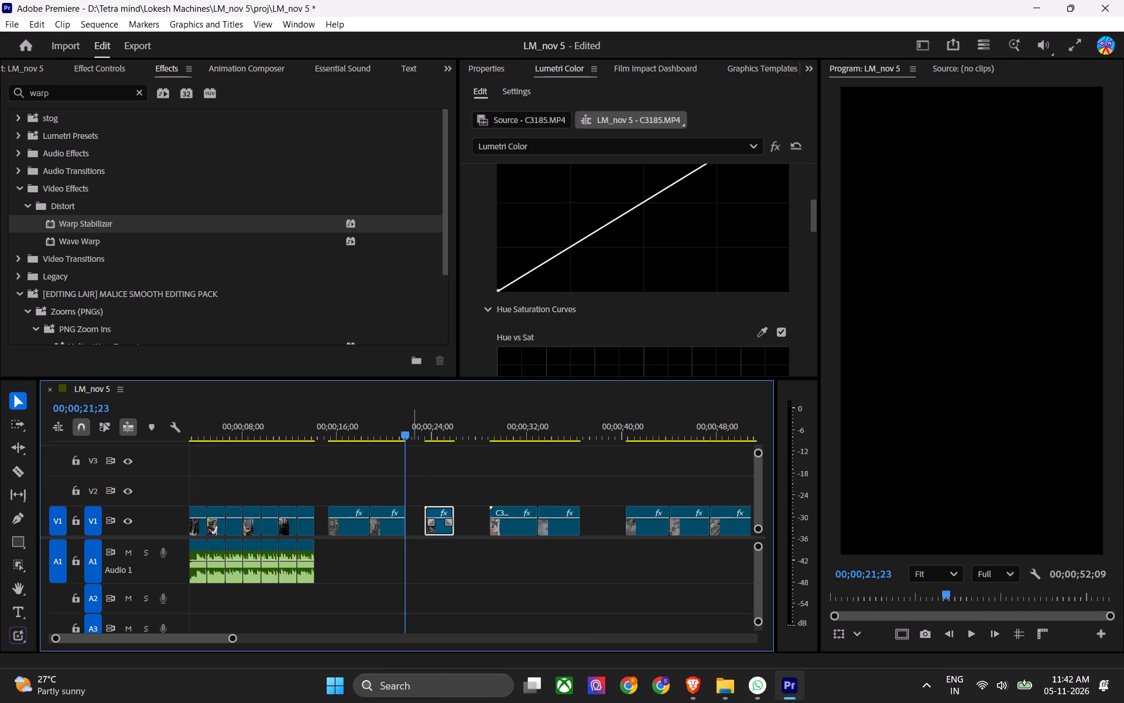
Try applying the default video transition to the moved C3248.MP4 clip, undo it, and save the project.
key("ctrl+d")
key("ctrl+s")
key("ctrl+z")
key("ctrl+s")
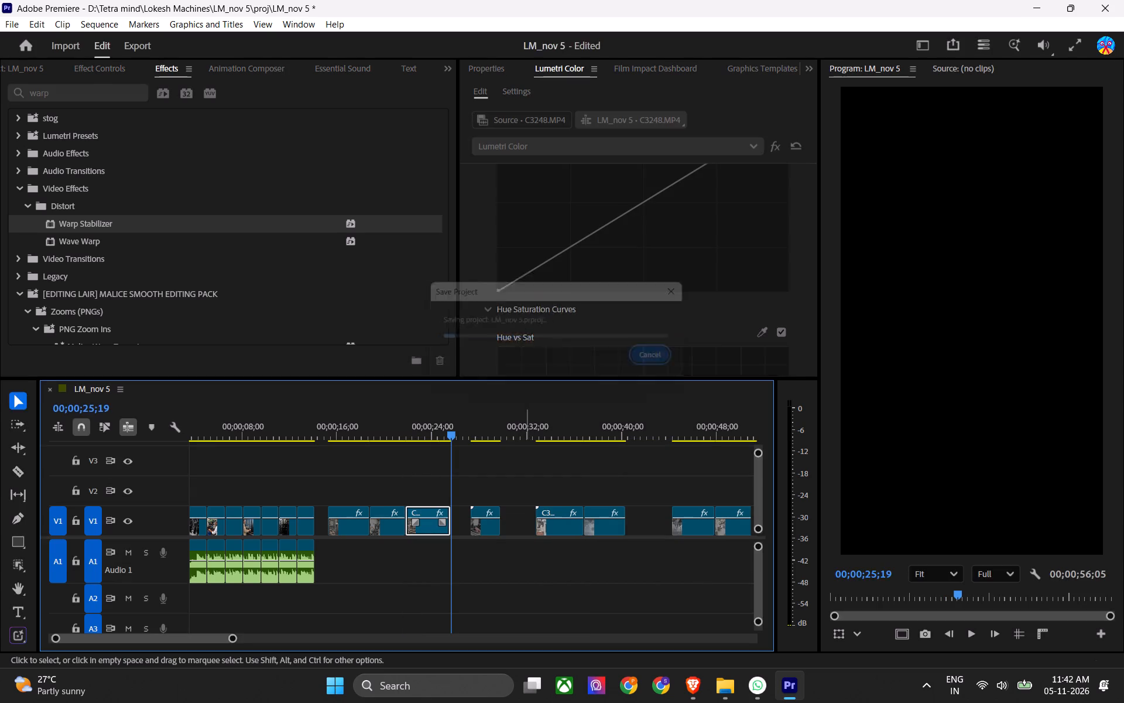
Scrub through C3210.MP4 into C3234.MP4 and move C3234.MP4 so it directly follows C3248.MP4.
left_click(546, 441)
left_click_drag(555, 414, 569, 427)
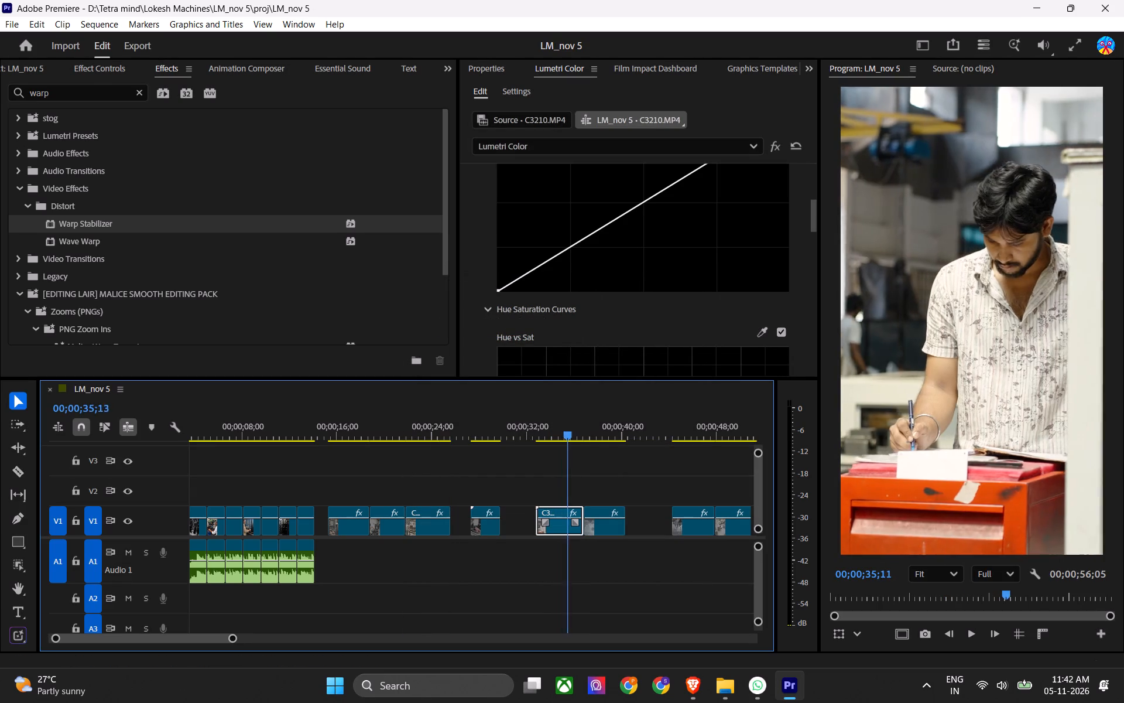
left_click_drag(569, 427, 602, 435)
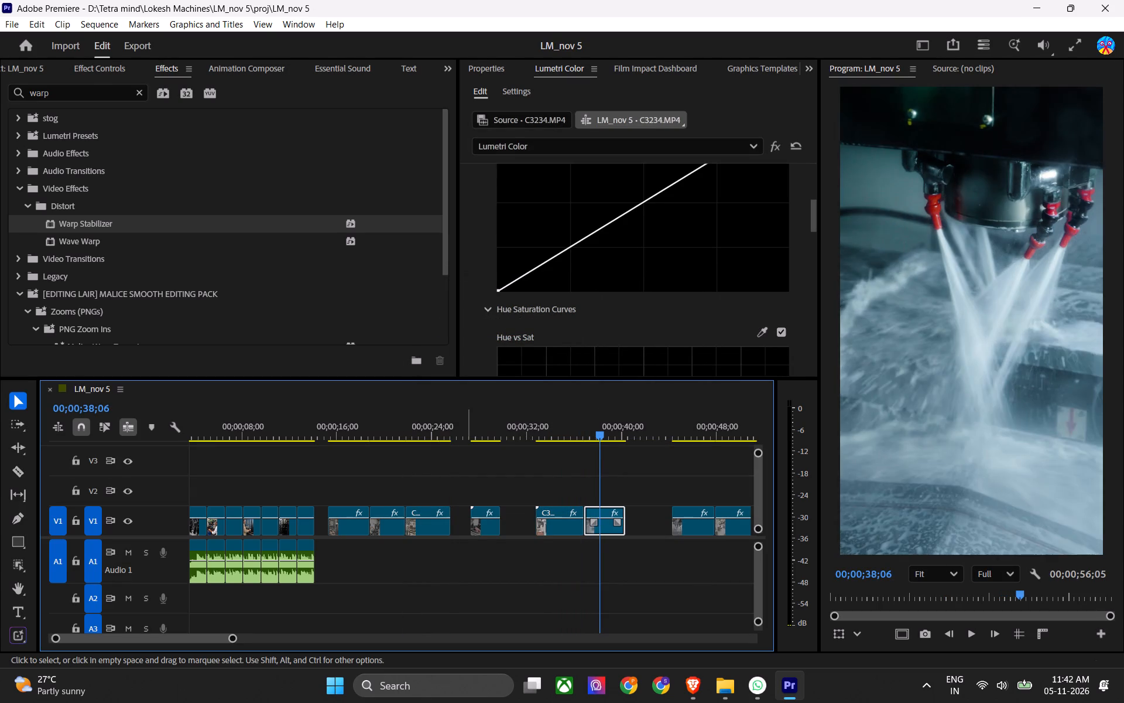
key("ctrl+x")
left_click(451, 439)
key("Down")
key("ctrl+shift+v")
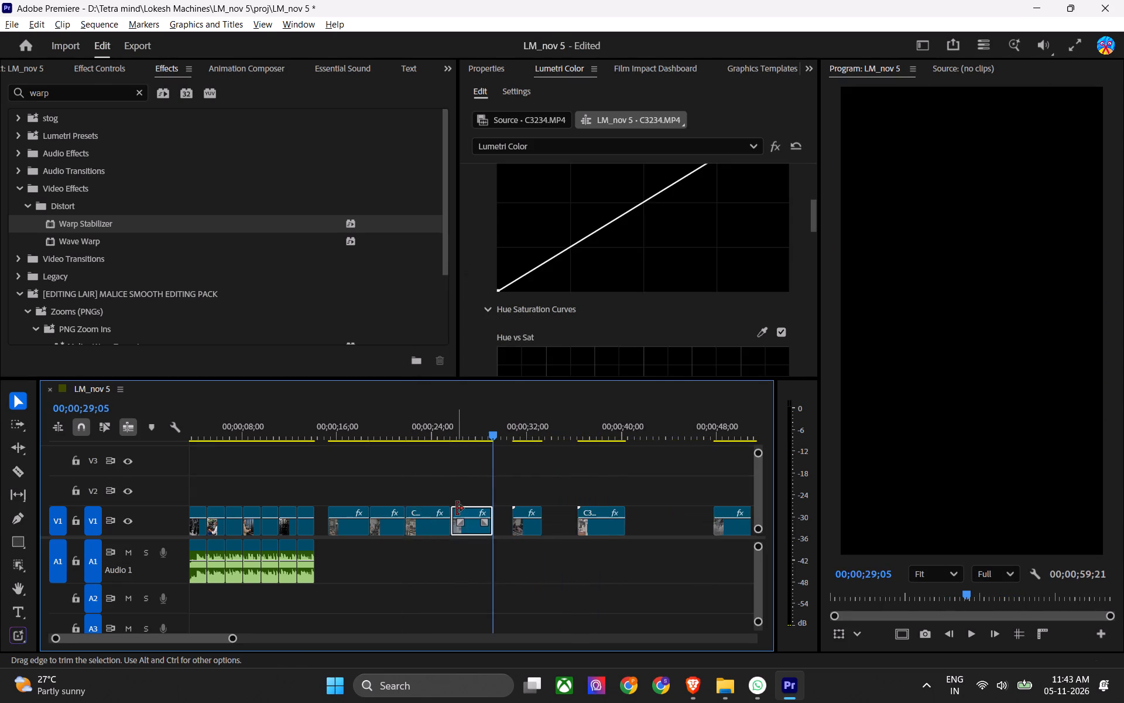
Ripple-trim the gap between C3210.MP4 and C3295.MP4 back to 00;00;41;06.
scroll(457, 534, "down", 3, "alt")
left_click(547, 426)
key("w")
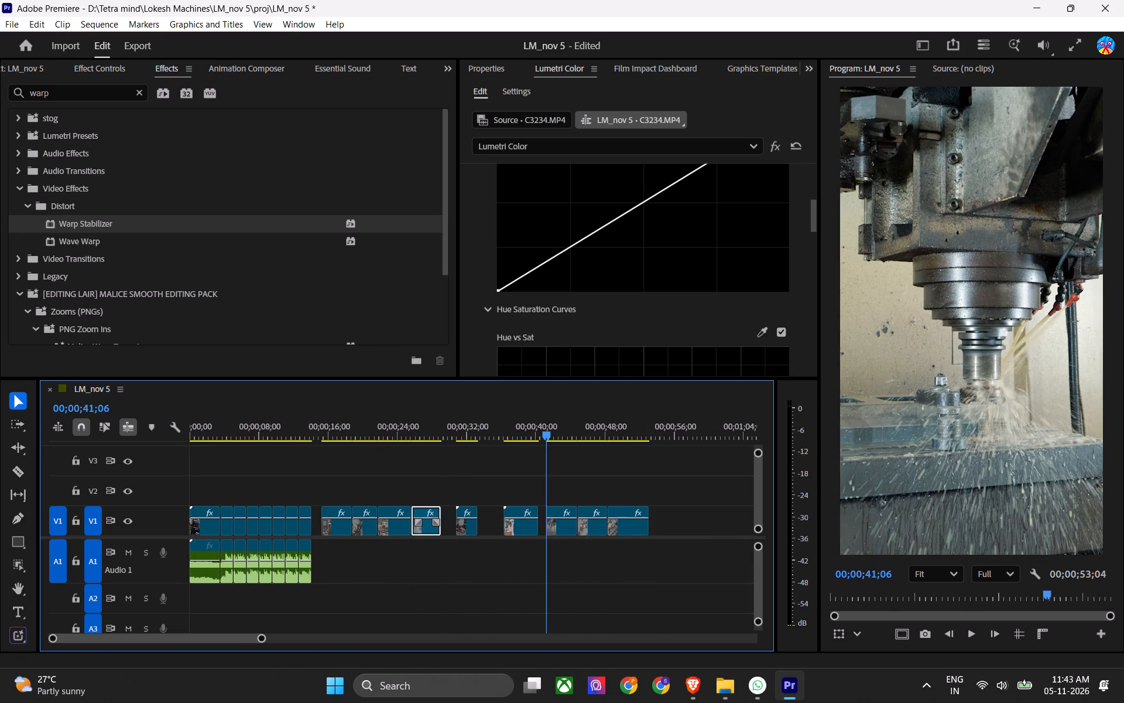
Check C3315.MP4 and C3327.MP4, move C3234.MP4 beyond C3327.MP4 at the sequence end, and insert C3295.MP4 directly after C3248.MP4.
left_click_drag(570, 431, 595, 432)
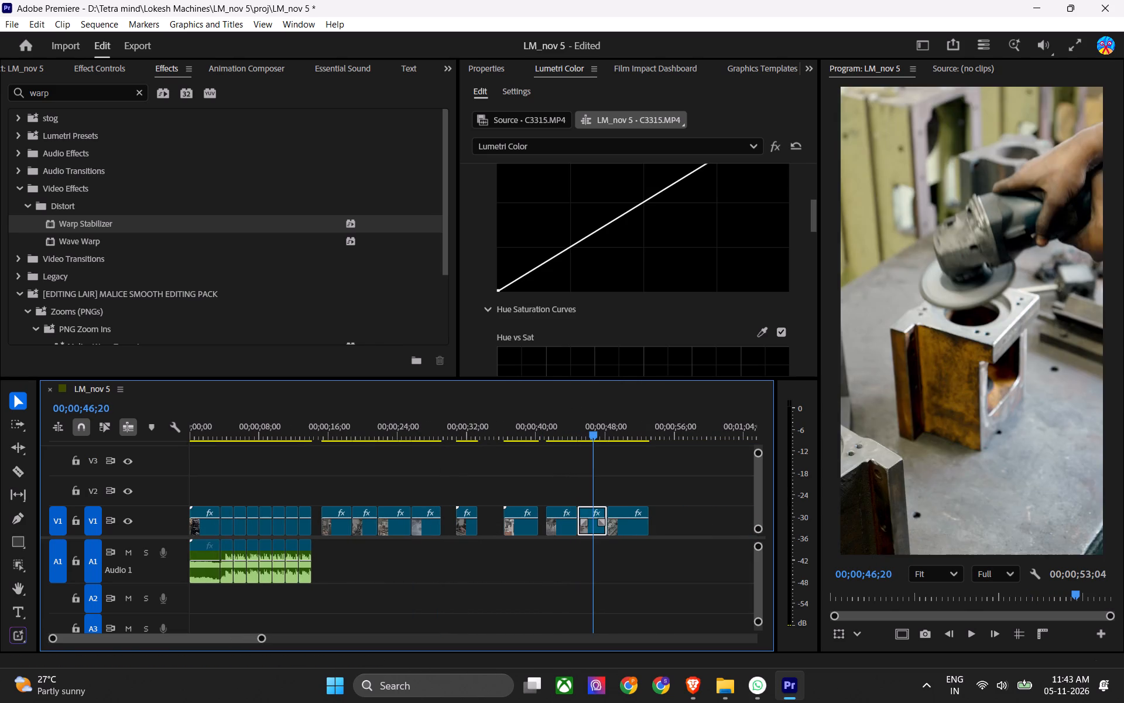
left_click_drag(595, 432, 606, 432)
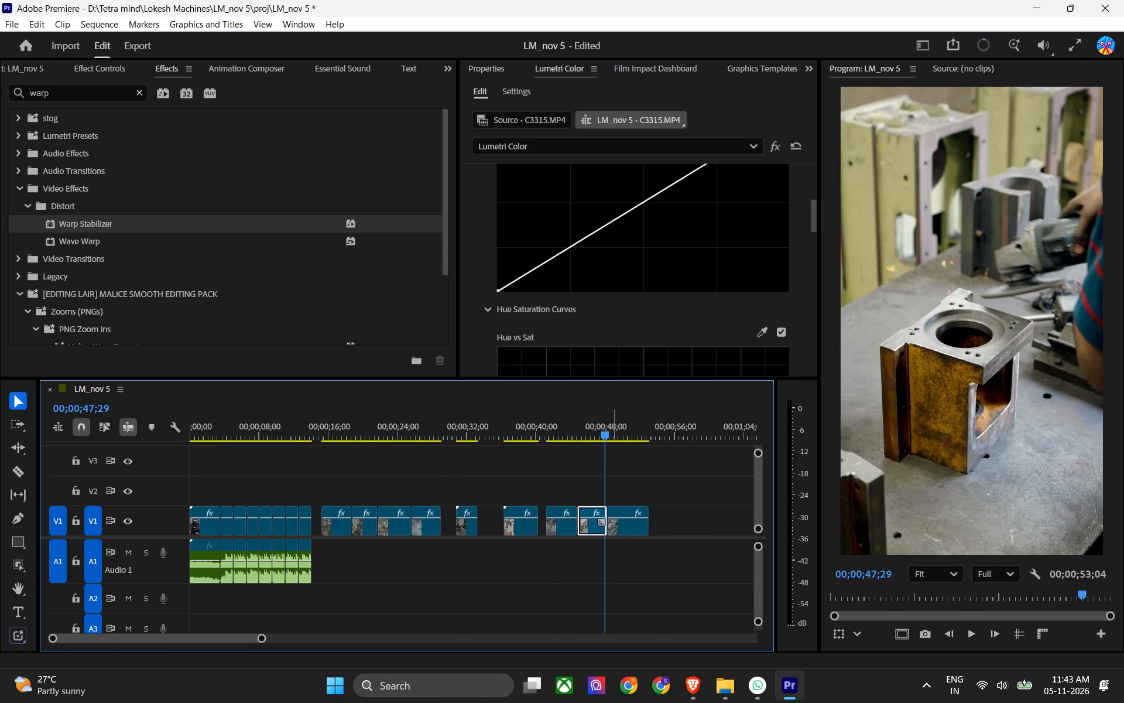
left_click(614, 432)
left_click(553, 436)
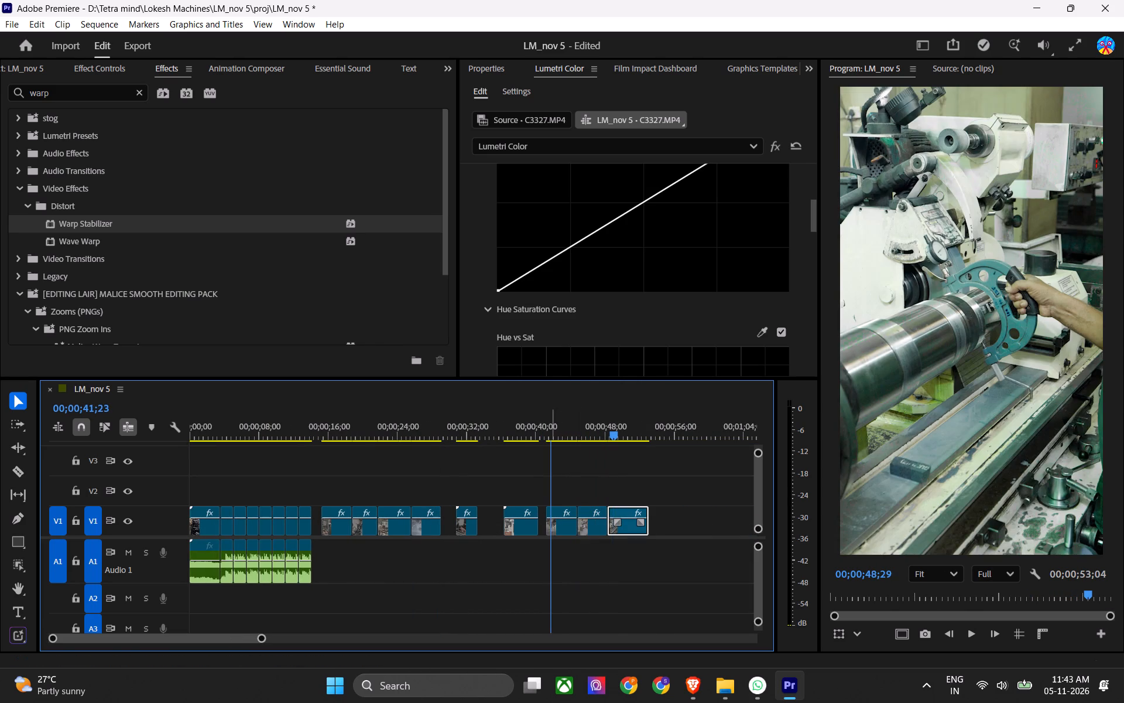
key("ctrl+x")
left_click(403, 420)
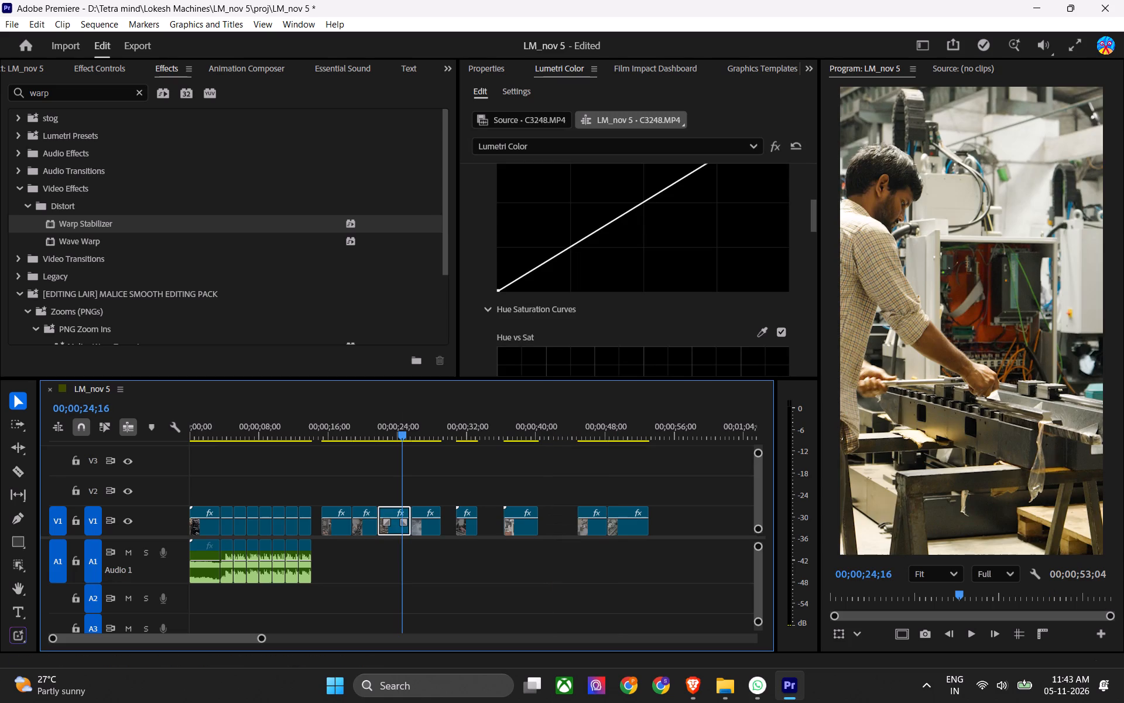
left_click_drag(428, 535, 676, 507)
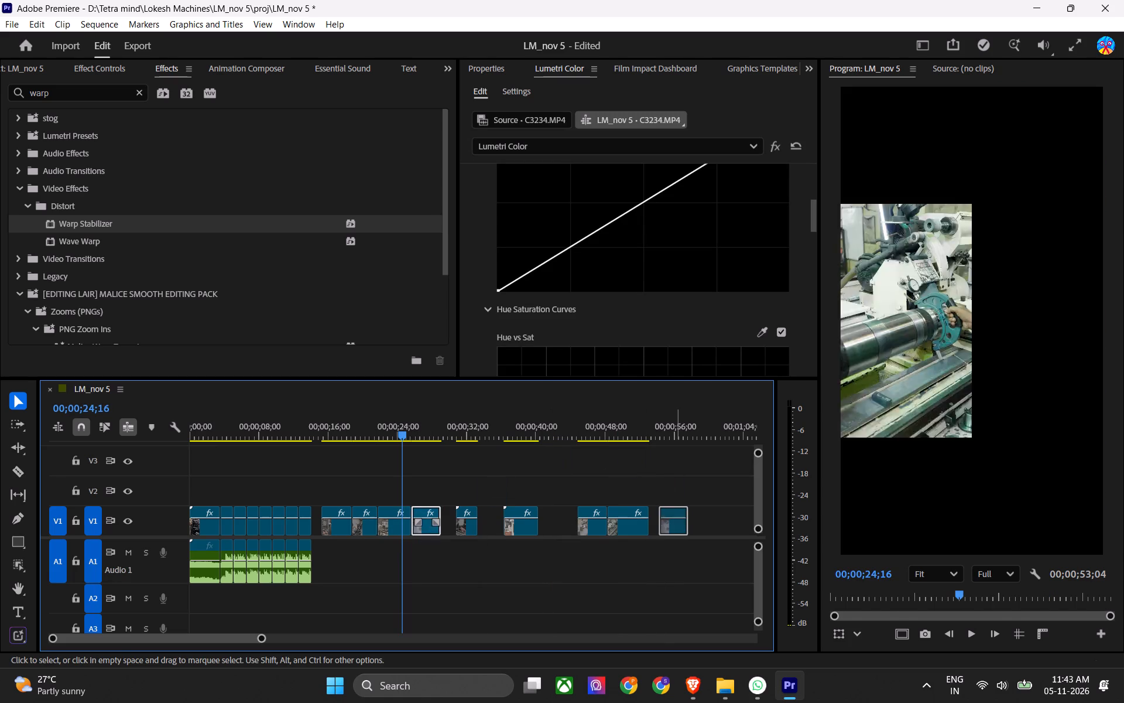
key("Down")
key("ctrl+shift+v")
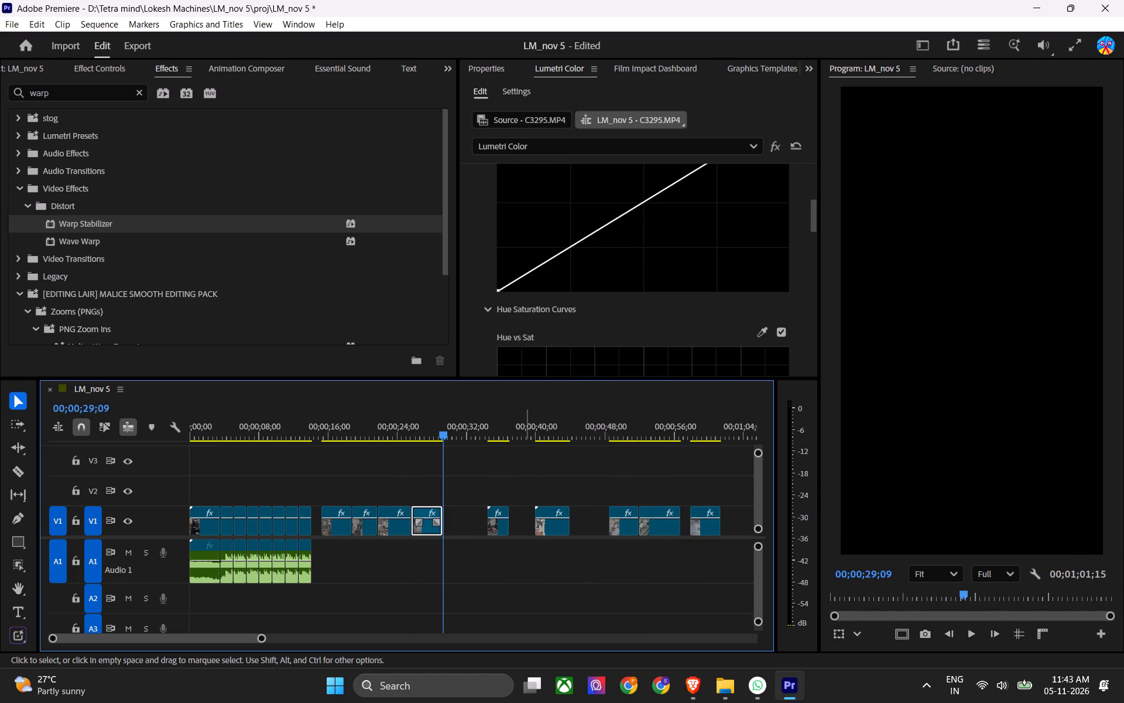
Ripple-trim the end of C3295.MP4 to 00;00;28;14.
scroll(431, 523, "up", 8, "alt")
left_click_drag(437, 434, 445, 434)
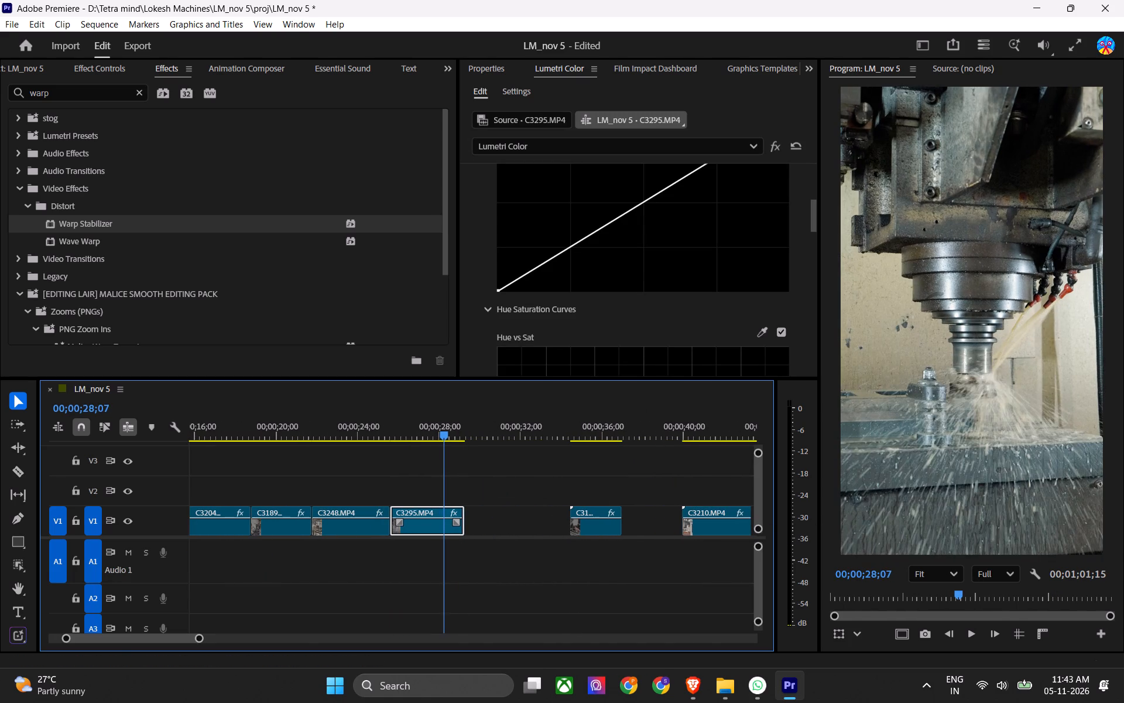
left_click_drag(445, 434, 450, 436)
key("w")
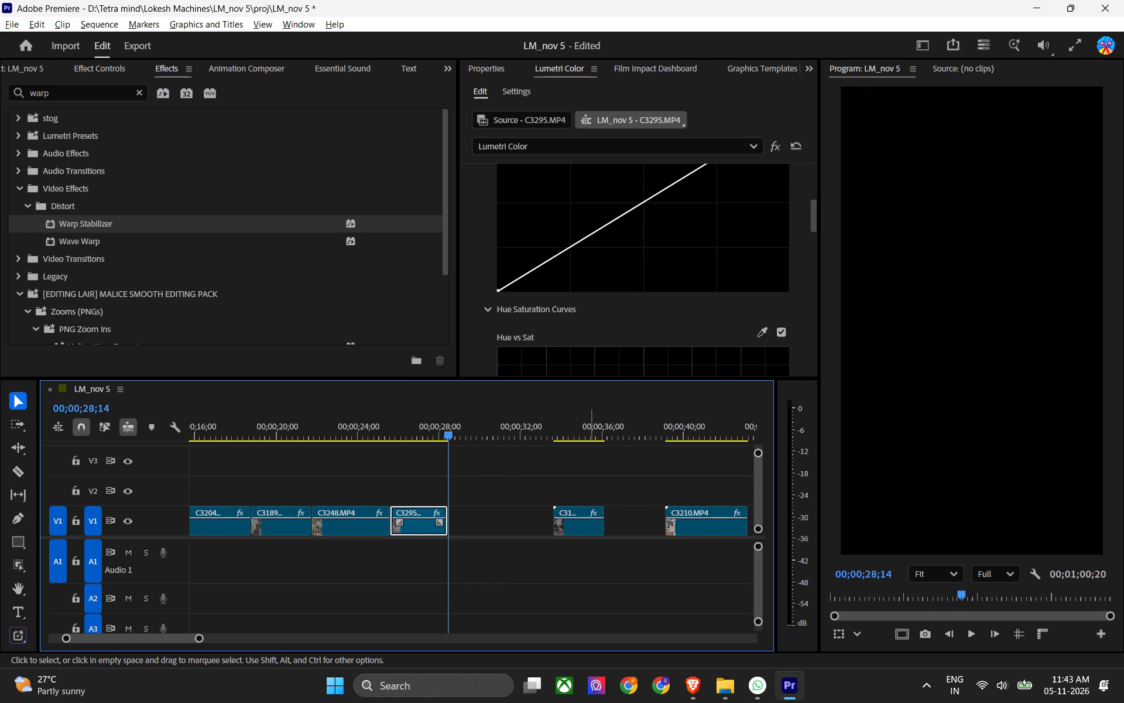
Save the project, check C3185.MP4, and ripple-delete the gap between C3295.MP4 and C3185.MP4.
scroll(583, 475, "down", 7, "alt")
key("ctrl+s")
left_click(524, 420)
left_click_drag(522, 425, 533, 431)
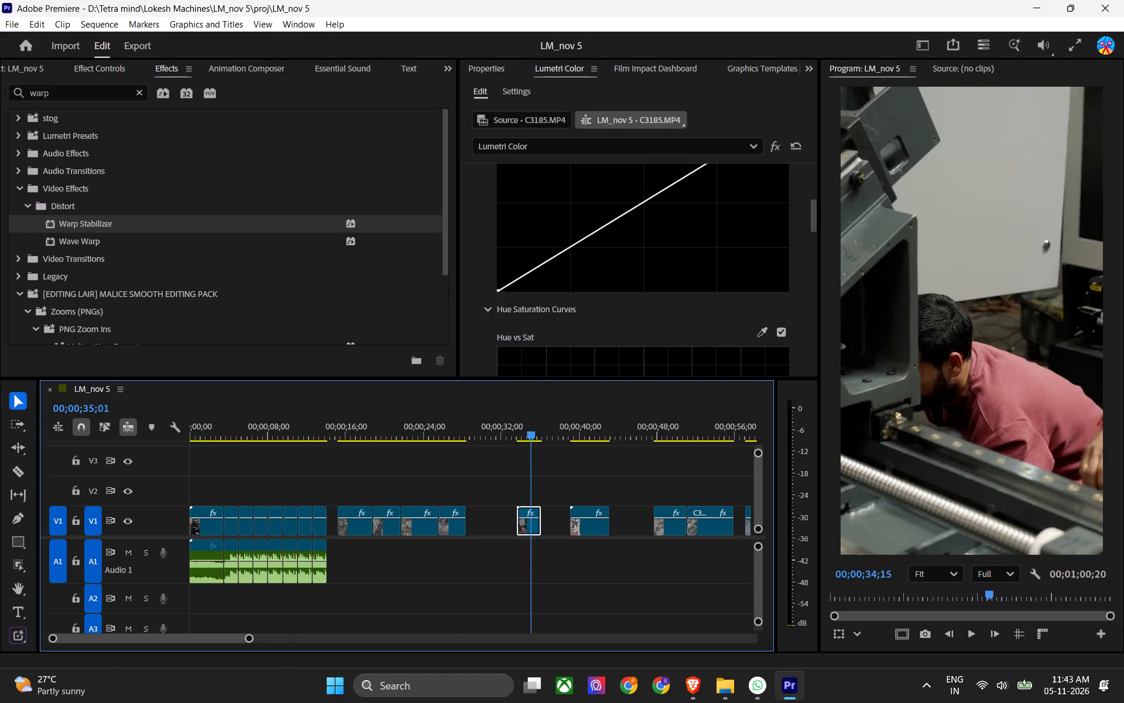
left_click_drag(533, 431, 540, 435)
left_click(484, 520)
key("x")
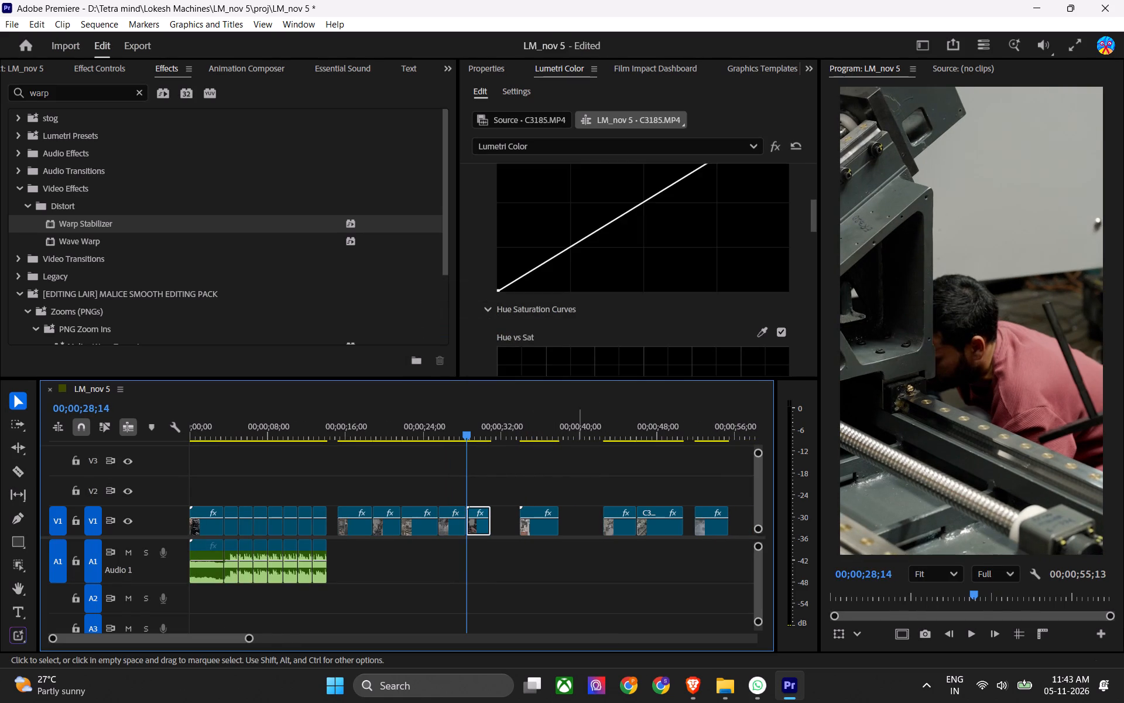
Check C3315.MP4 and C3327.MP4, and ripple-trim the gaps before and after C3210.MP4 so it joins C3185.MP4 and C3315.MP4.
left_click_drag(613, 428, 622, 432)
left_click_drag(686, 433, 695, 438)
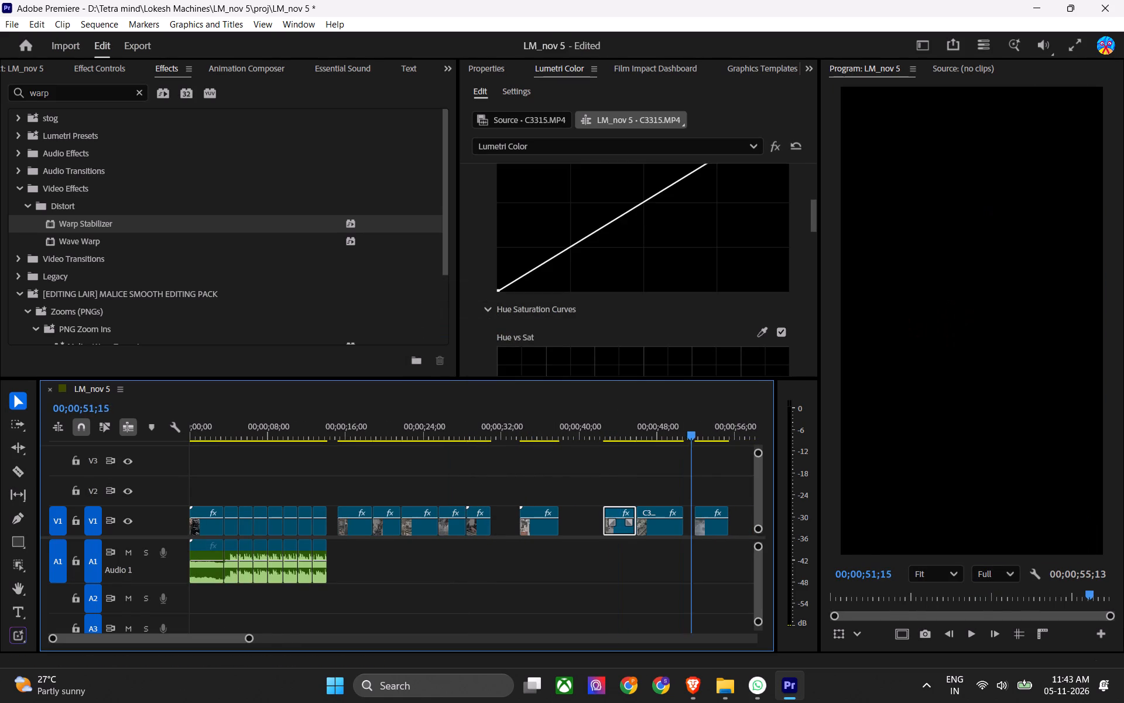
left_click_drag(695, 438, 647, 453)
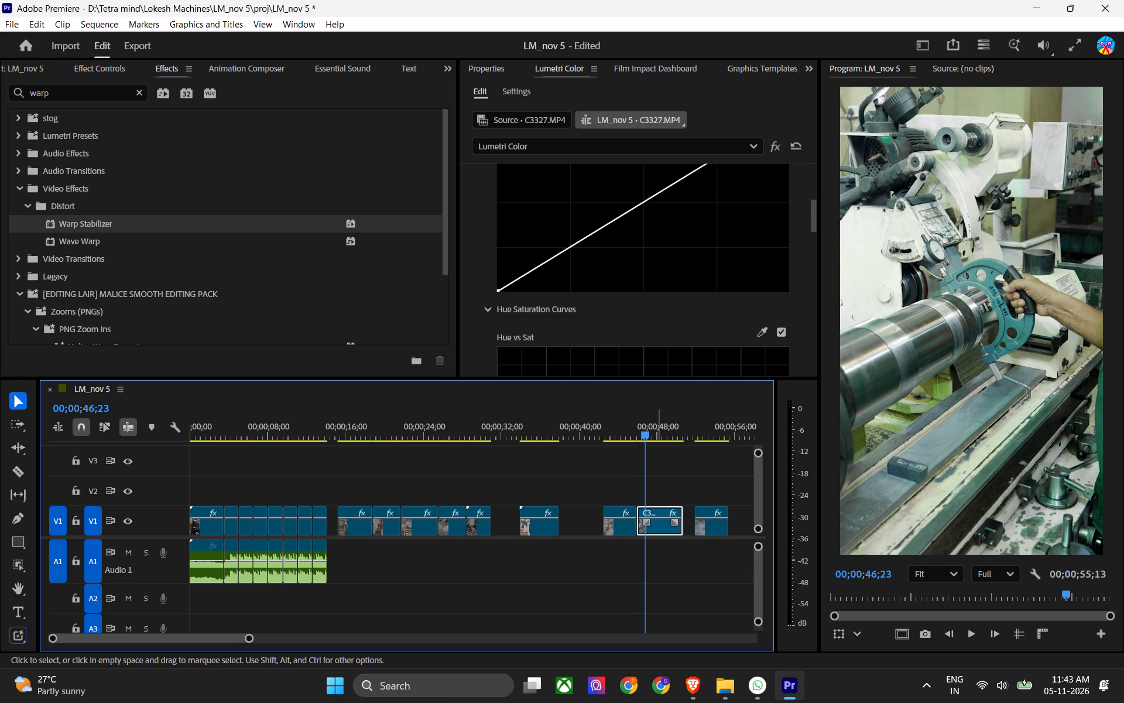
left_click(625, 434)
left_click(531, 427)
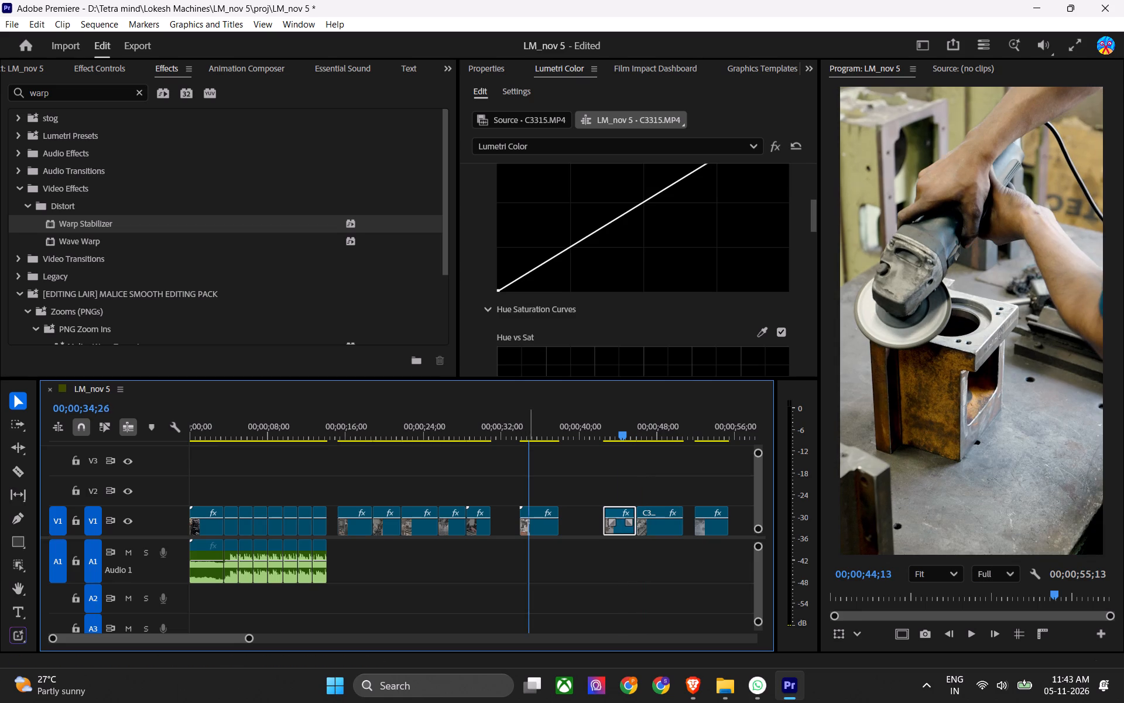
left_click(509, 434)
key("Up")
key("w")
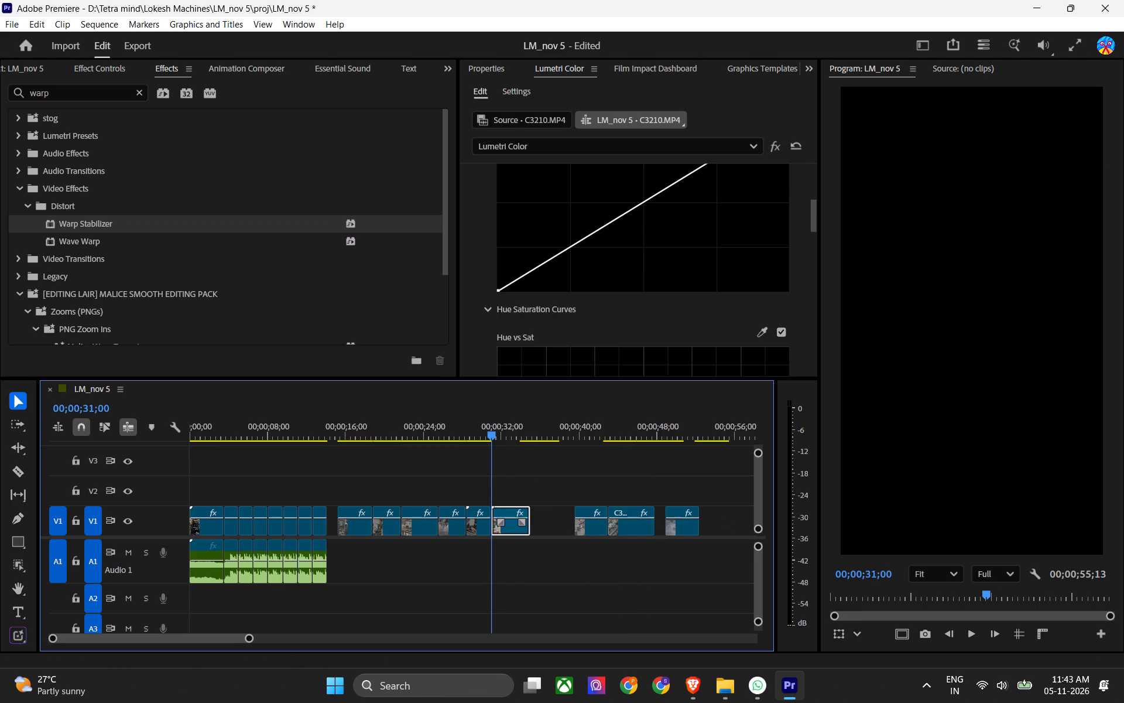
key("Down")
key("w")
Play the joins from C3210.MP4 through C3315.MP4 and C3327.MP4 up to the start of C3234.MP4.
key("space")
key("Down")
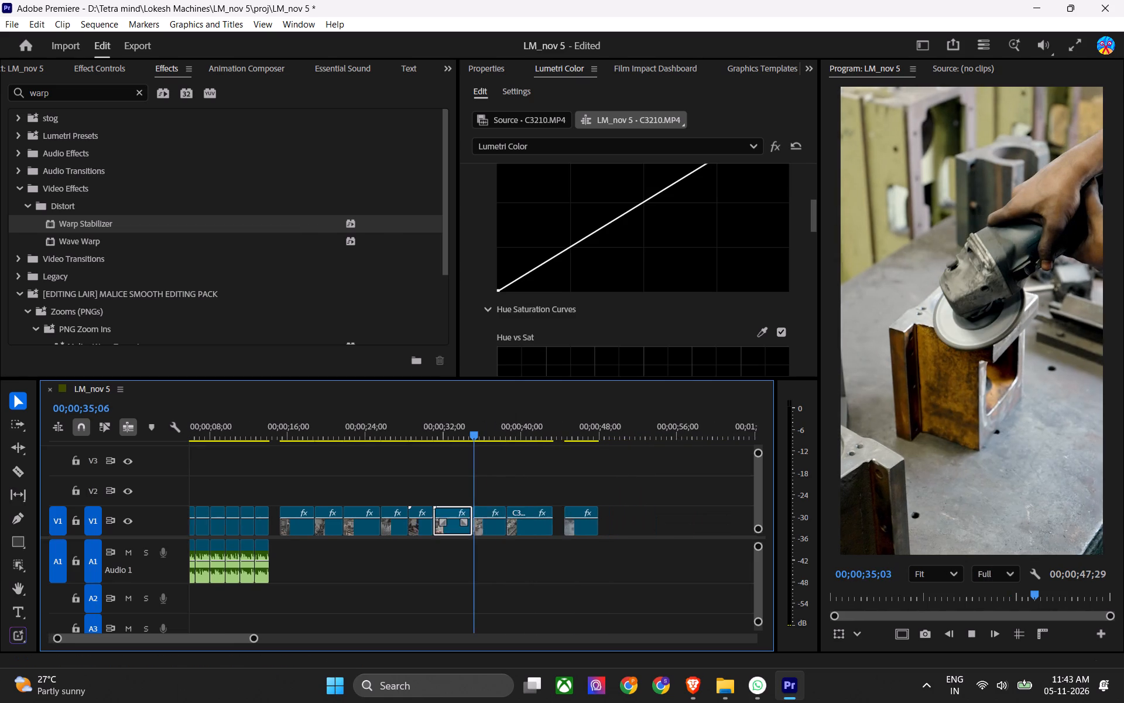
key("space")
key("Down")
key("space")
key("Down")
key("space")
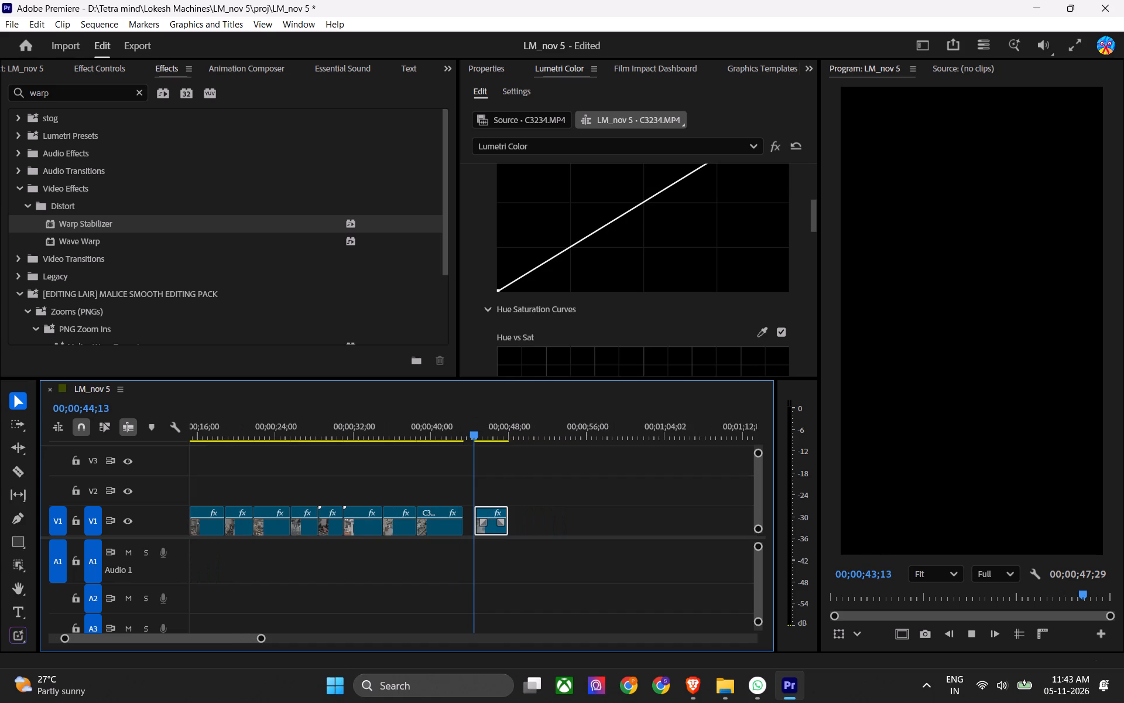
key("space")
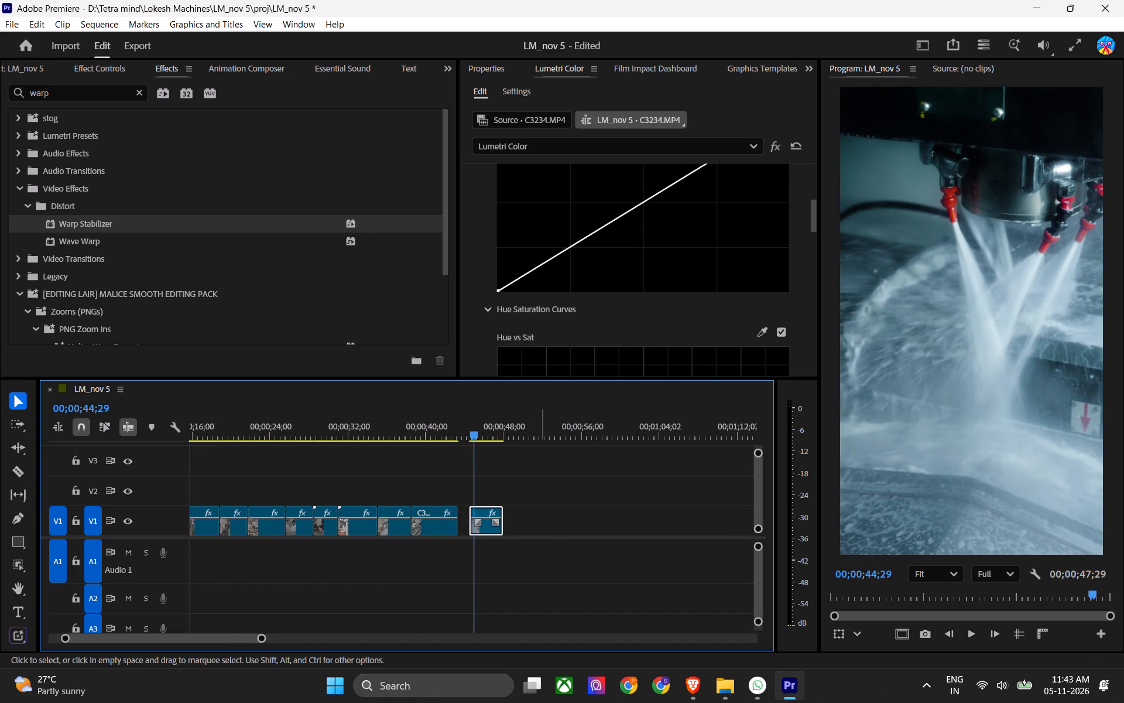
Move C3234.MP4 from the sequence end, inserting it between C3295.MP4 and C3185.MP4 at 00;00;28;14, and save the project.
key("ctrl+x")
scroll(440, 517, "up", 7)
left_click_drag(435, 436, 436, 436)
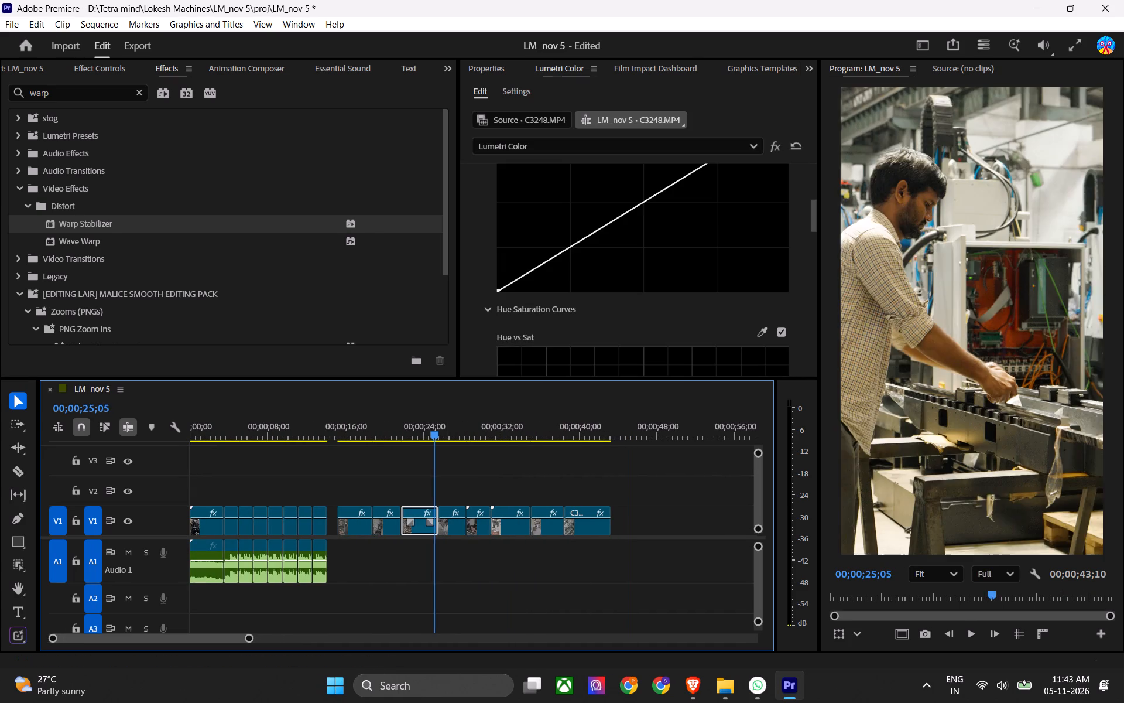
left_click_drag(436, 436, 477, 438)
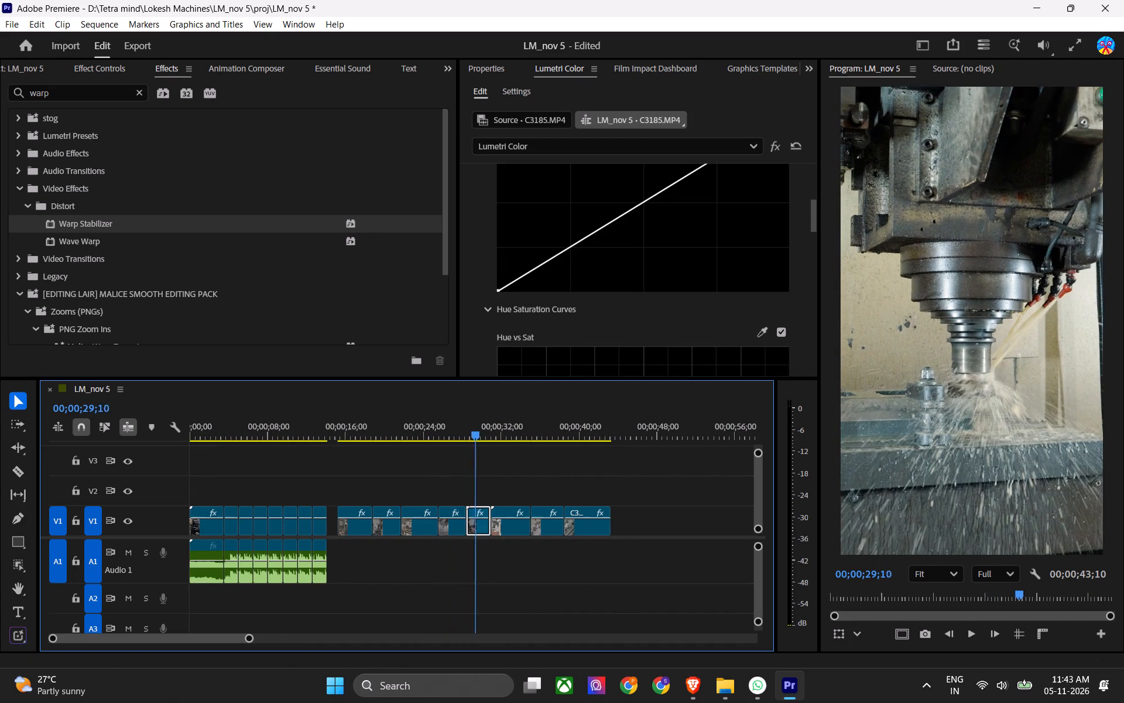
left_click_drag(477, 438, 482, 435)
key("Up")
key("ctrl+shift+v")
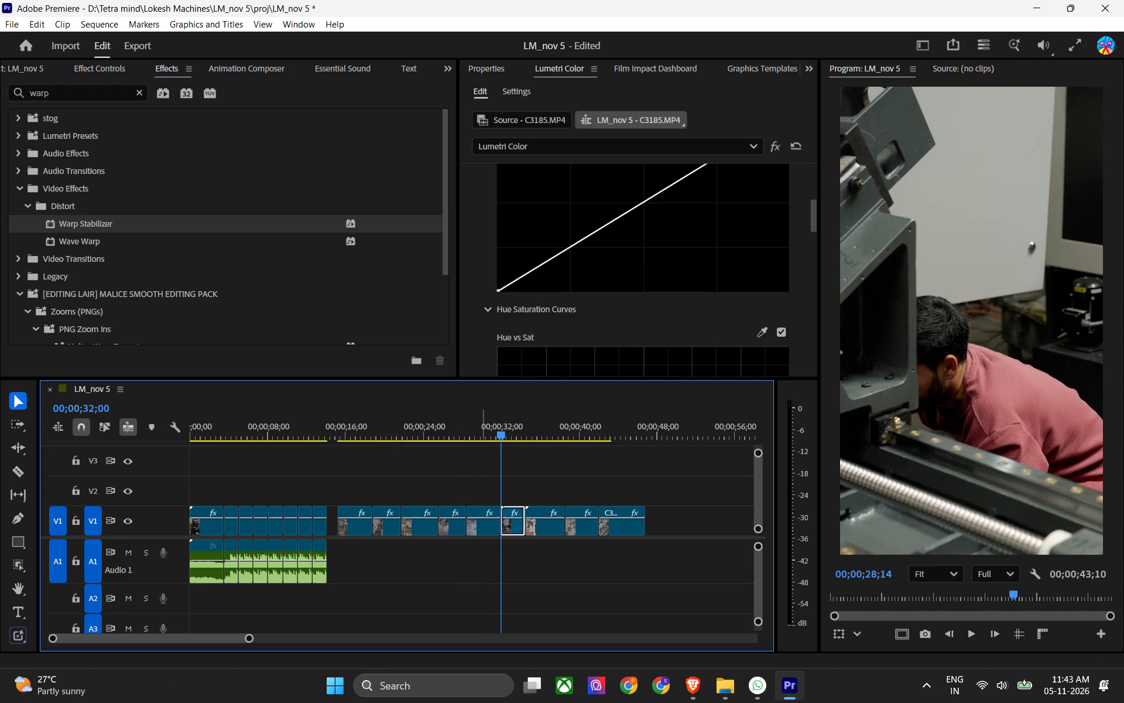
key("ctrl+s")
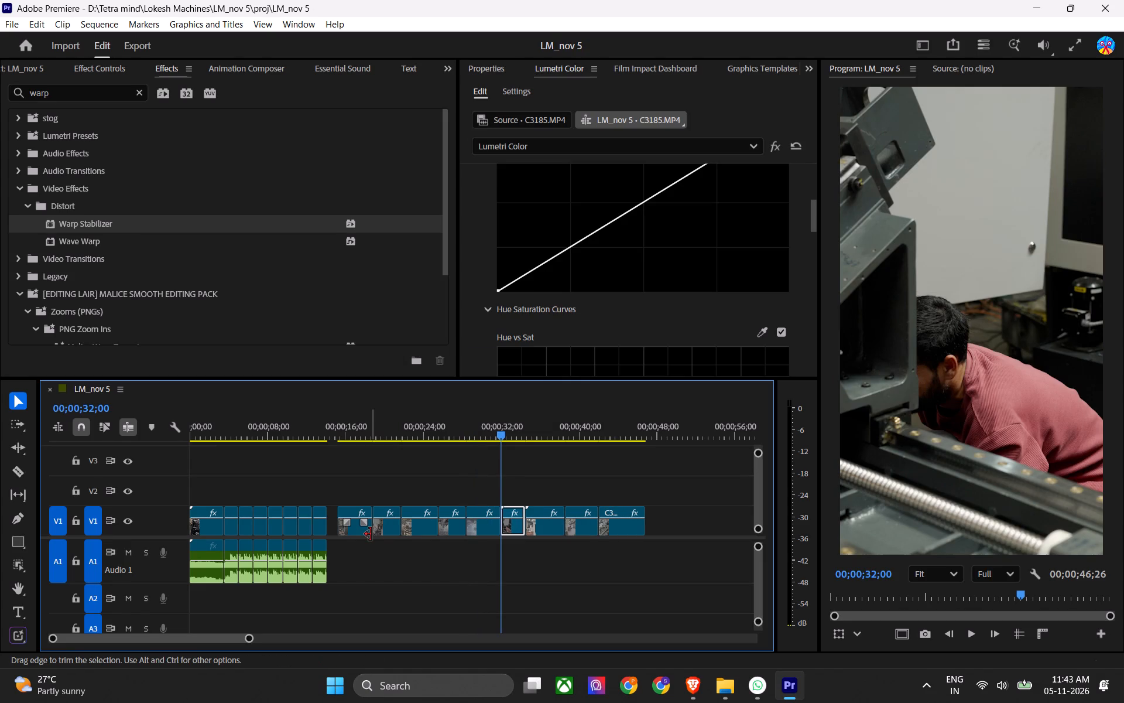
key("ctrl+s")
key("ctrl+s")
Import the audio file "Скриптонит - не расслабляйся [аудио 2024]" from the LM_nov 5 folder into the project and save.
scroll(209, 61, "up", 5)
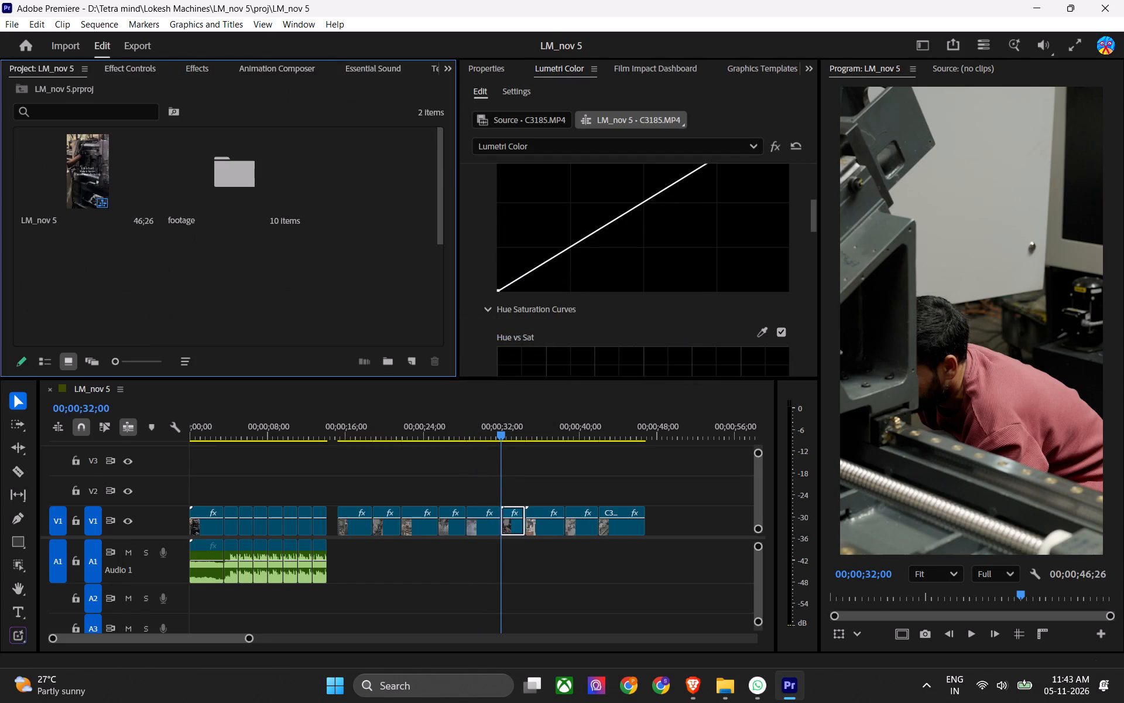
left_click(229, 307)
key("ctrl+s")
left_click(721, 681)
left_click(615, 441)
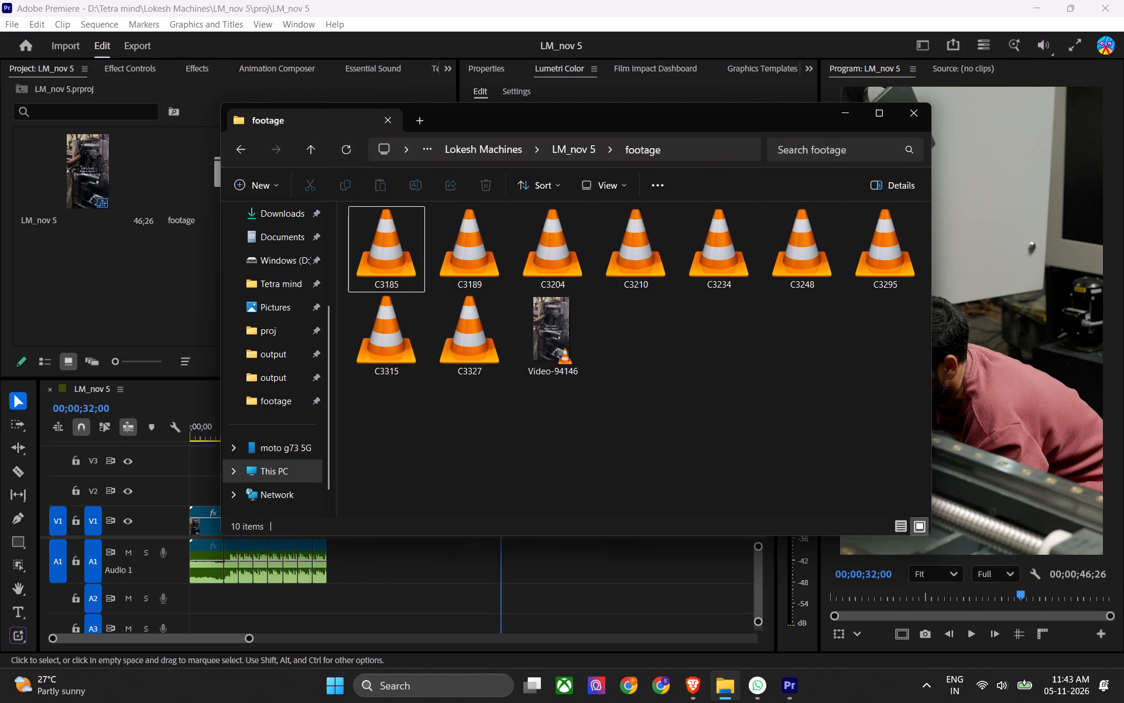
left_click(303, 148)
left_click_drag(621, 258, 78, 272)
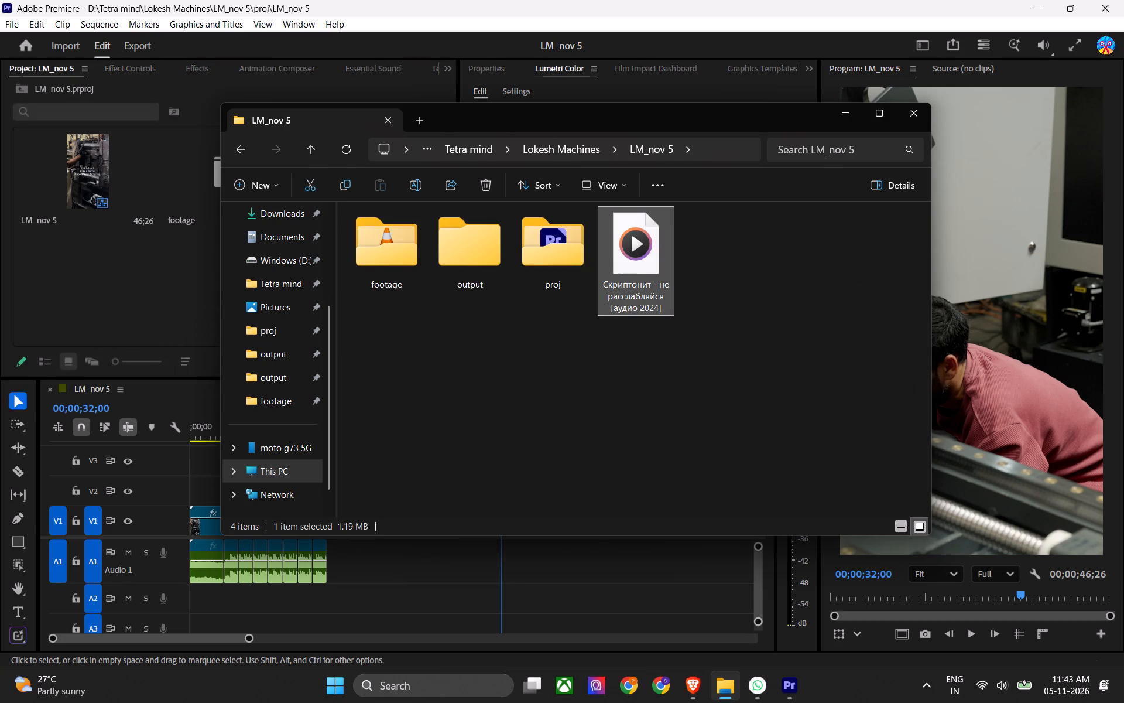
left_click(142, 329)
key("ctrl+s")
left_click(287, 280)
key("ctrl+s")
Place the imported music track on A1 beyond the last video clip, starting at about 00;00;49;00.
left_click_drag(356, 196, 667, 550)
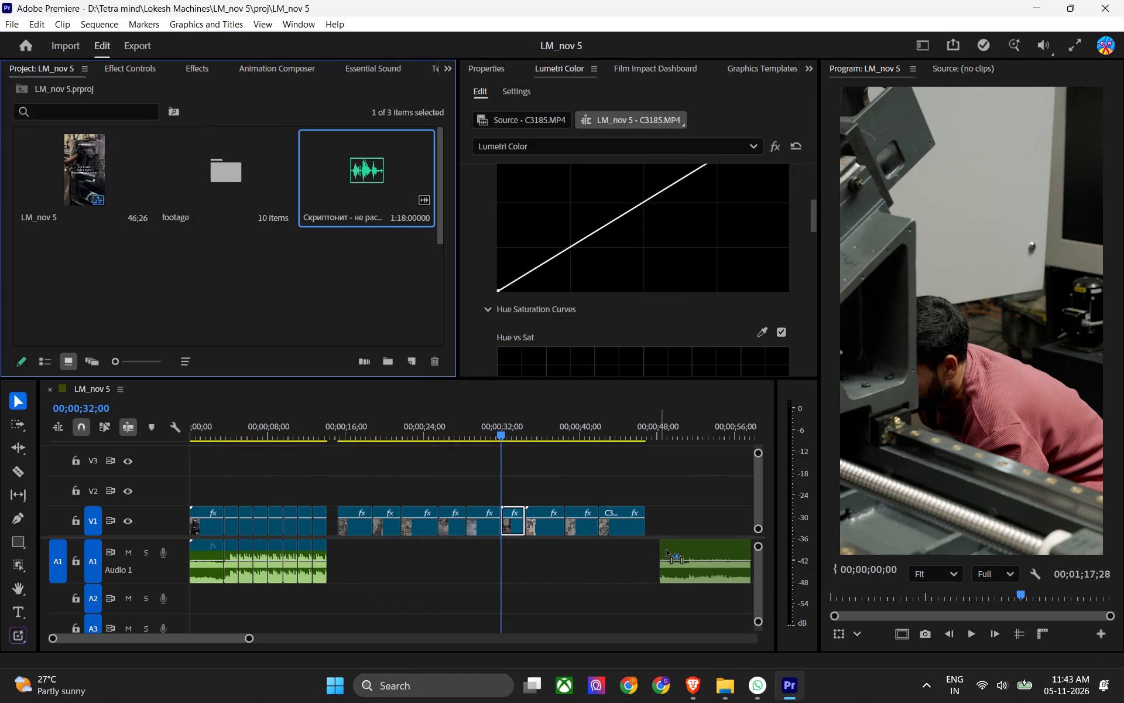
left_click_drag(667, 550, 669, 550)
scroll(669, 556, "down", 7, "alt")
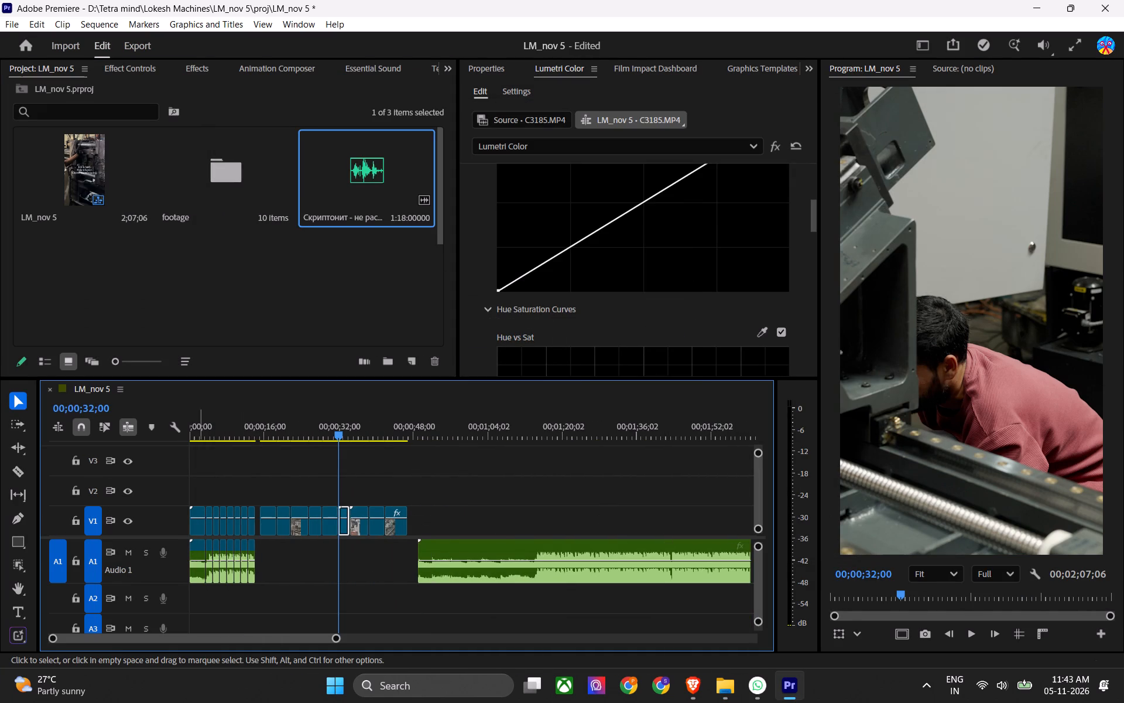
Place the first Video-94146.mp4 audio segment on A2 beneath the music track and extend its end to the full clip length.
left_click_drag(199, 555, 488, 602)
left_click_drag(498, 592, 830, 599)
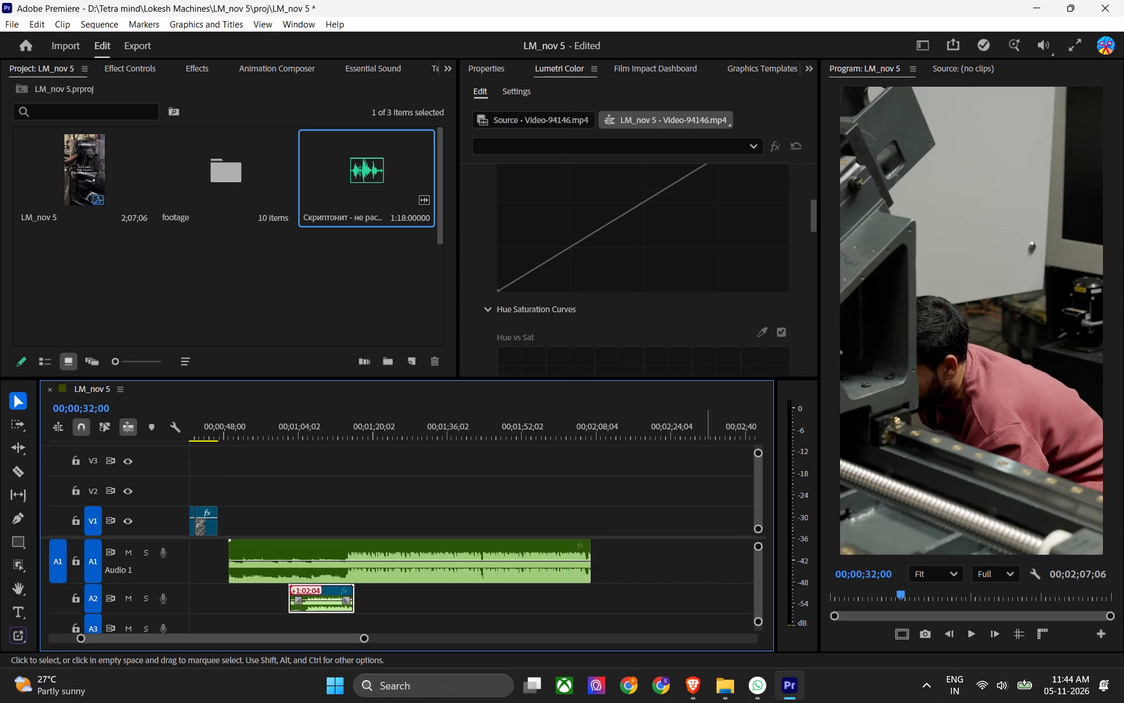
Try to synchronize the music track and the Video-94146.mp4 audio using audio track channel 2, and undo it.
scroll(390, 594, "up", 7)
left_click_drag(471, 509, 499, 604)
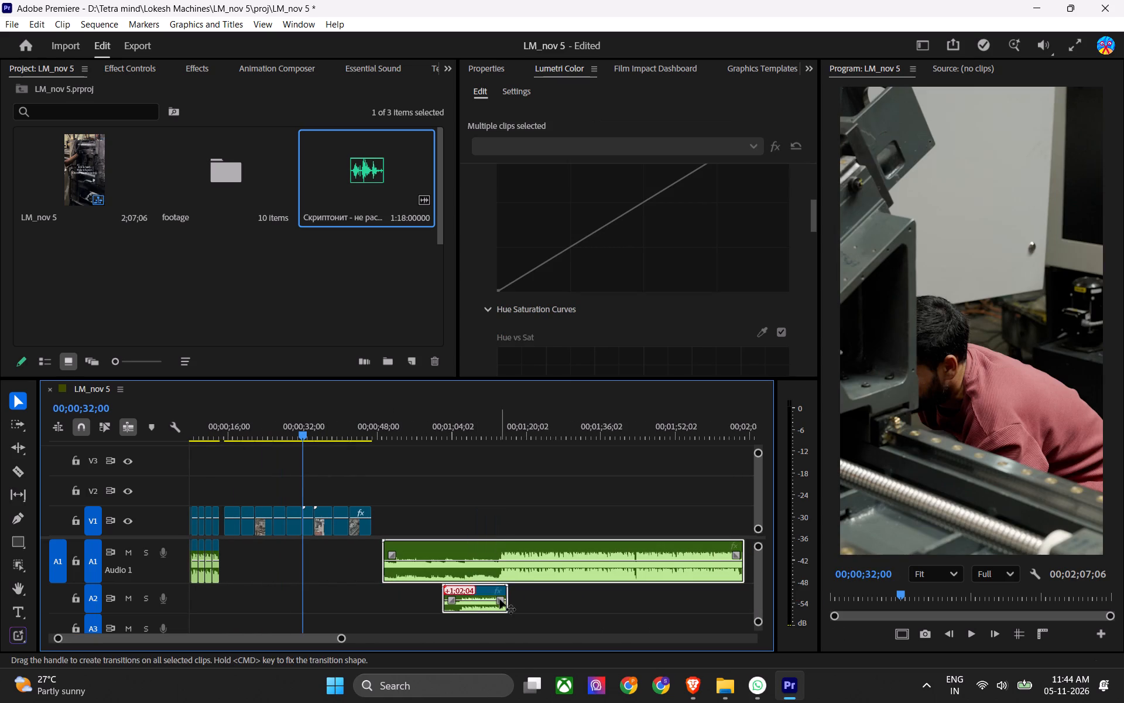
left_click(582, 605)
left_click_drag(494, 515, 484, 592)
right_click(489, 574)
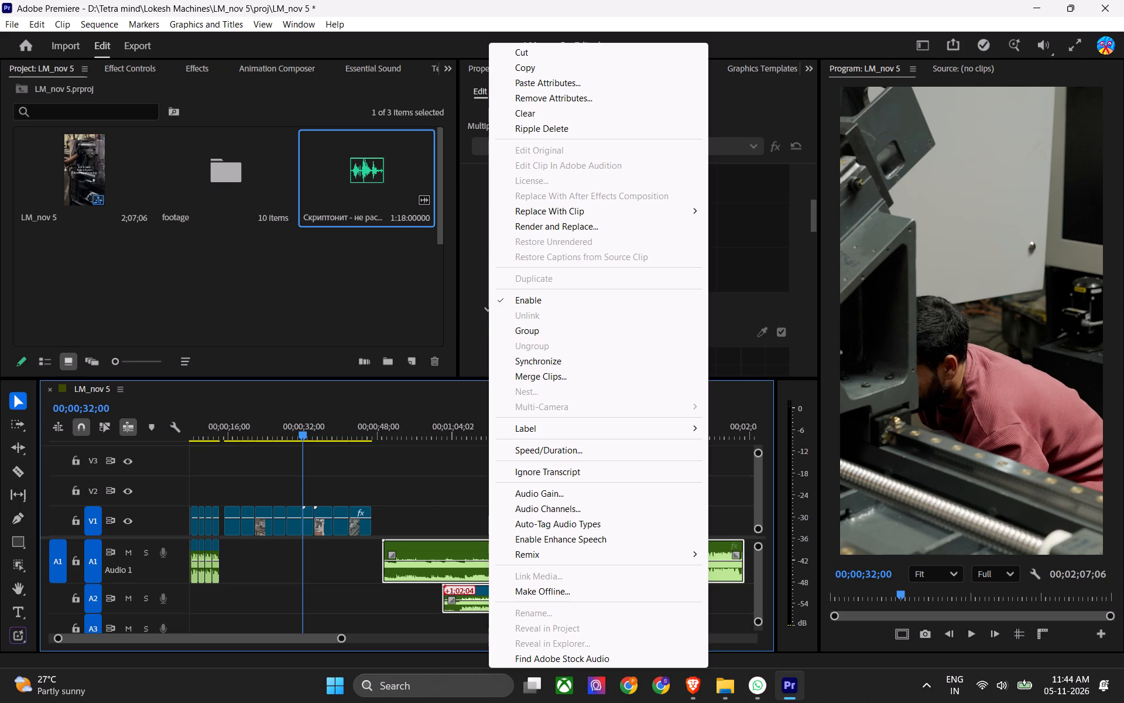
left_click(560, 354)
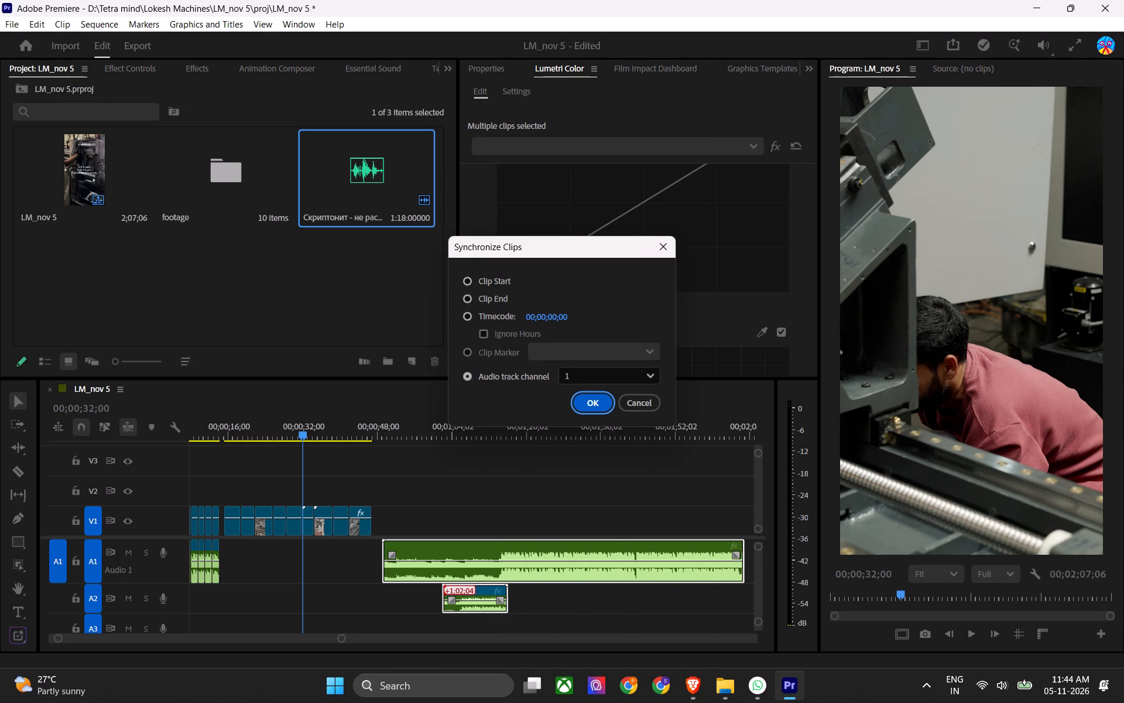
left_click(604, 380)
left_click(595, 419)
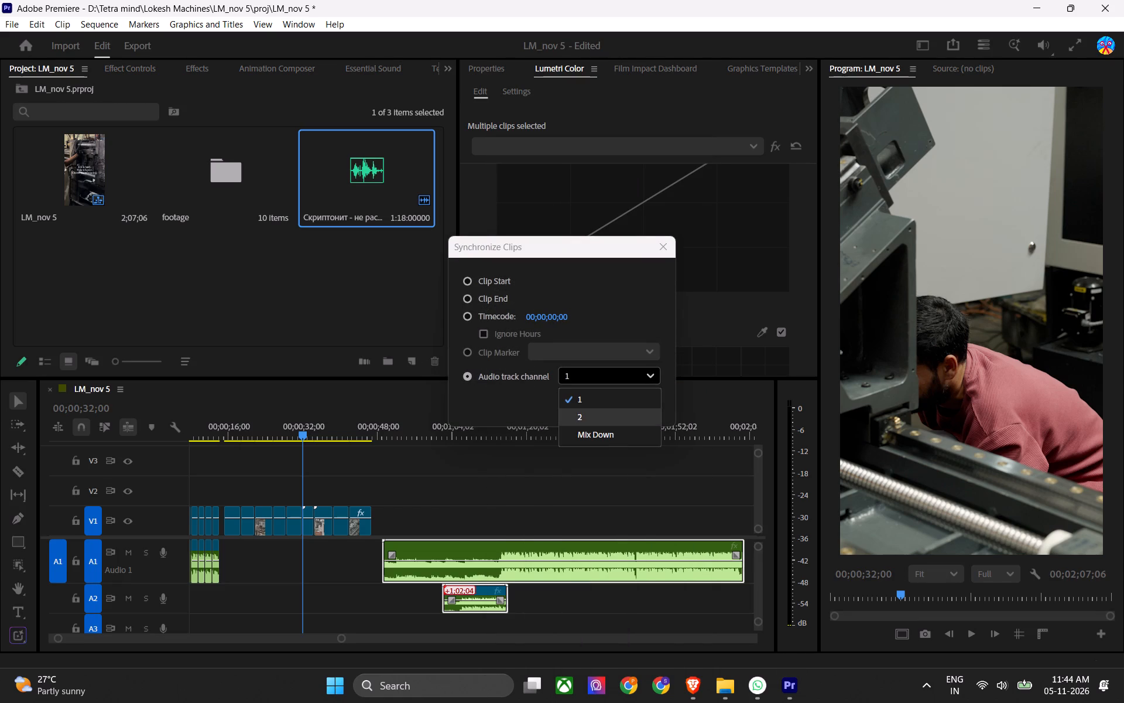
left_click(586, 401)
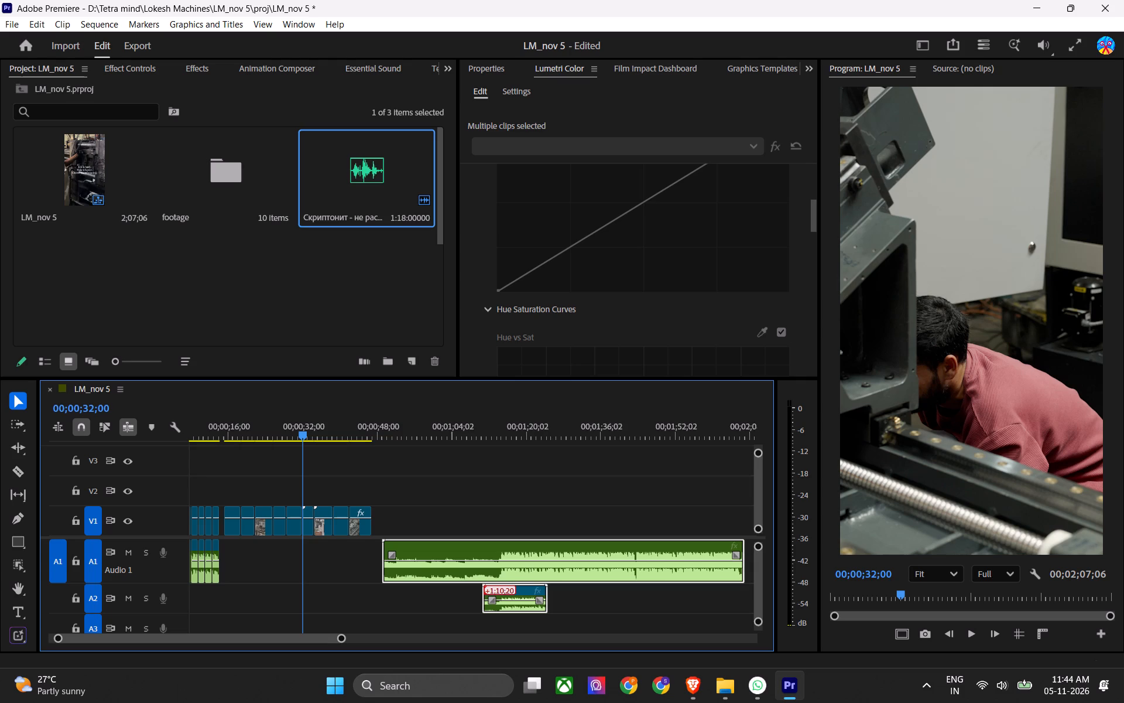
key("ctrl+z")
Synchronize the music track on A1 and the Video-94146.mp4 audio on A2 using audio track channel 1, and save.
left_click_drag(498, 500, 492, 607)
right_click(500, 586)
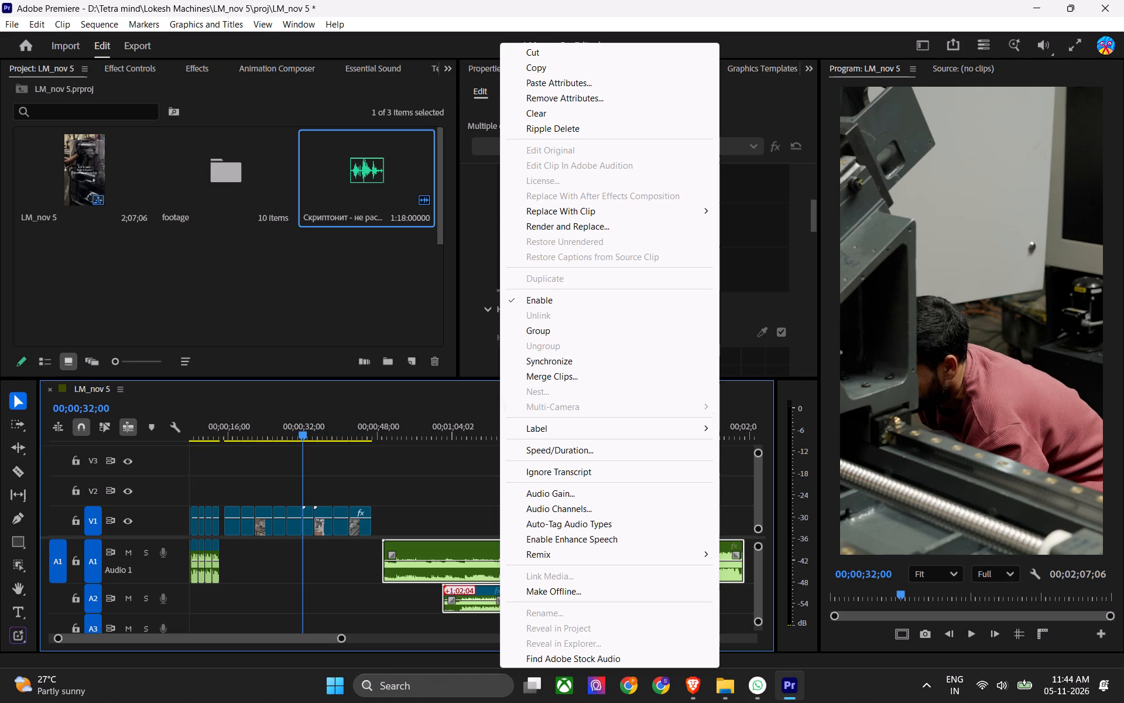
left_click(577, 368)
left_click(590, 376)
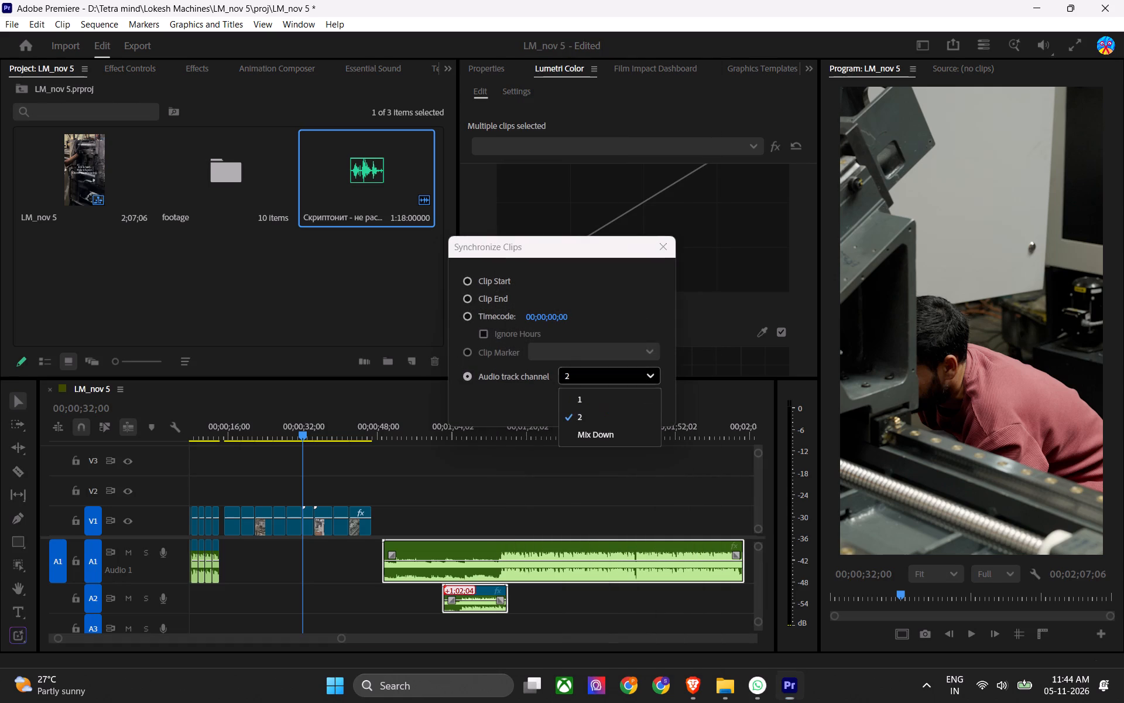
left_click(585, 394)
left_click(586, 400)
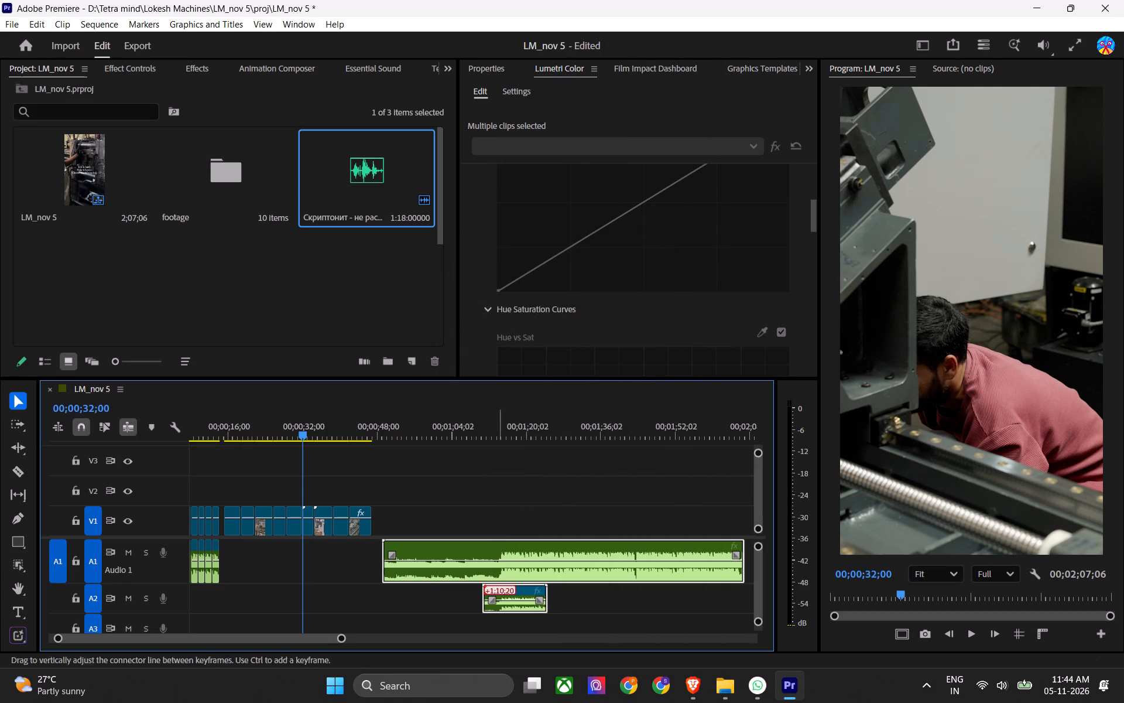
left_click(485, 431)
key("ctrl+s")
Play the overlap of the music track and the Video-94146.mp4 audio to check that they are in sync.
left_click(484, 426)
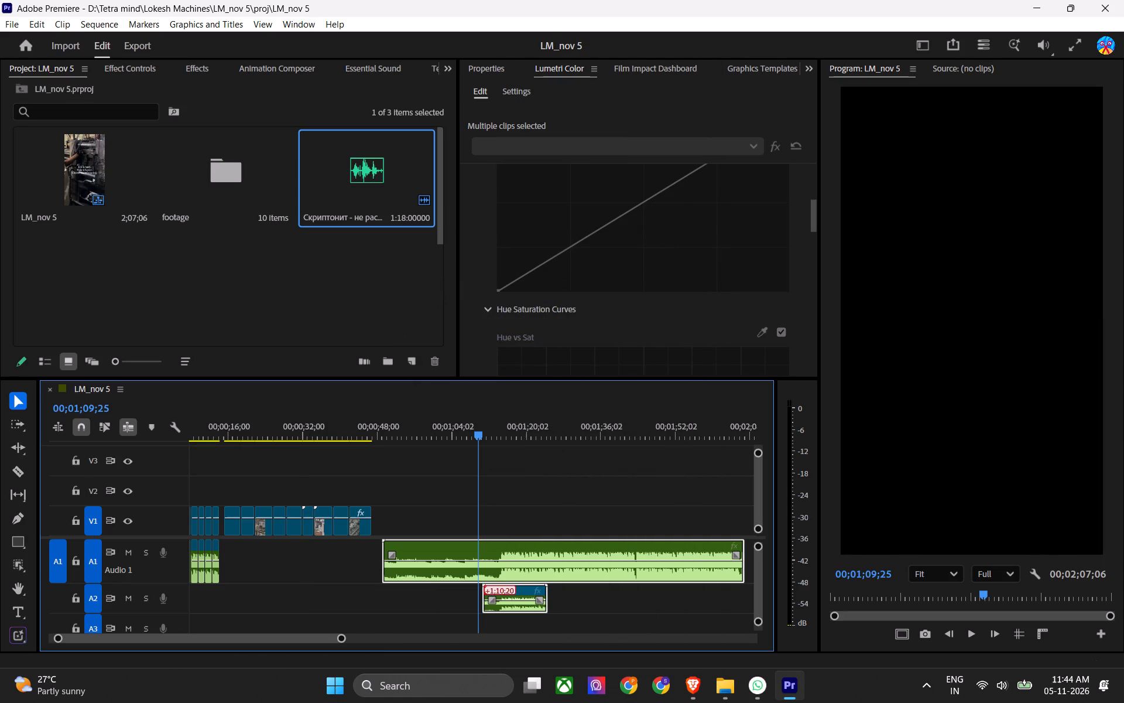
left_click(506, 442)
key("space")
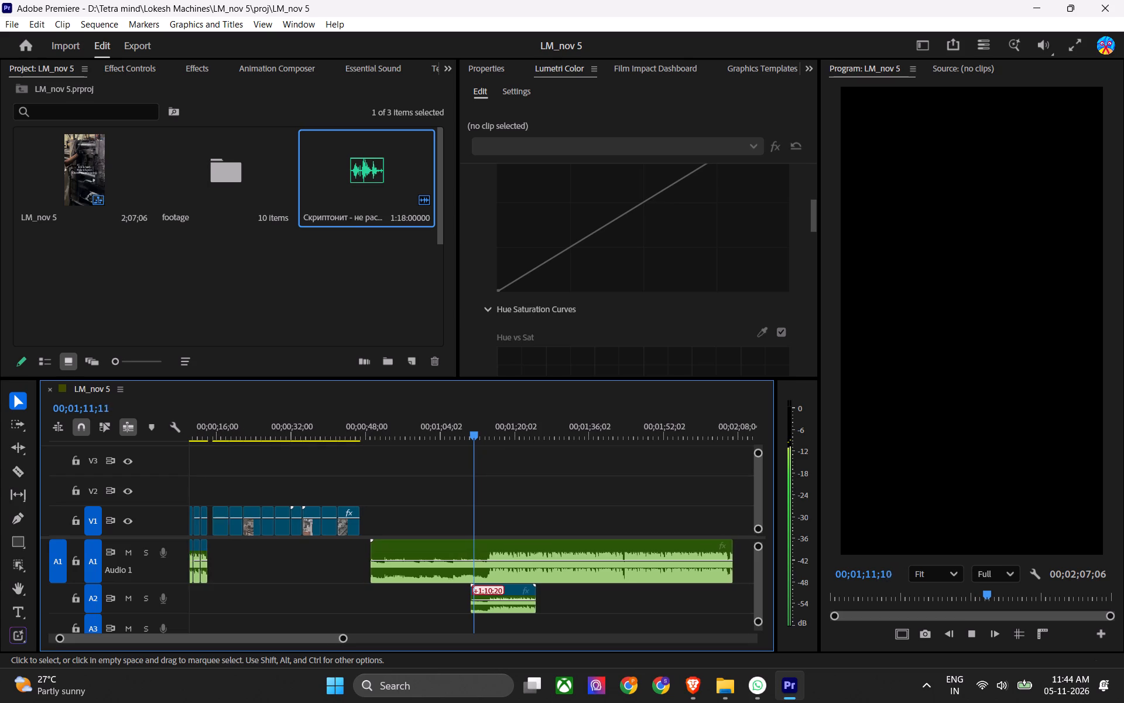
key("space")
left_click(453, 430)
key("space")
scroll(546, 551, "up", 12, "alt")
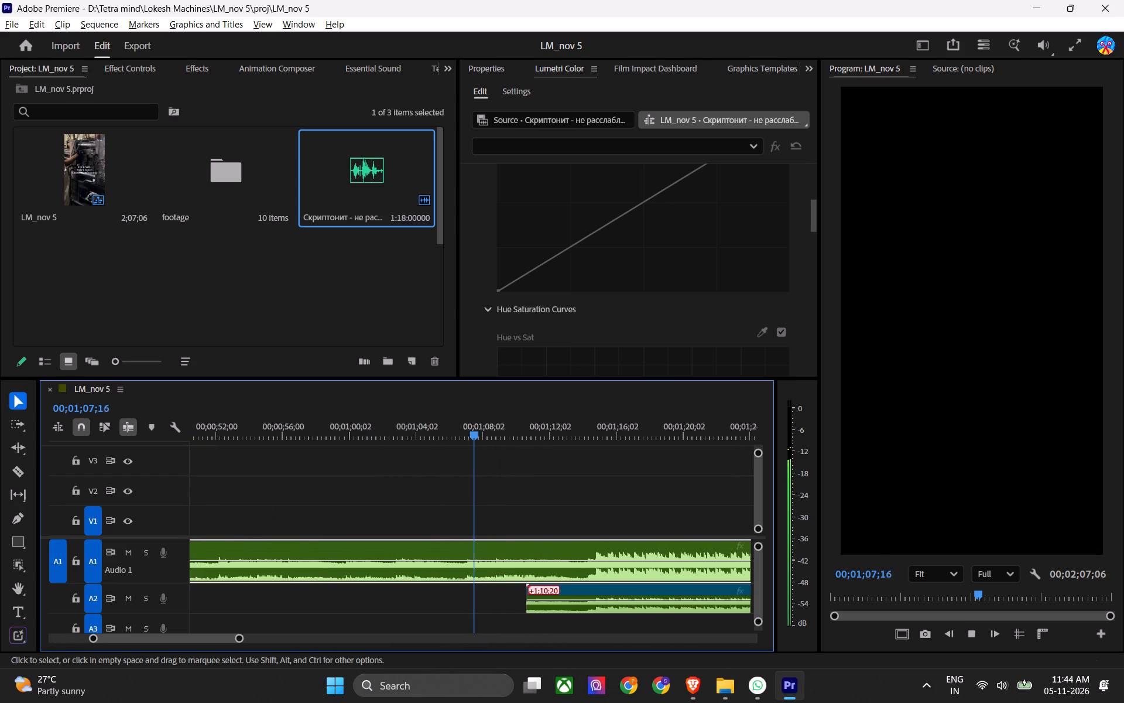
key("grave")
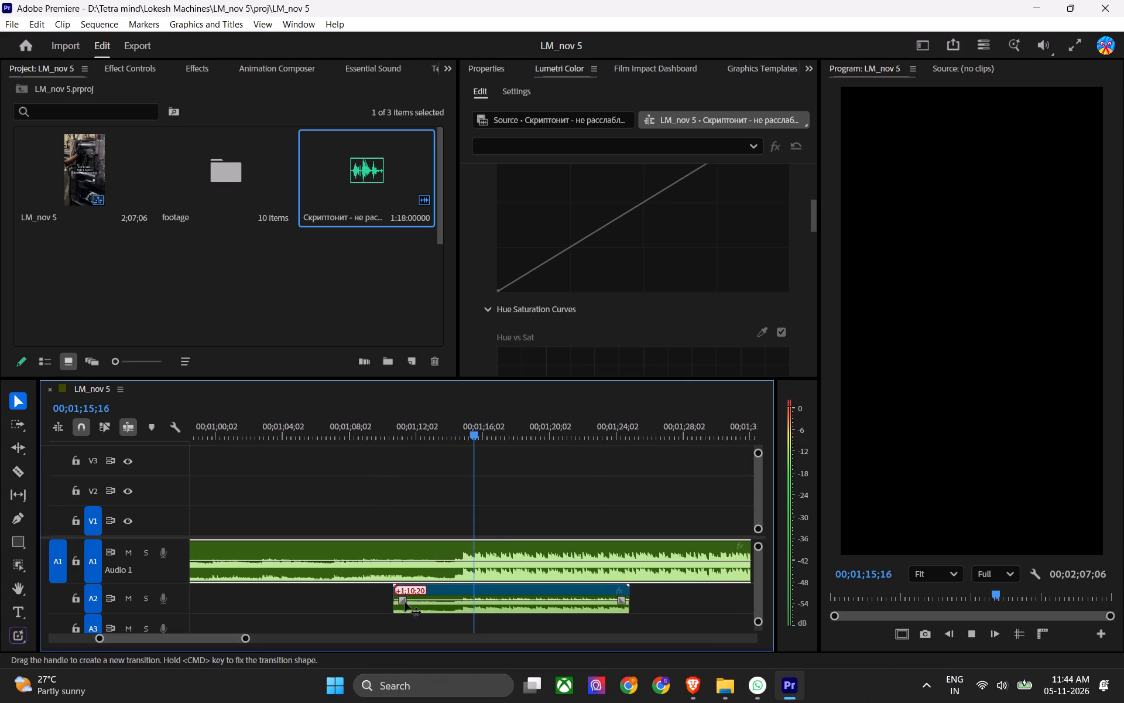
scroll(430, 588, "up", 5, "alt")
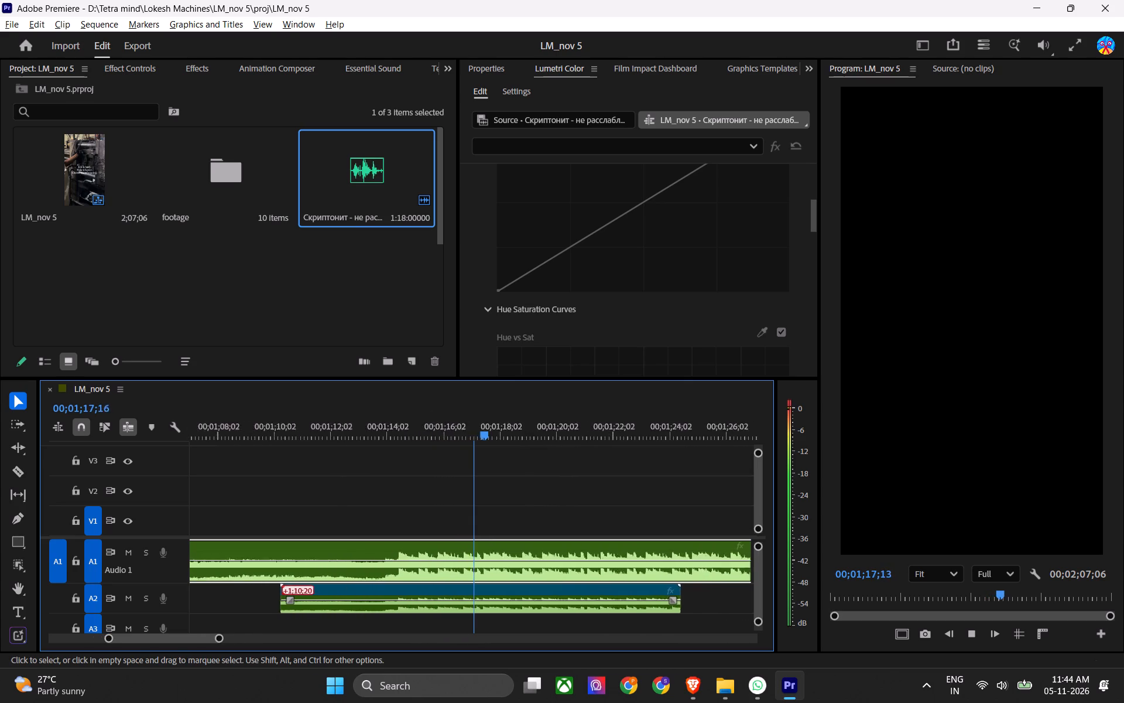
scroll(430, 588, "up", 7, "alt")
key("space")
scroll(399, 588, "up", 5)
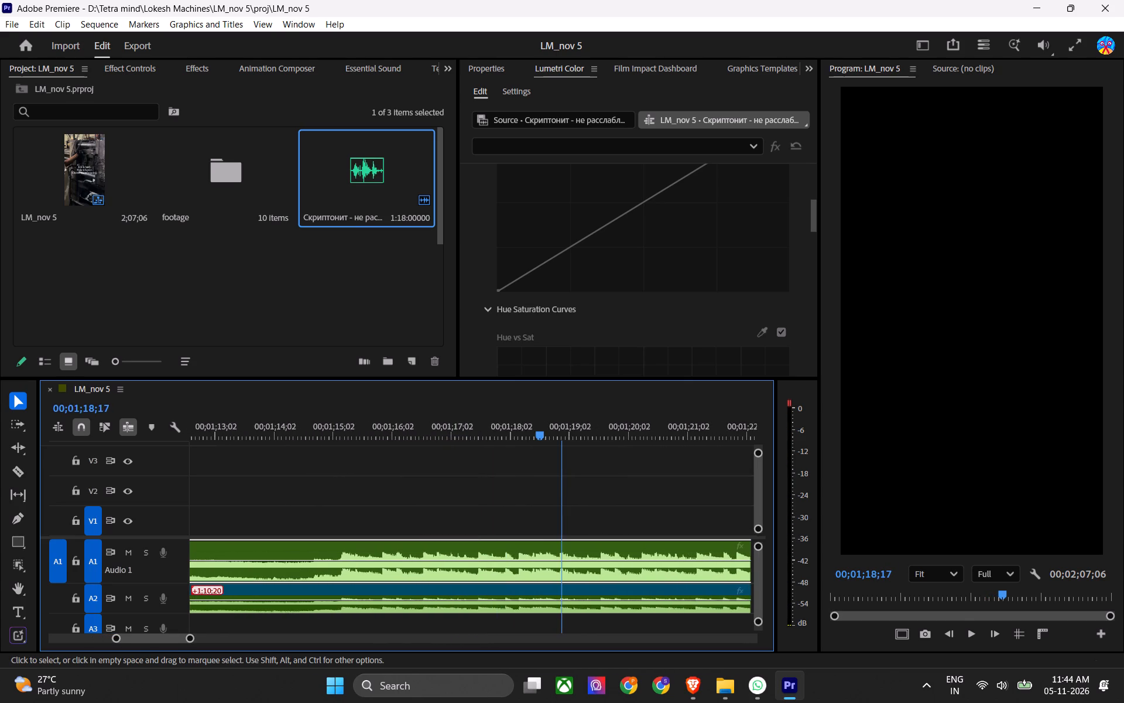
Maximize the timeline and enlarge tracks A1 and A2 to compare the waveforms of the music and the reference audio.
key("grave")
scroll(135, 443, "up", 10, "alt")
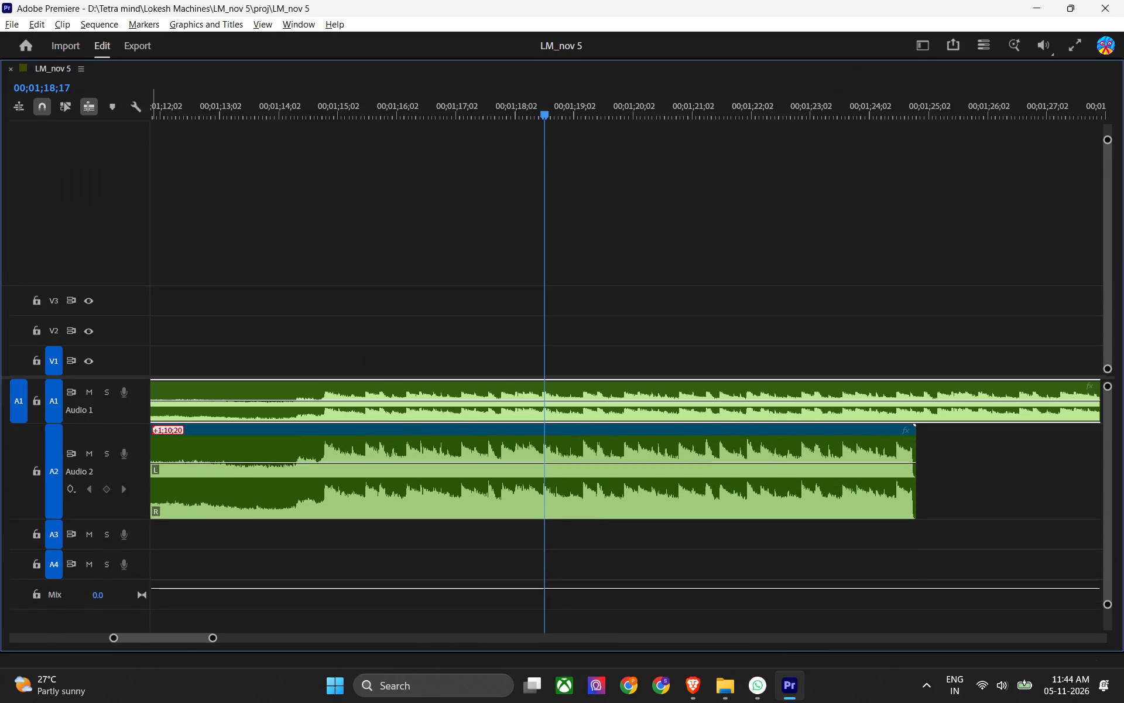
scroll(119, 404, "up", 12, "alt")
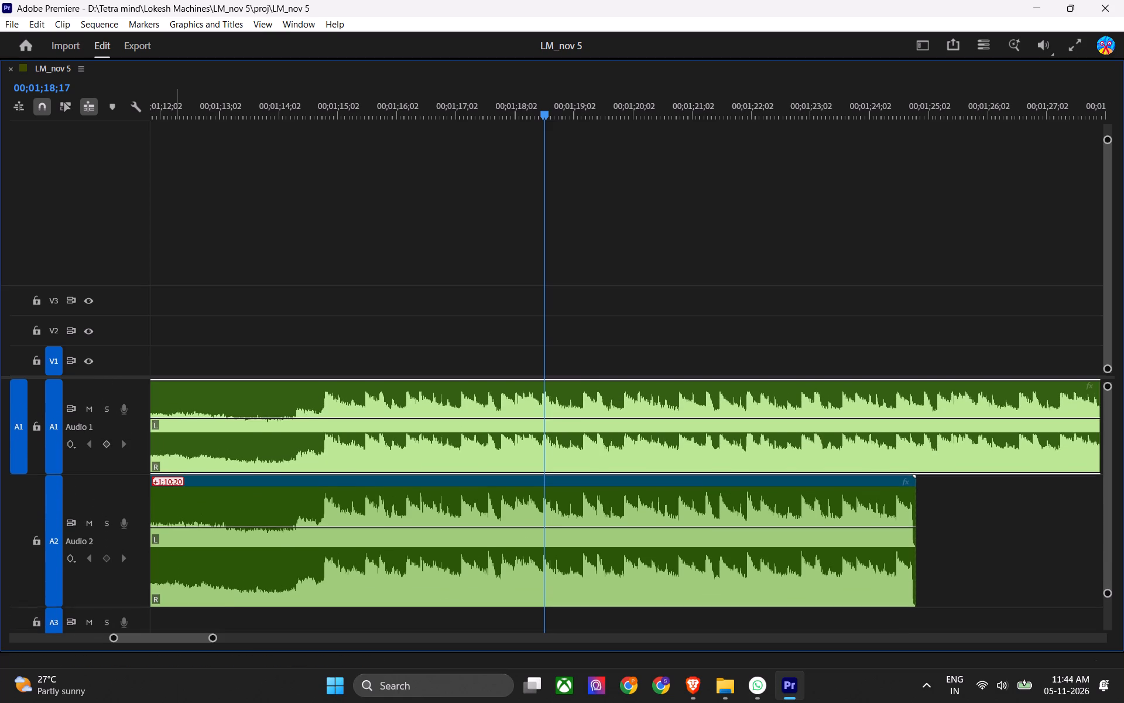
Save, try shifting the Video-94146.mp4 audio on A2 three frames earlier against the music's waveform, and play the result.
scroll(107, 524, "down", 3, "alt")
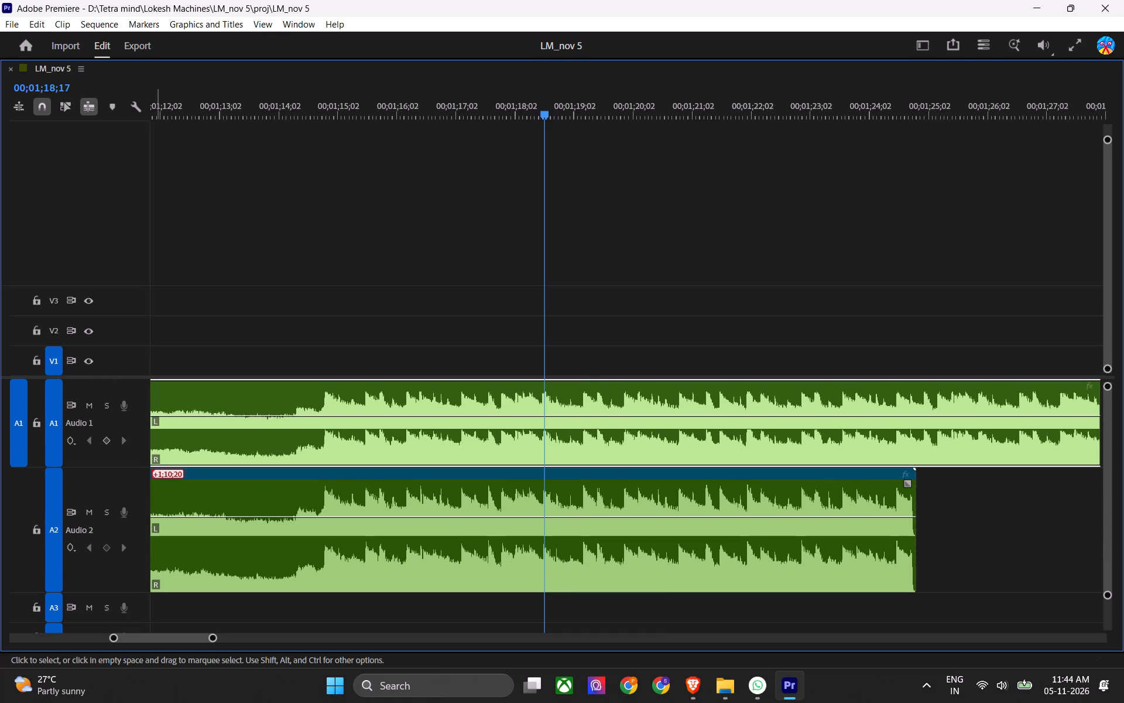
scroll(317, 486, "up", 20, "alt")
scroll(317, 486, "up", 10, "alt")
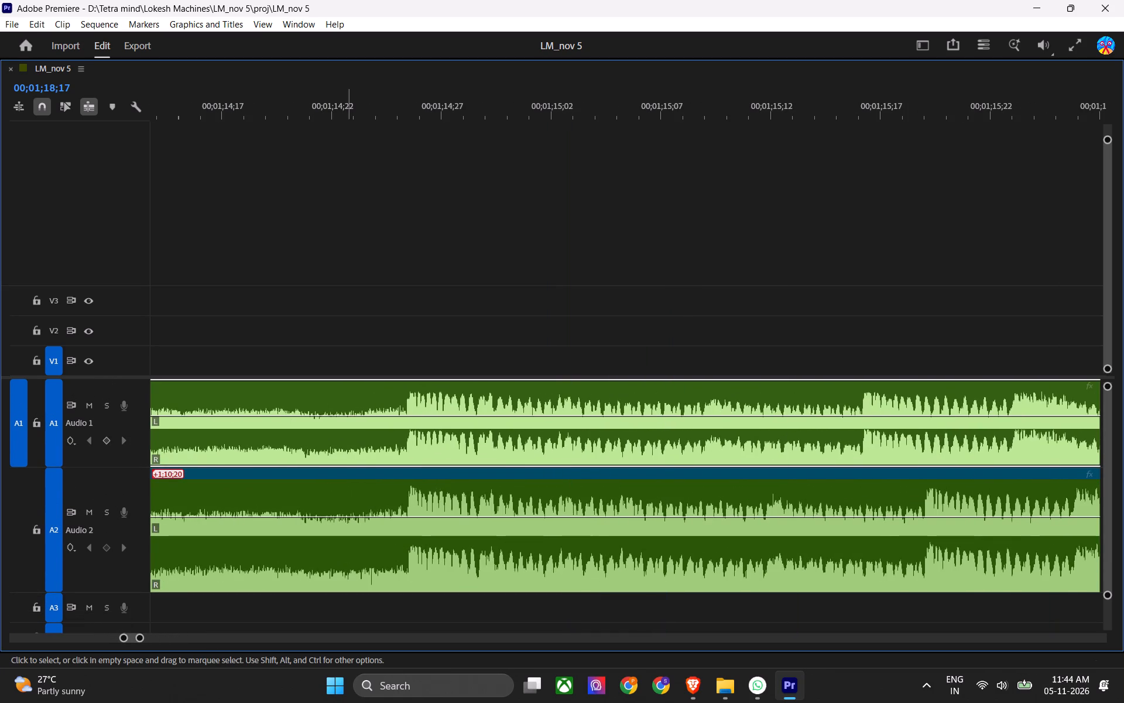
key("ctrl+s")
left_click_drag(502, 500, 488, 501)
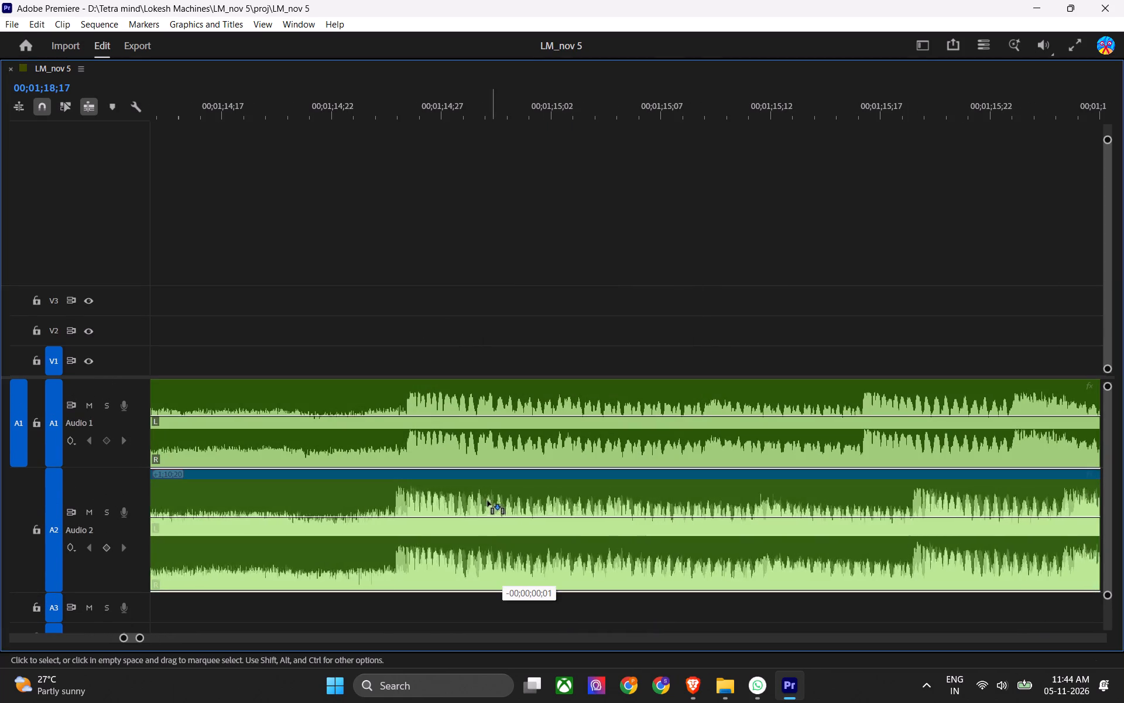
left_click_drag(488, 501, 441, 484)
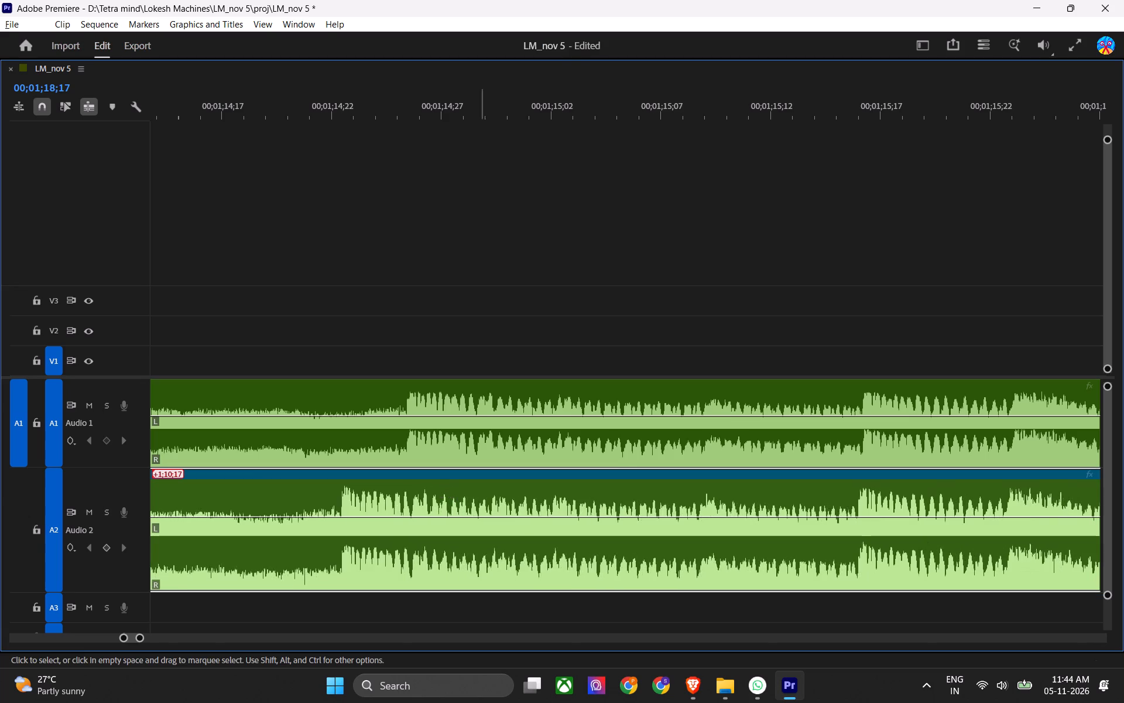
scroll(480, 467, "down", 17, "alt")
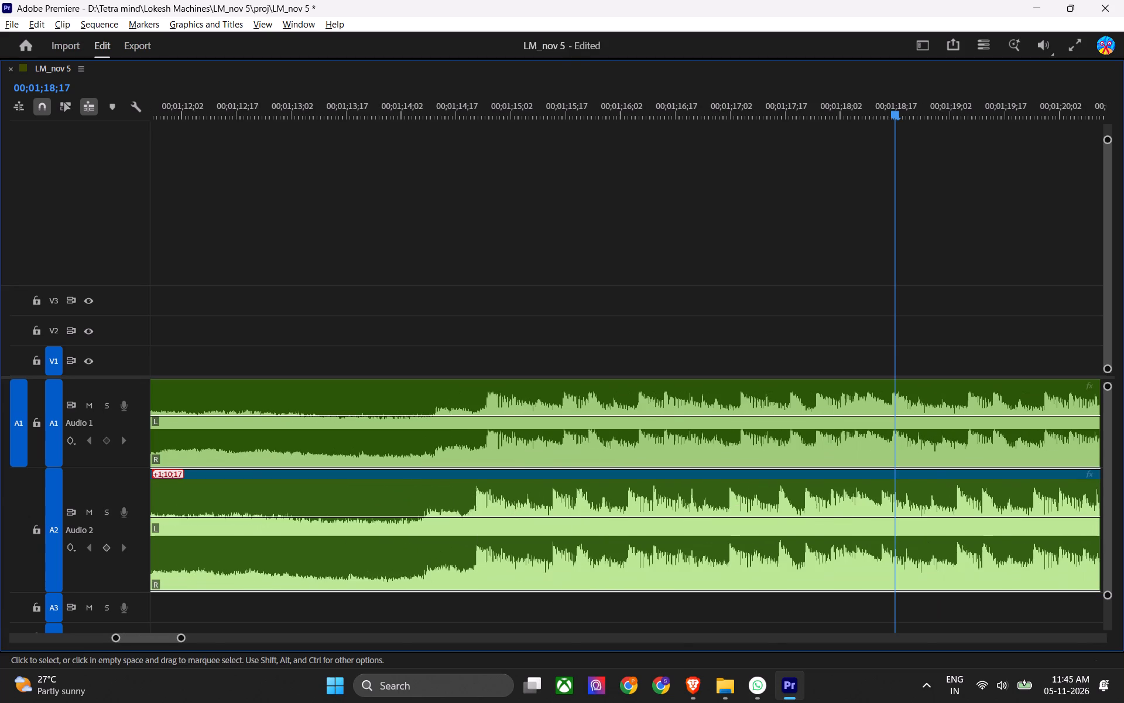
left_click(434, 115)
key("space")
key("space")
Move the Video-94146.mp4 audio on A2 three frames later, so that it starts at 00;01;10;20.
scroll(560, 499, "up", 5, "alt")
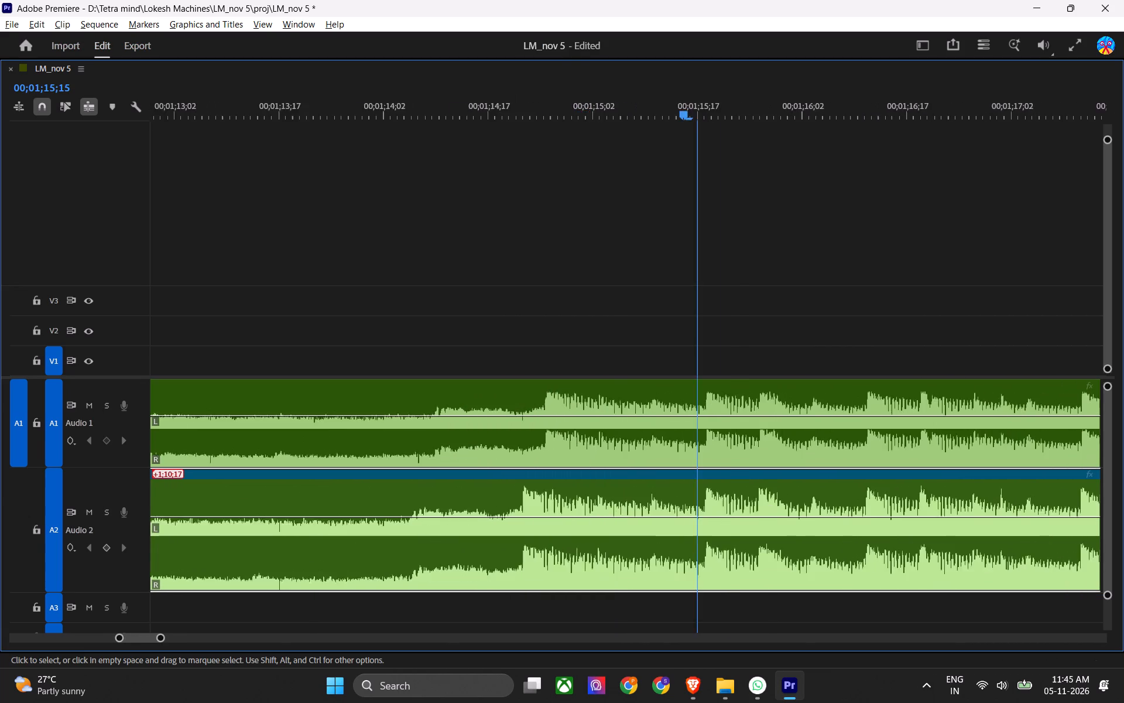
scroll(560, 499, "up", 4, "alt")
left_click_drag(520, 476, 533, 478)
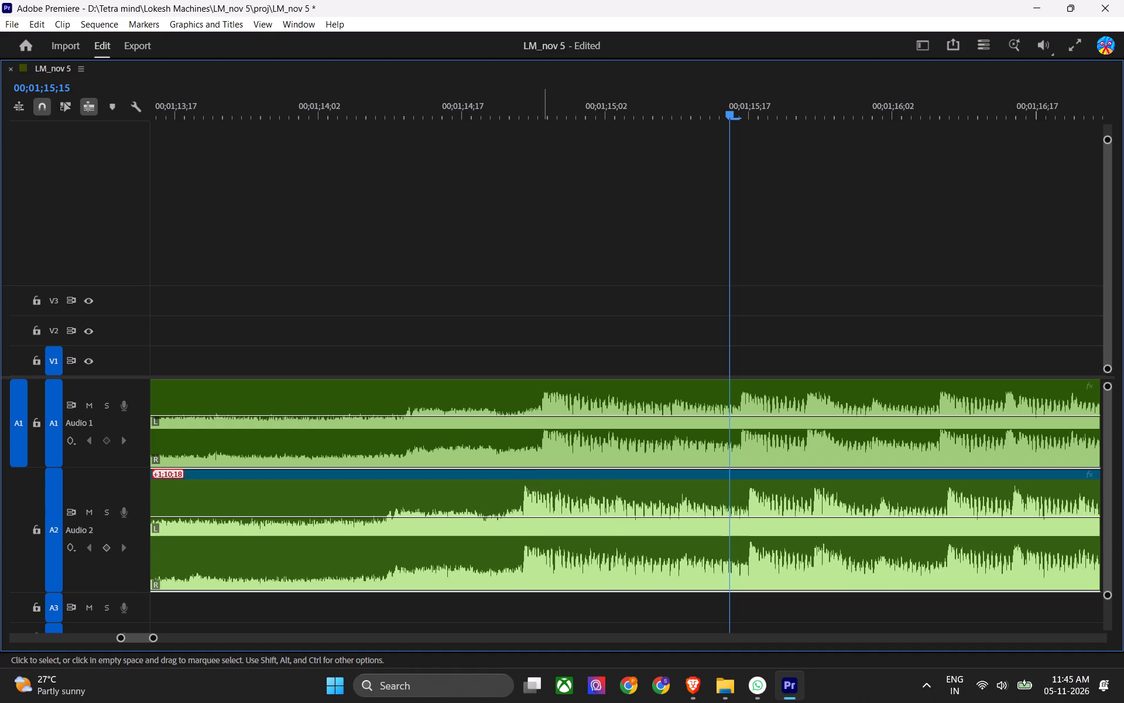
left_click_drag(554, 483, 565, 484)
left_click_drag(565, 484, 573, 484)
Play the overlap of the A1 music and the A2 reference audio and compare their waveforms across its length.
left_click_drag(456, 91, 354, 110)
key("space")
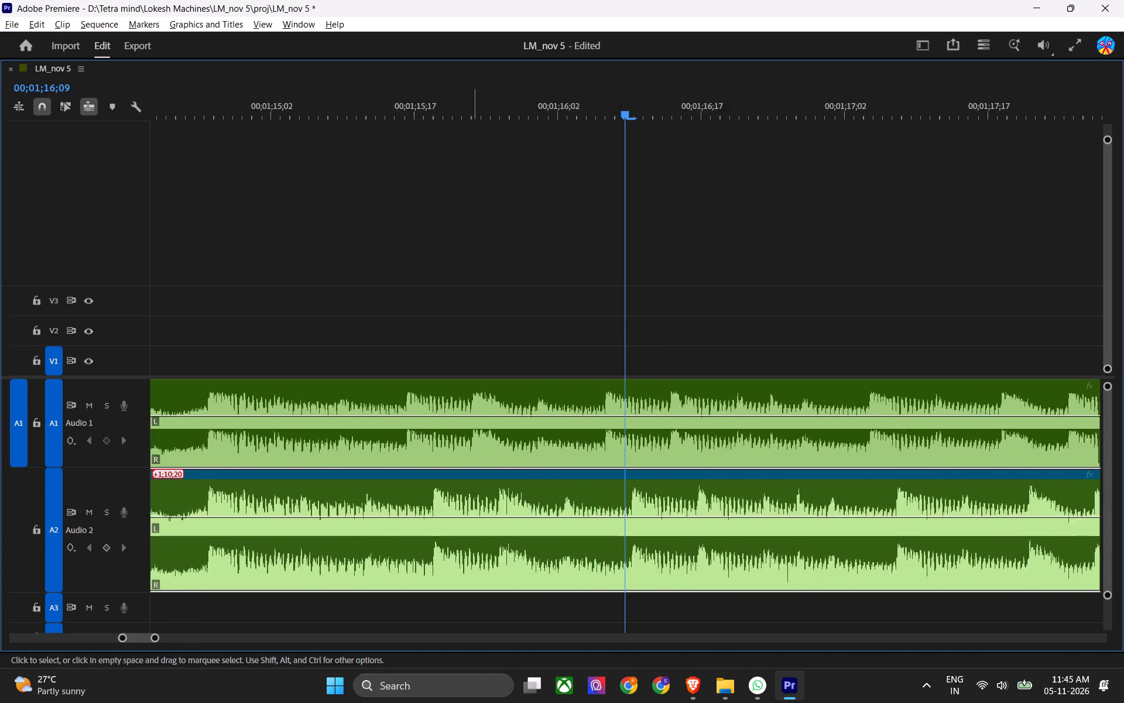
scroll(477, 380, "down", 5, "alt")
scroll(478, 395, "up", 1, "alt")
scroll(478, 395, "down", 15, "alt")
scroll(509, 387, "up", 1, "alt")
scroll(509, 387, "down", 4, "alt")
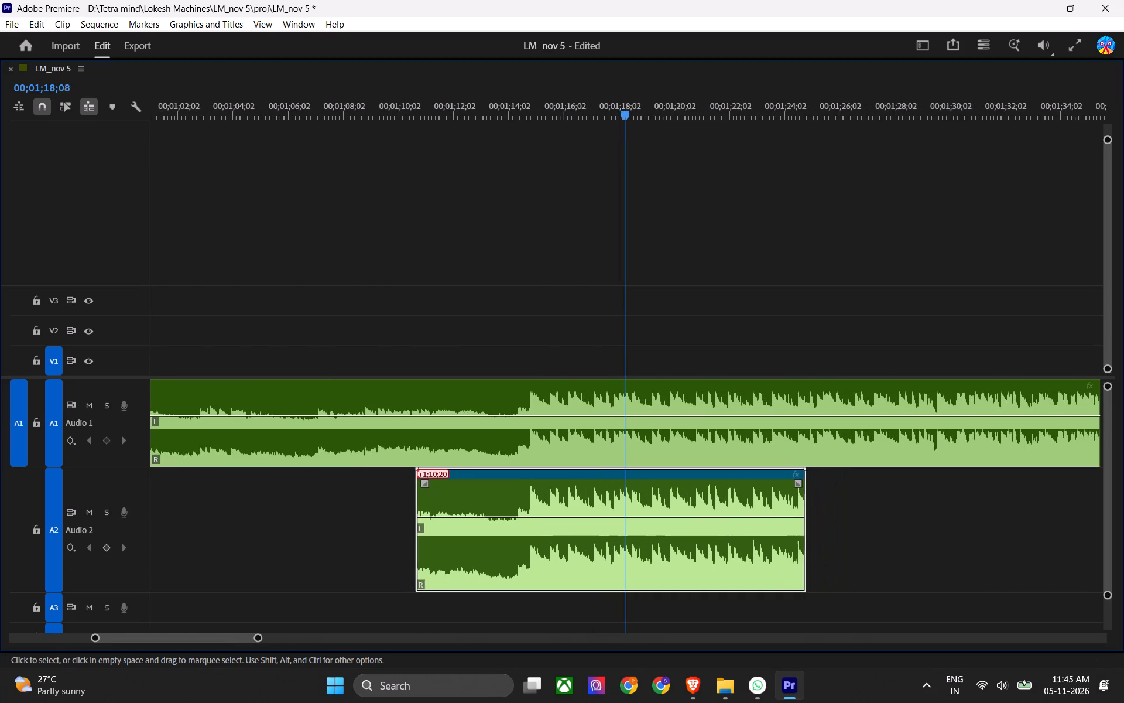
key("space")
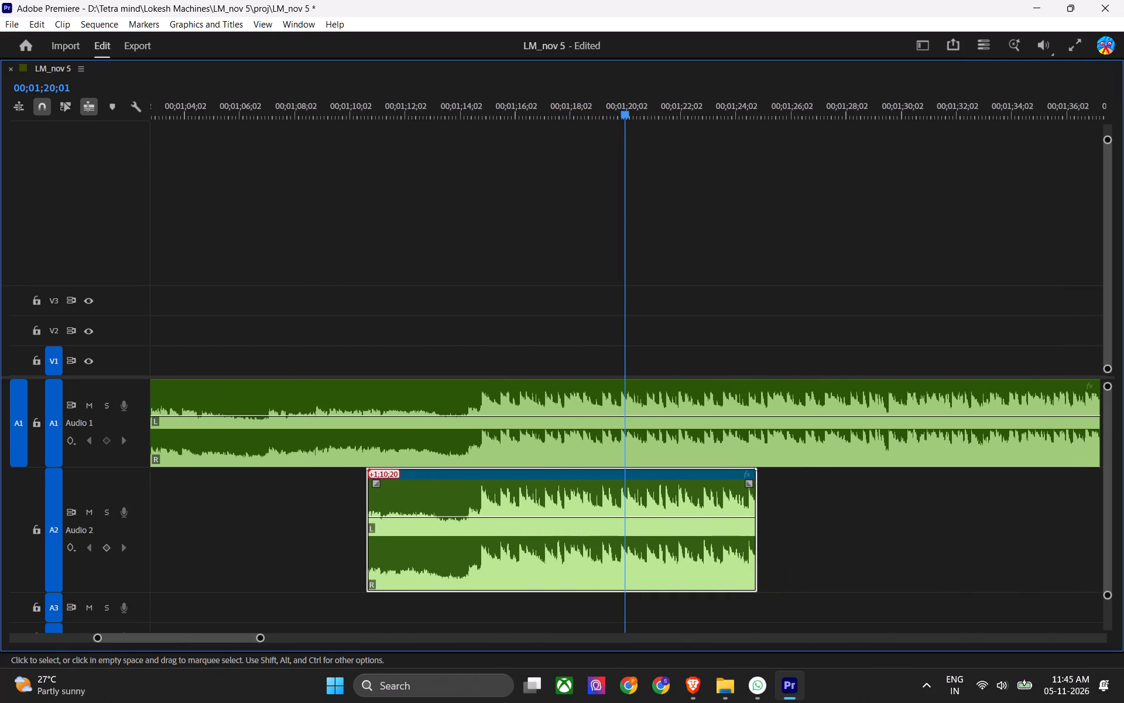
scroll(530, 480, "up", 20, "alt")
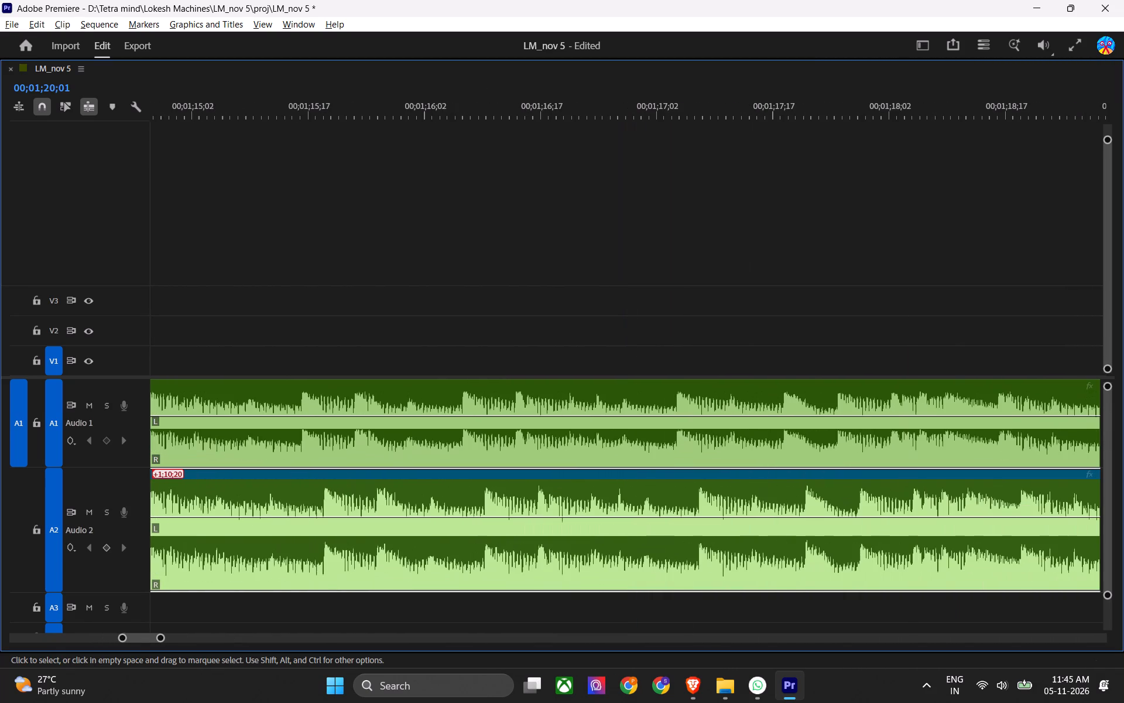
scroll(525, 488, "down", 11, "alt")
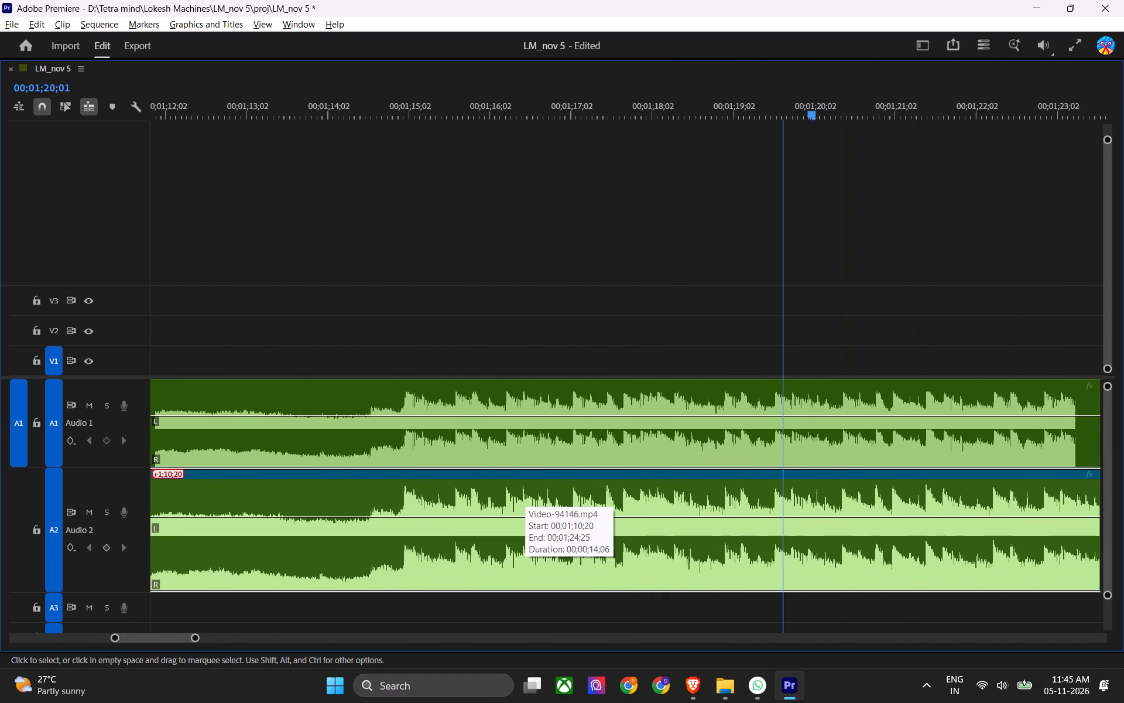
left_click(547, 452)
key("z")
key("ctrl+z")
Delete the Video-94146.mp4 reference audio from track A2.
left_click(539, 501)
key("z")
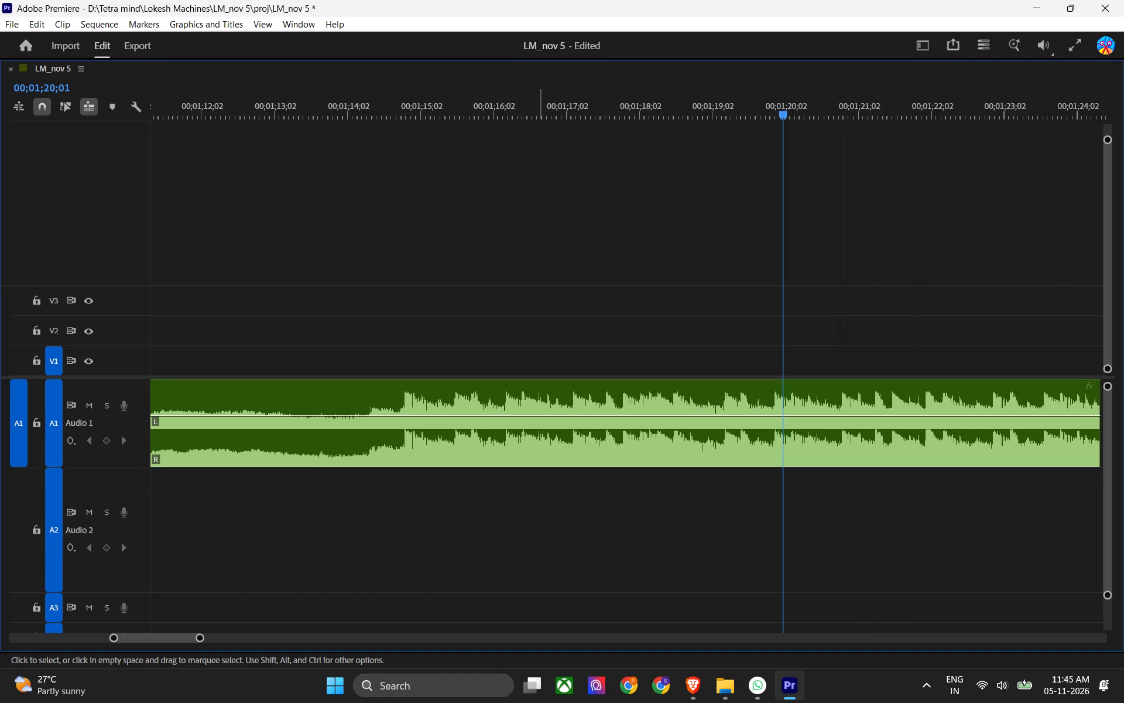
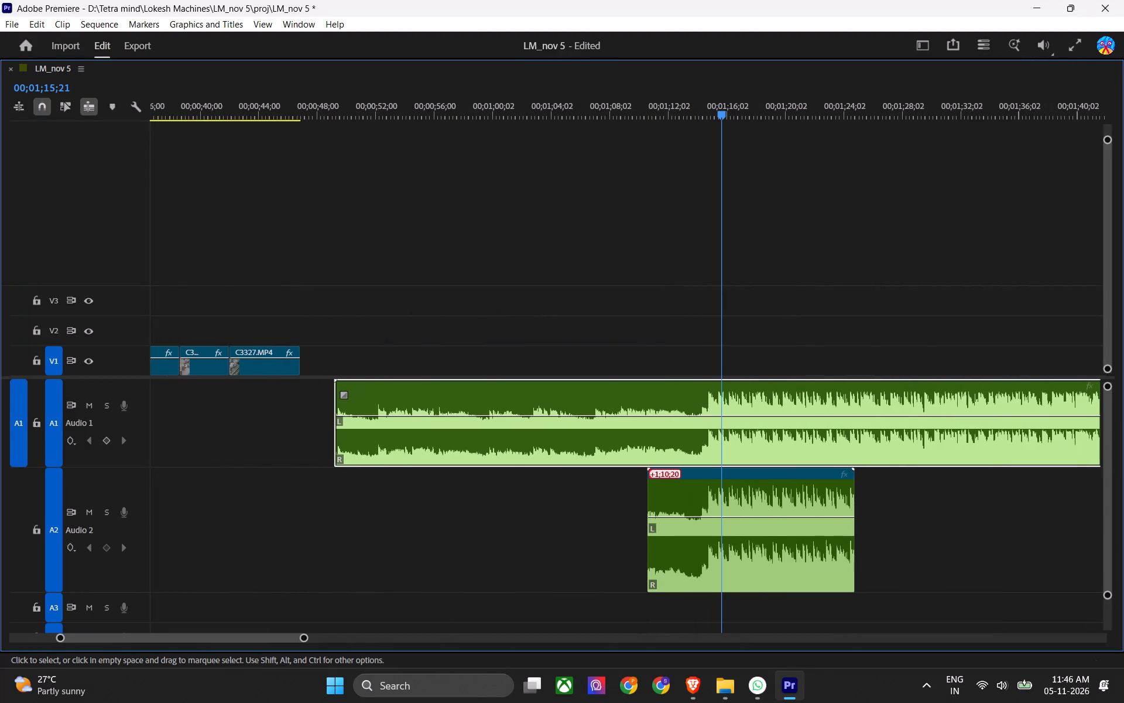
Ripple-trim the A1 music's start to about 00;01;08;24, just before the build-up, trim its end to 00;01;15;24, and save.
left_click_drag(641, 104, 620, 111)
key("q")
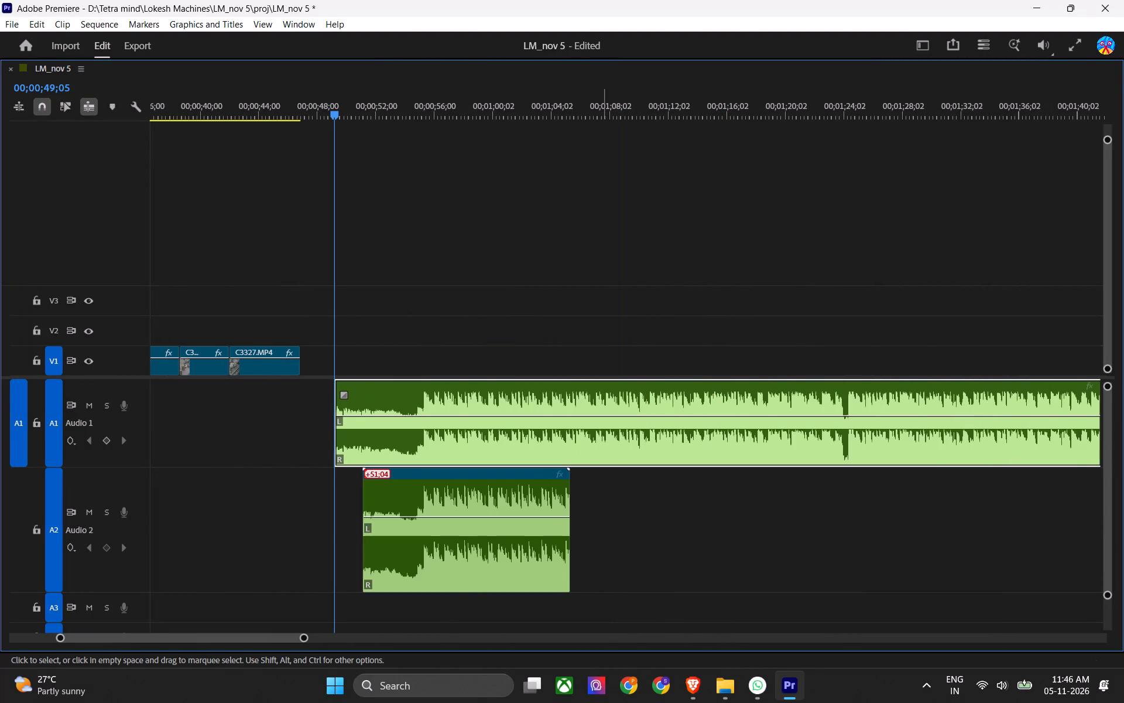
scroll(640, 281, "down", 5, "alt")
left_click(691, 104)
key("w")
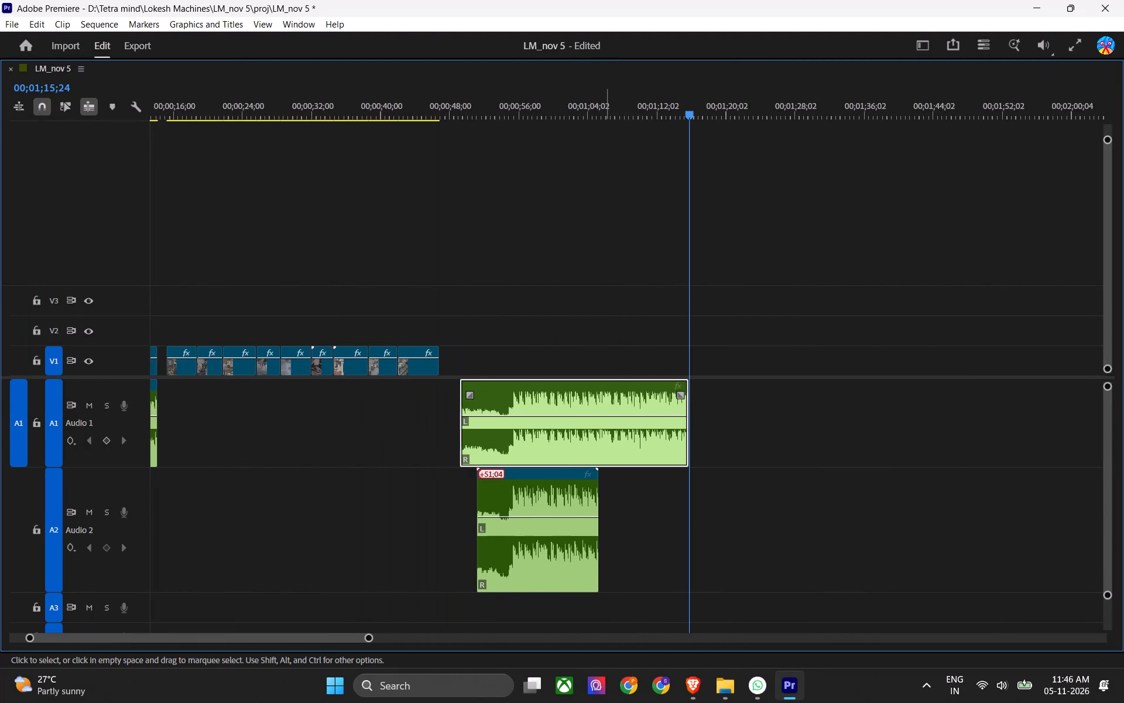
key("ctrl+s")
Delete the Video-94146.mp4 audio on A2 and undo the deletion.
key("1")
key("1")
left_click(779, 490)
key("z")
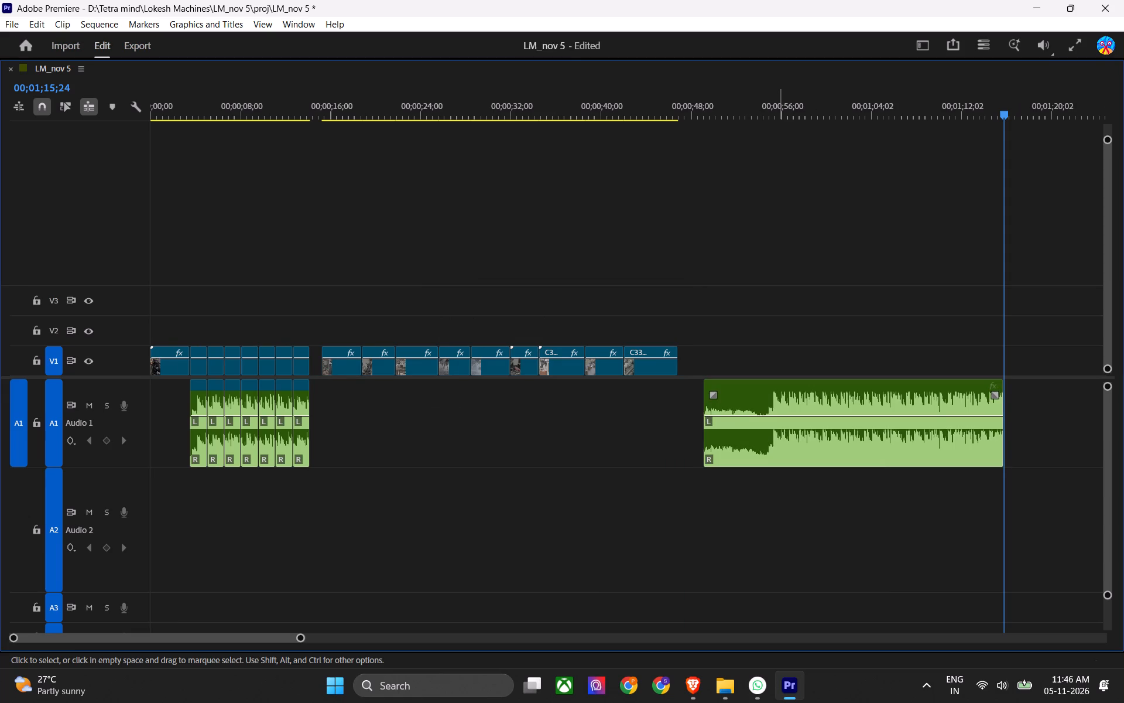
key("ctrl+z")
Place the A2 reference audio on A1 at the sequence start, trimmed to the end of the first Video-94146 clip.
left_click_drag(780, 507, 146, 499)
left_click_drag(315, 479, 198, 481)
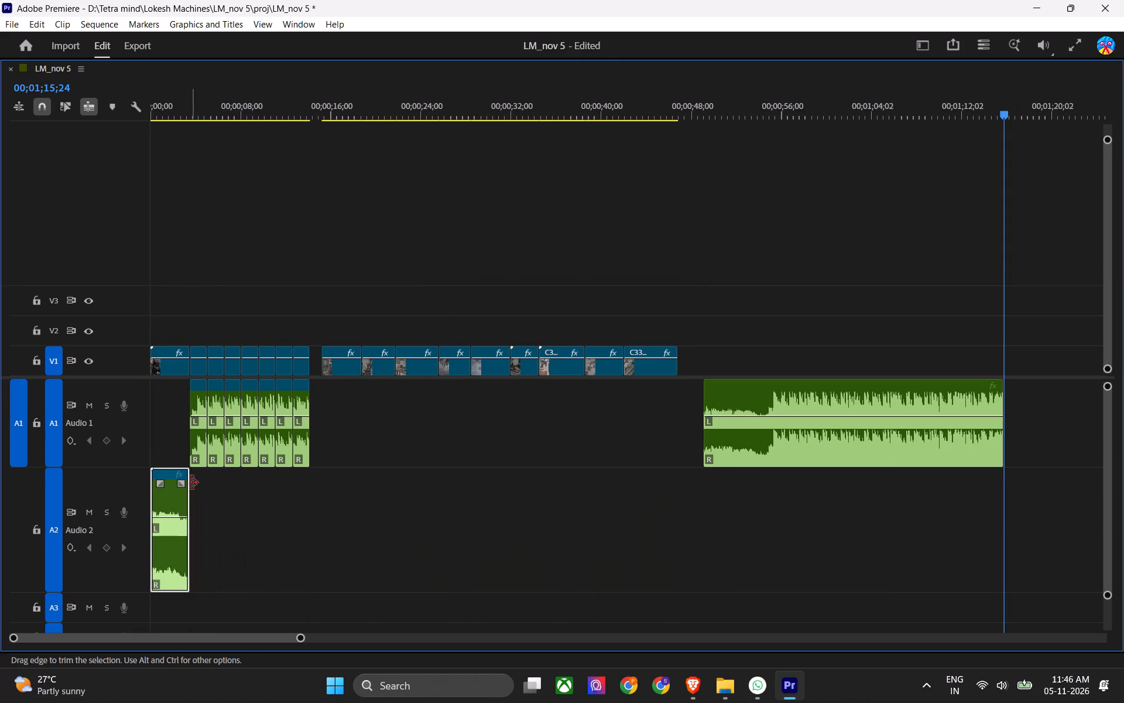
left_click_drag(170, 485, 174, 407)
Save the project and play the opening reference clips from 00;00;00;00.
left_click_drag(205, 111, 46, 122)
key("ctrl+s")
key("space")
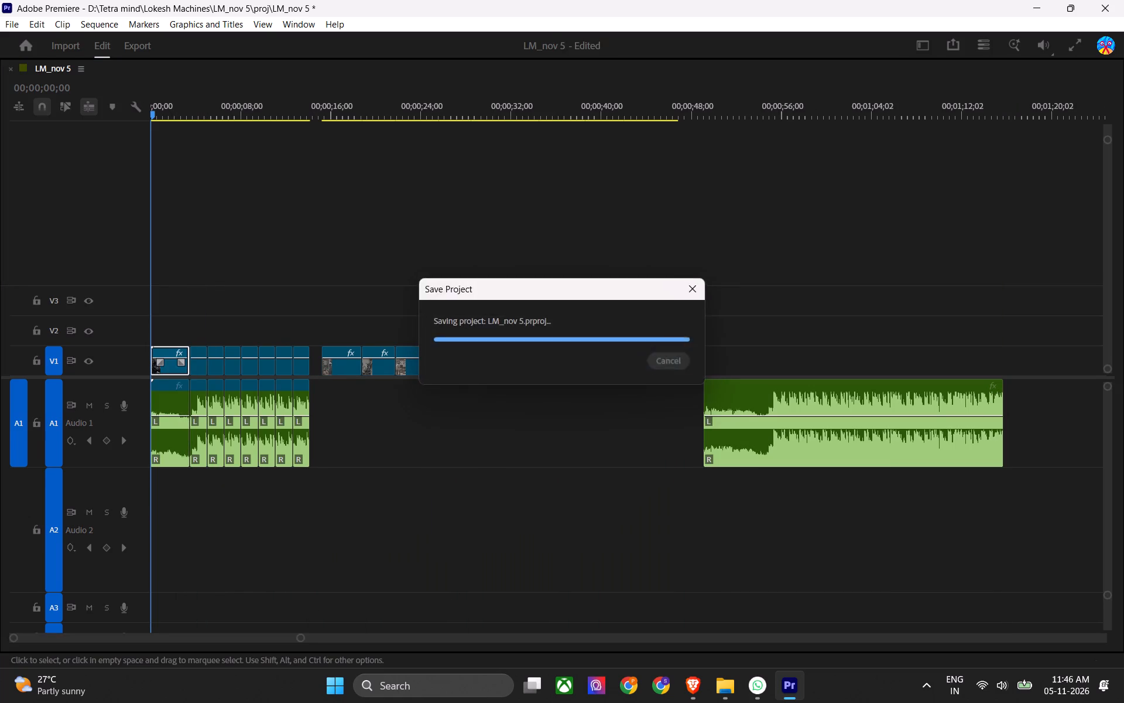
key("space")
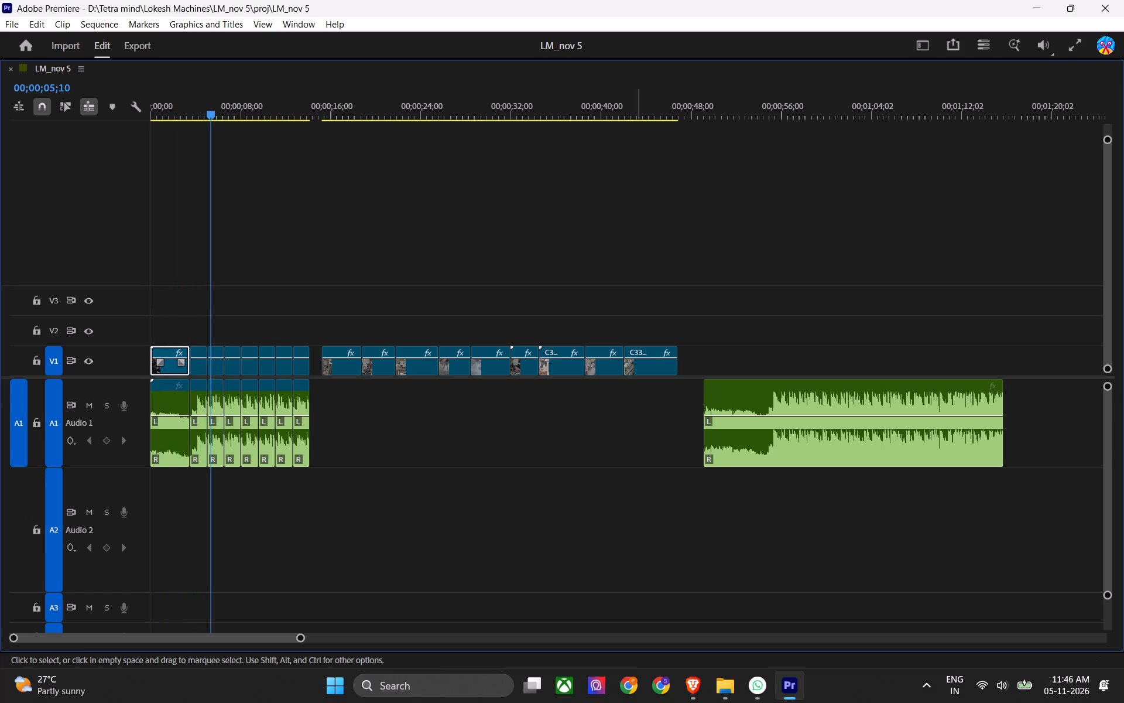
key("space")
Move the music on A1 directly after the last Video-94146 clip, trimming about 1.6 s off its start, and save along the way.
left_click_drag(763, 397, 382, 407)
scroll(382, 409, "up", 2, "alt")
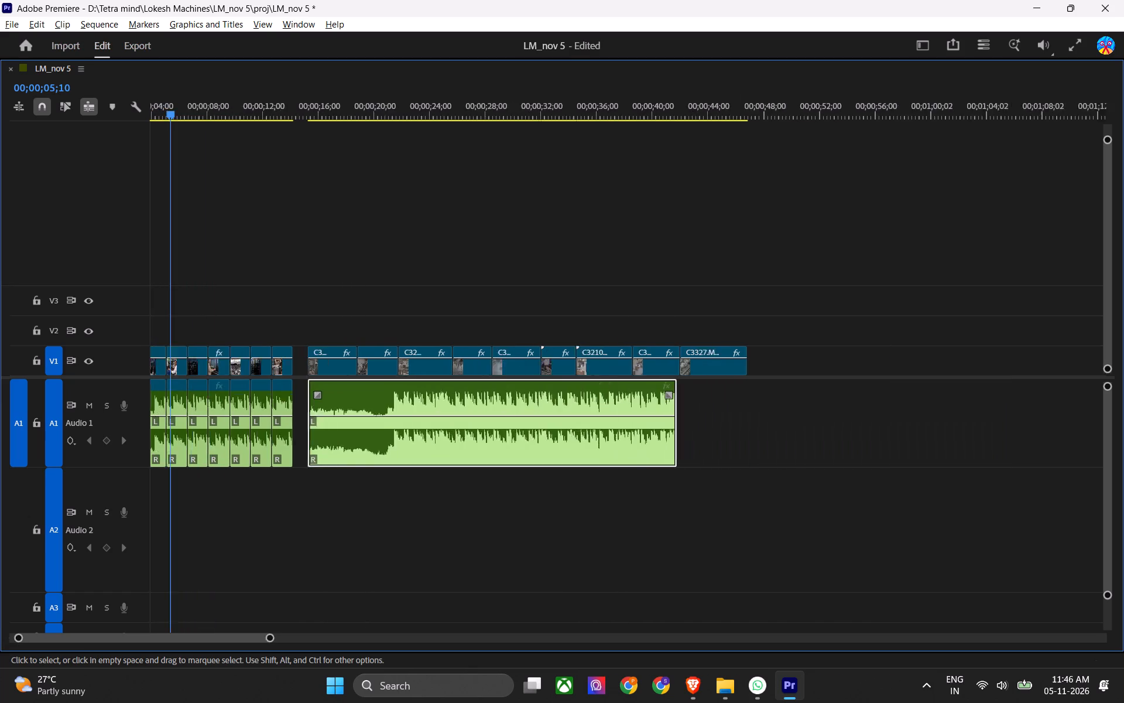
scroll(382, 409, "up", 10, "alt")
scroll(417, 403, "up", 11, "alt")
key("ctrl+s")
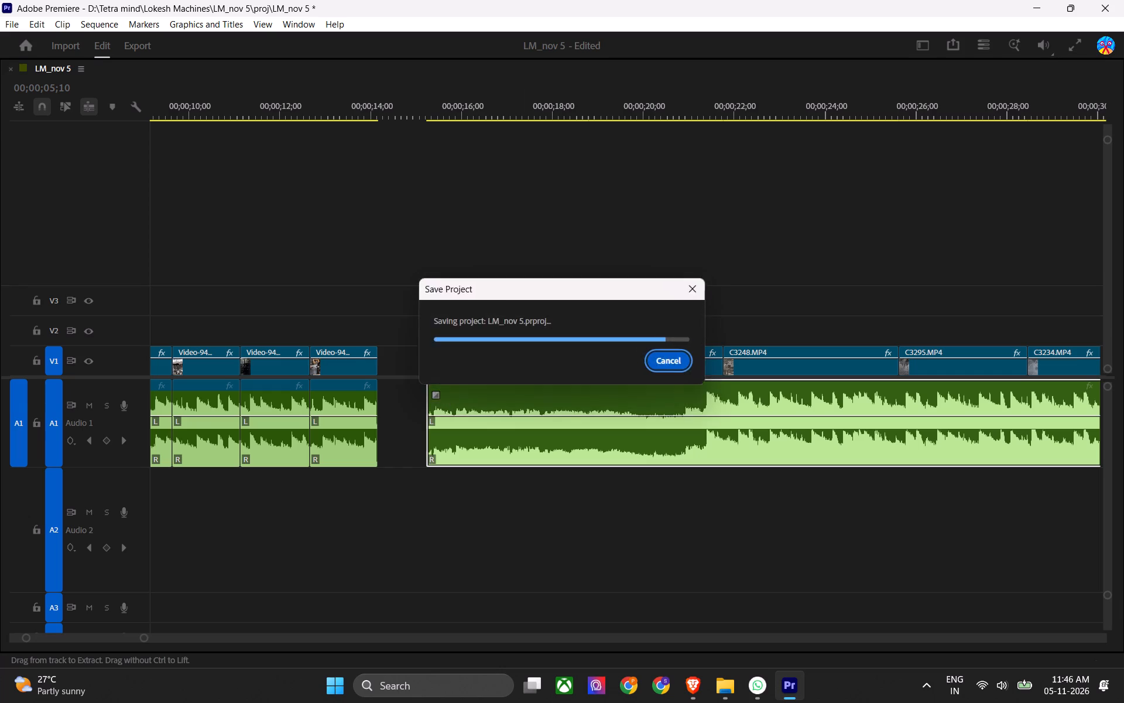
left_click_drag(428, 392, 501, 393)
left_click_drag(570, 392, 454, 394)
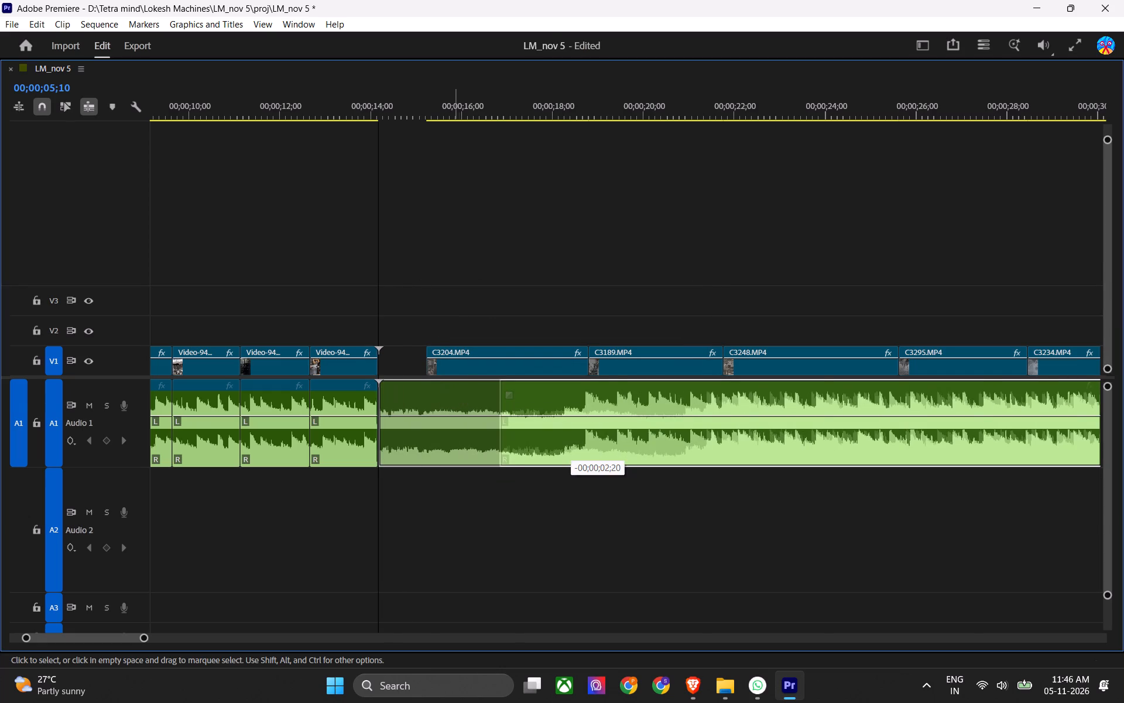
Play the machine-shop clips against the repositioned music from the start of C3204.MP4 at 00;00;15;07 into C3210.MP4.
left_click_drag(417, 88, 421, 94)
left_click(431, 107)
key("Up")
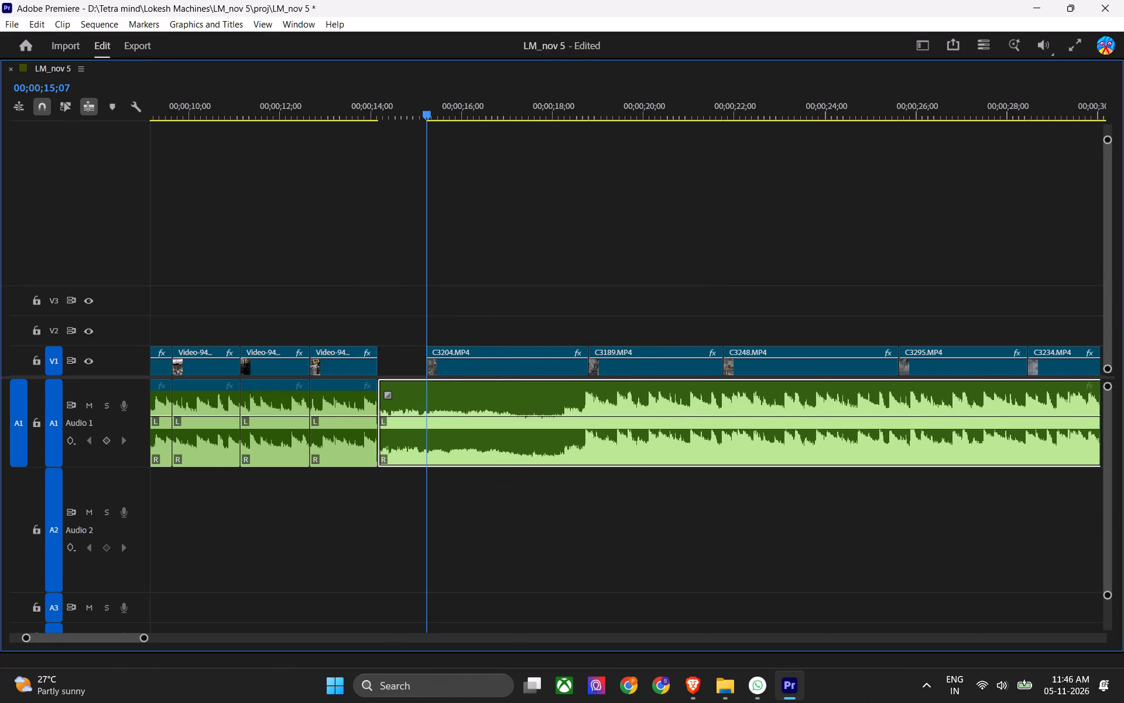
key("space")
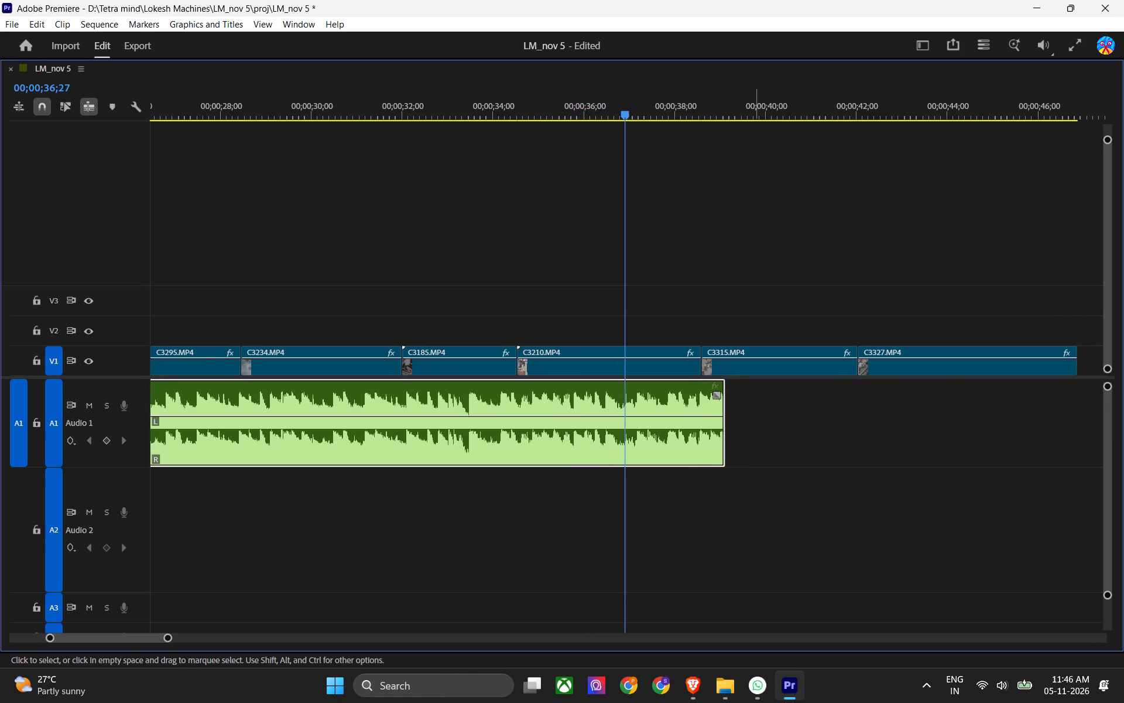
key("space")
Trim the end of the A1 music back to about 00;00;32;10, just after C3185.MP4 begins, and save.
left_click_drag(729, 391, 529, 408)
left_click_drag(728, 385, 419, 421)
key("ctrl+s")
key("1")
key("1")
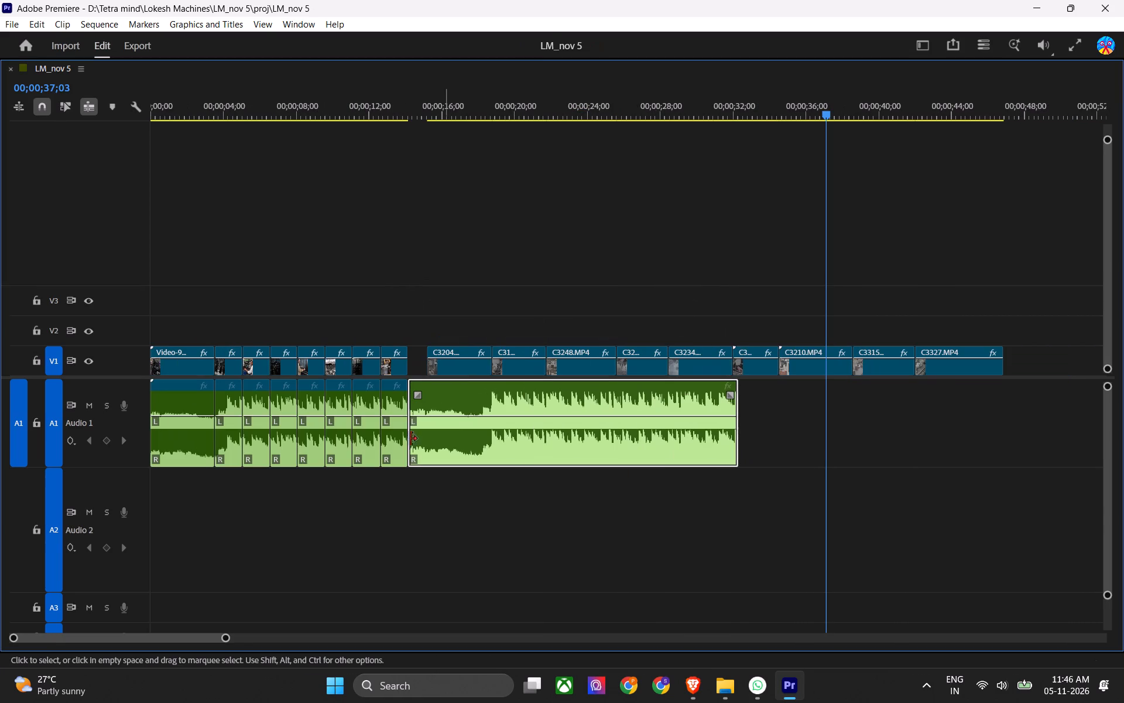
Restore the timeline from its maximized view to the multi-panel workspace and save the project.
scroll(437, 406, "up", 5, "alt")
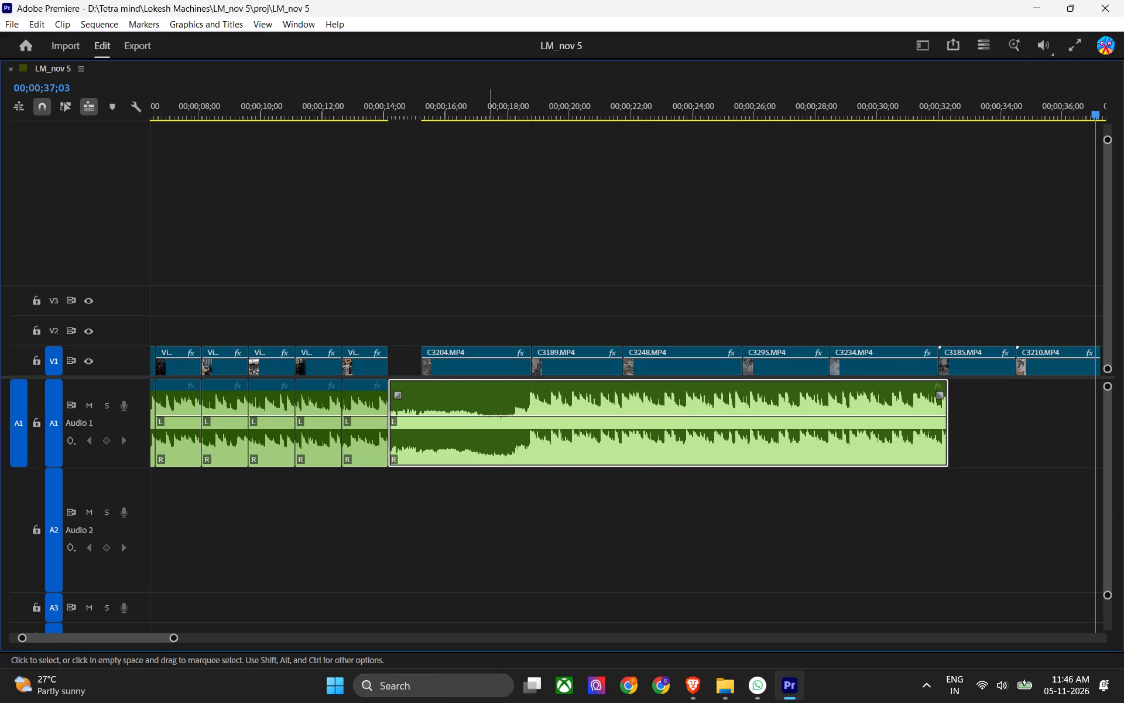
key("grave")
scroll(502, 518, "down", 5, "alt")
key("ctrl+s")
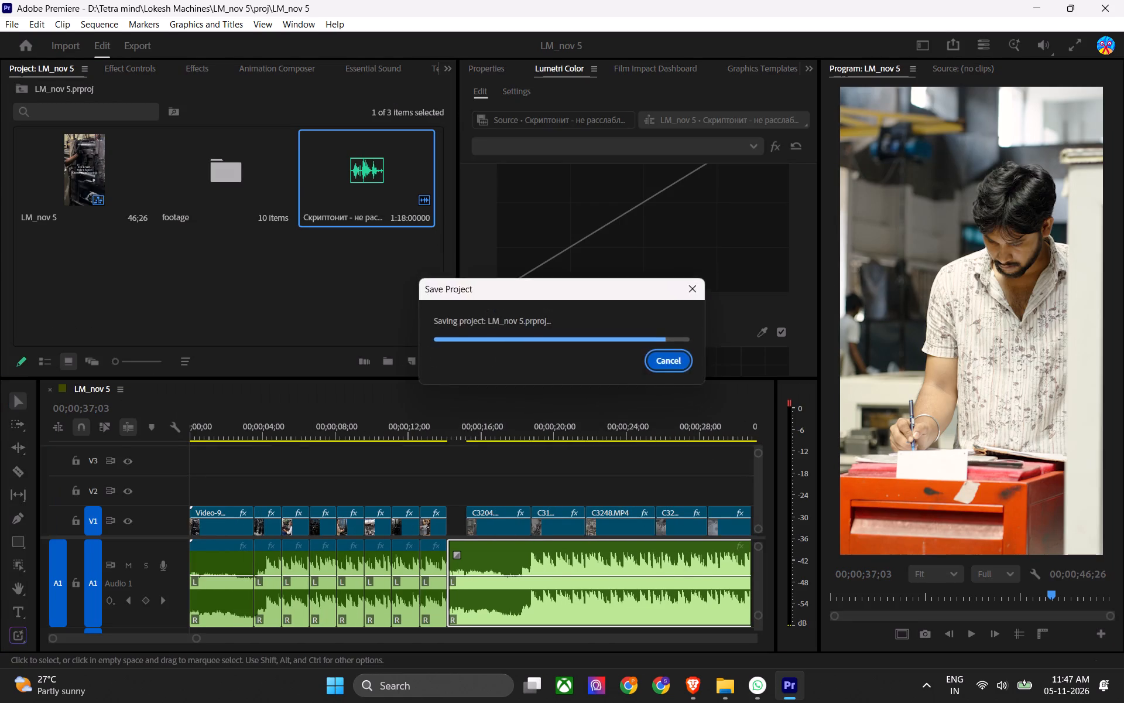
Place the playhead in the V1 gap before C3204.MP4 at 00;00;14;16 and go to the previous edit point.
scroll(468, 557, "up", 5, "alt")
left_click(443, 441)
left_click(445, 429)
key("Up")
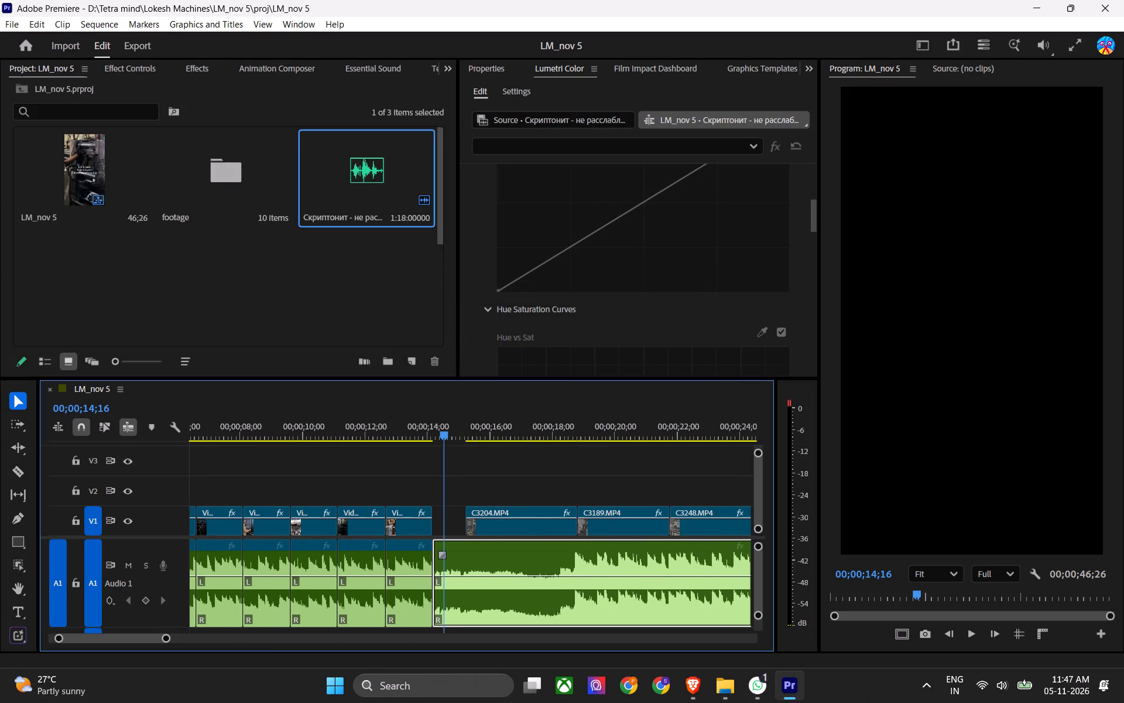
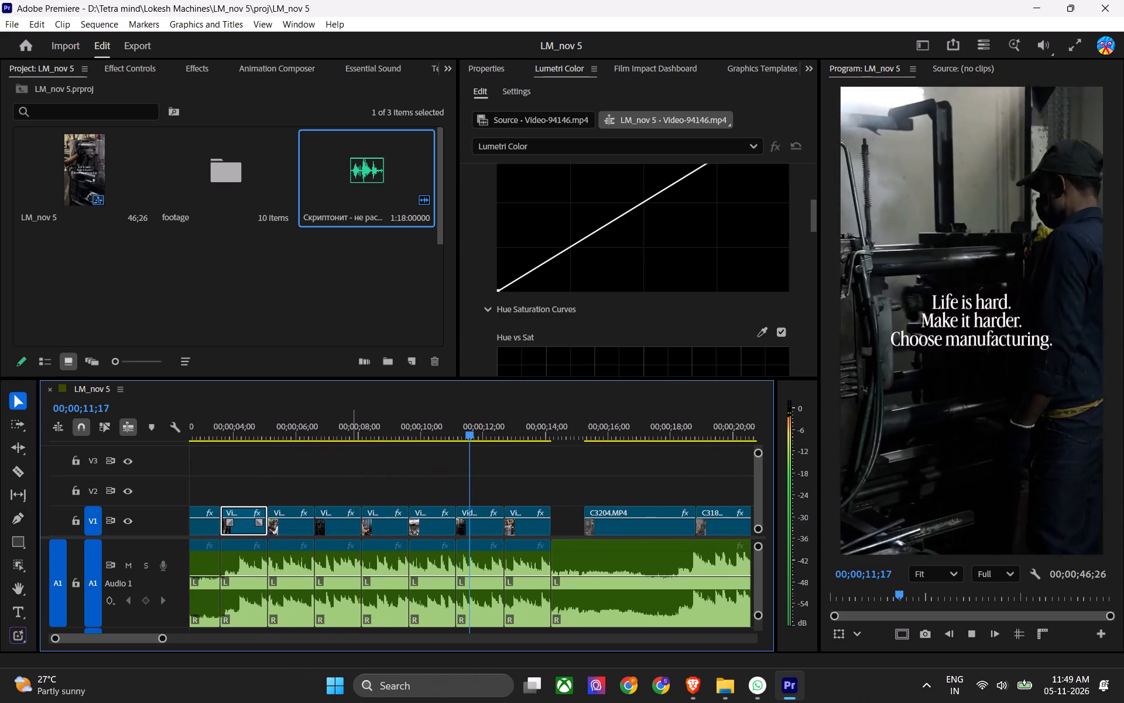
Stop playback over the last Video-94146.mp4 segment at 00;00;12;25 and save the project.
key("space")
scroll(287, 458, "up", 6)
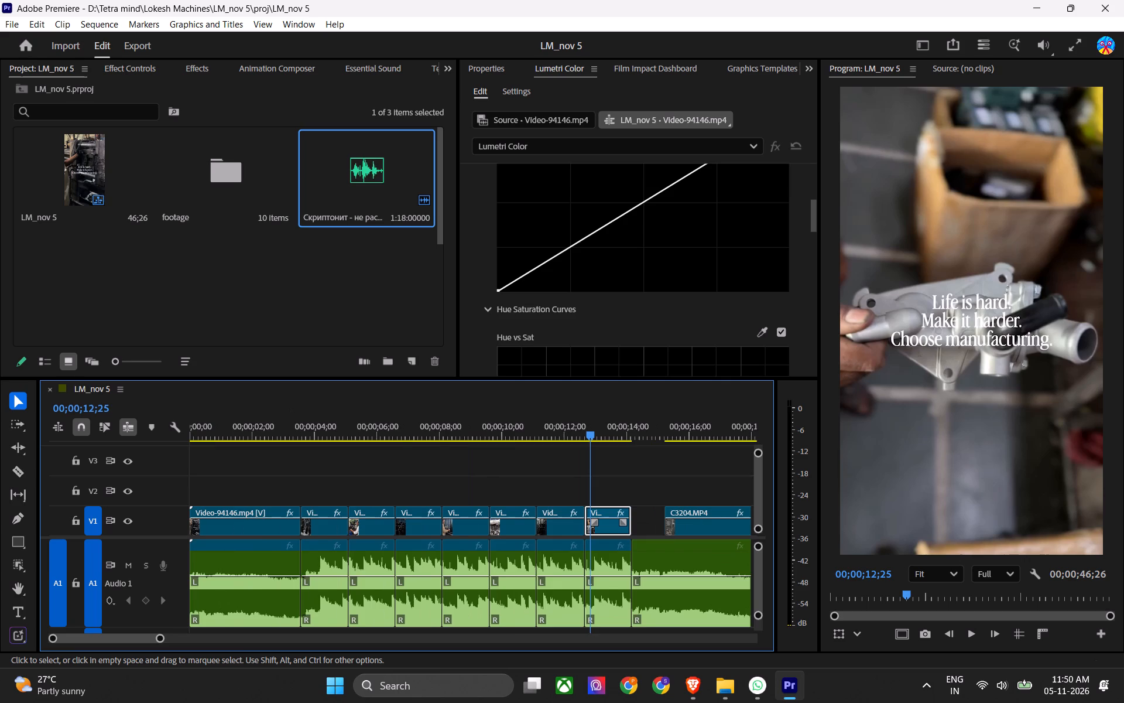
scroll(419, 540, "down", 8, "alt")
key("ctrl+s")
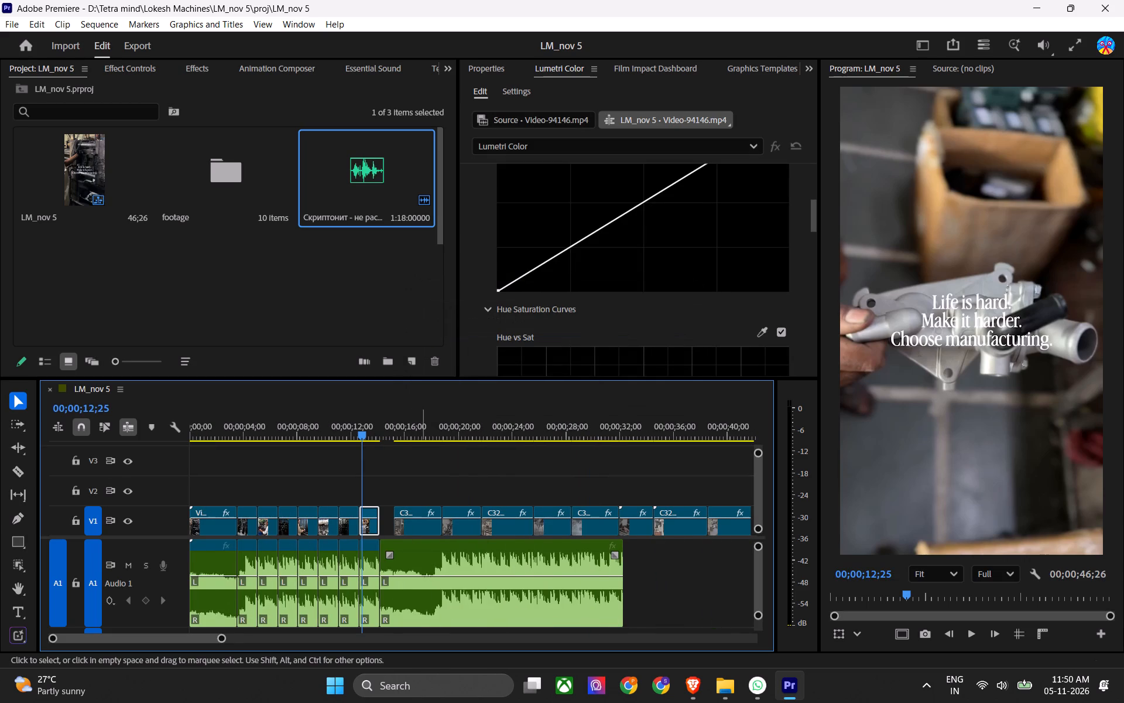
Move the A1 music clip later so that it starts together with C3204.MP4, leaving a gap after the Video-94146.mp4 segments.
left_click_drag(421, 552, 442, 550)
scroll(439, 559, "up", 6, "alt")
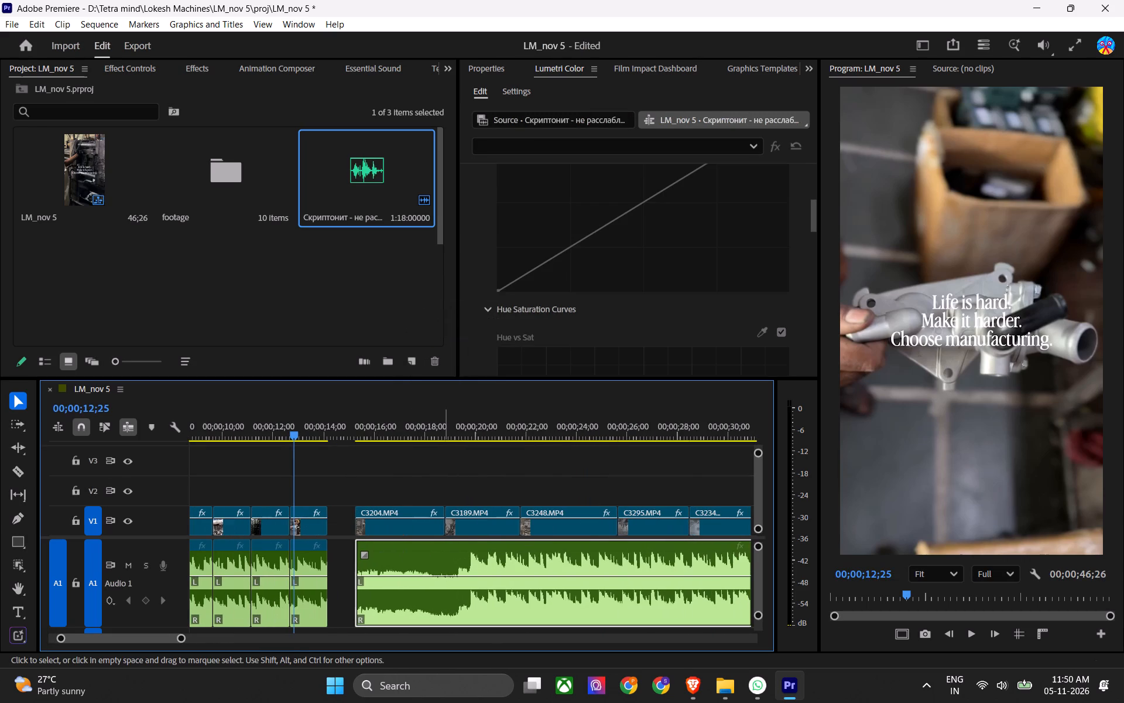
Select C3189.MP4 and all clips following it on V1 and shift them about 18 frames later.
key("a")
left_click(488, 527, "shift")
key("v")
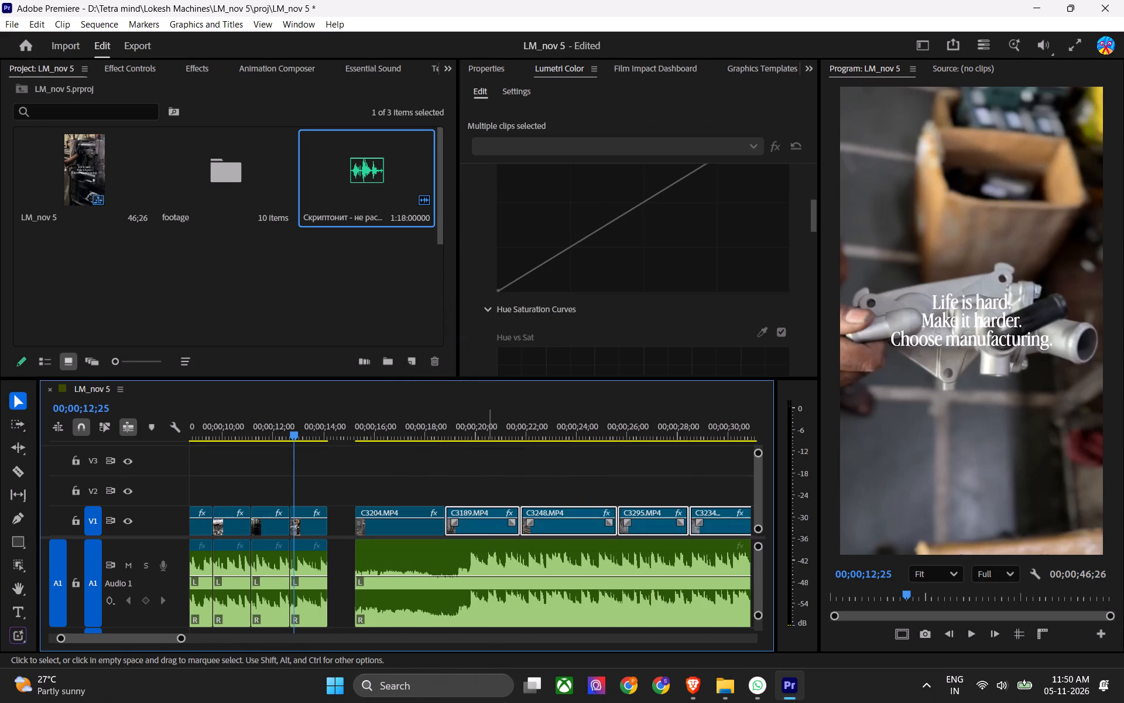
left_click_drag(489, 529, 509, 529)
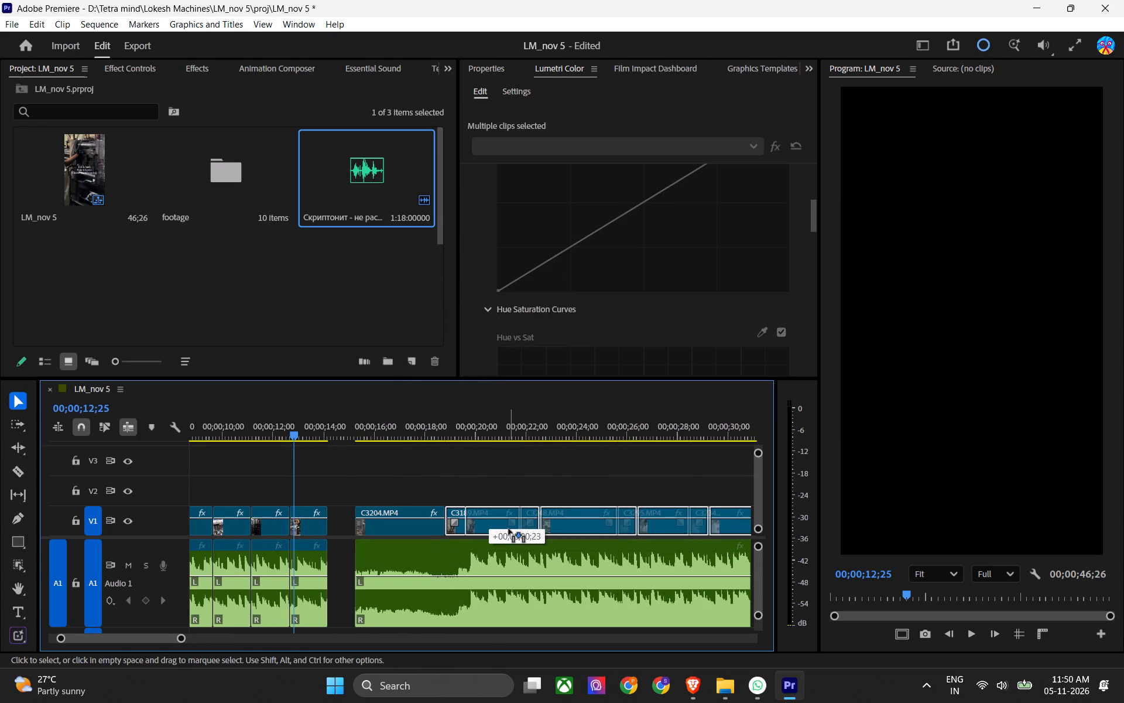
left_click_drag(509, 529, 504, 529)
Extend the end of C3204.MP4 to meet the start of C3189.MP4, closing the gap.
left_click_drag(448, 509, 467, 507)
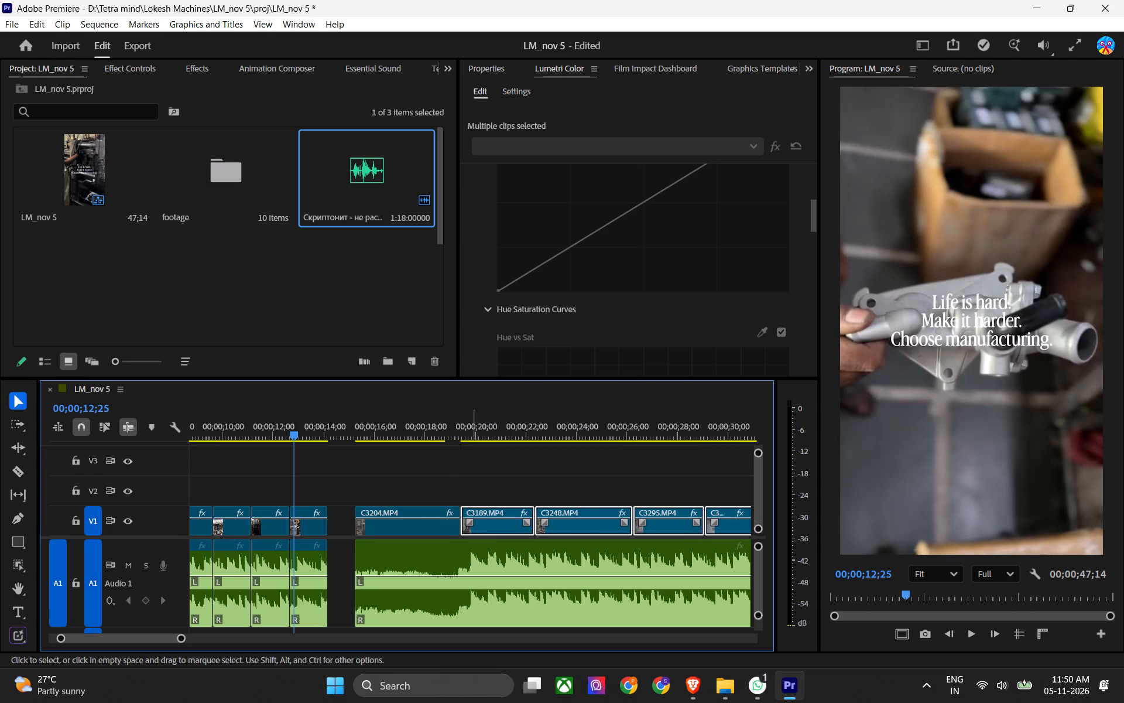
Place the playhead at 00;00;17;15 in the extended C3204.MP4 and open its effect settings to analyze the new frames.
left_click(414, 431)
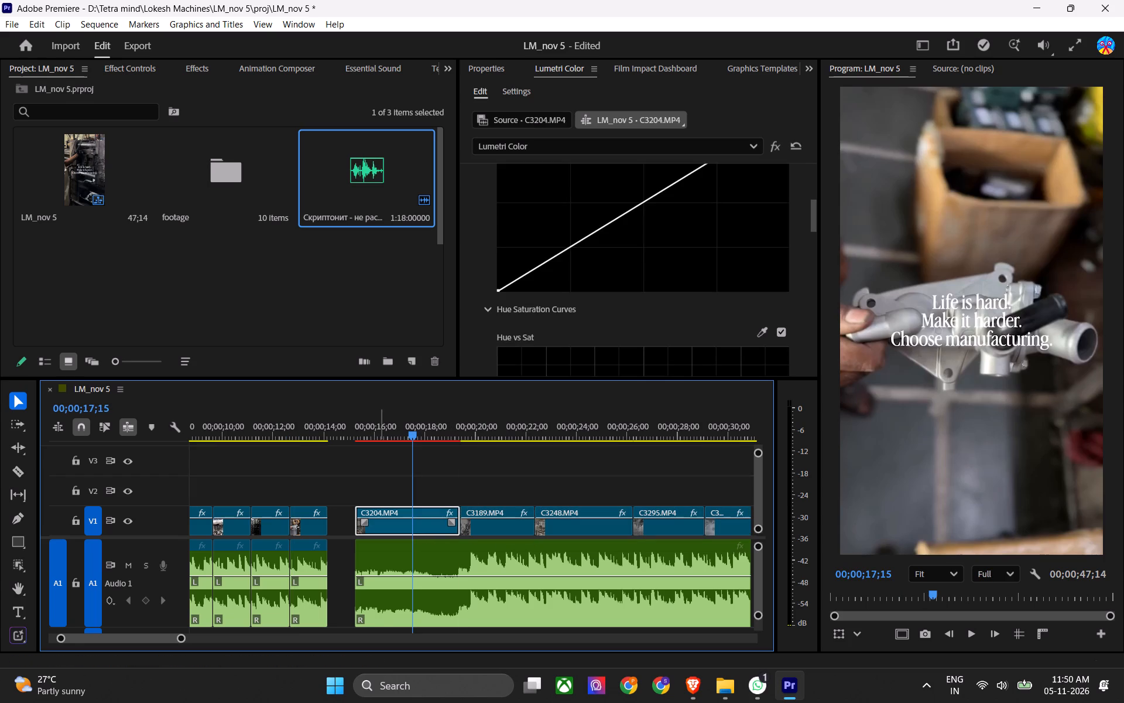
key("shift+percent")
scroll(341, 255, "down", 11)
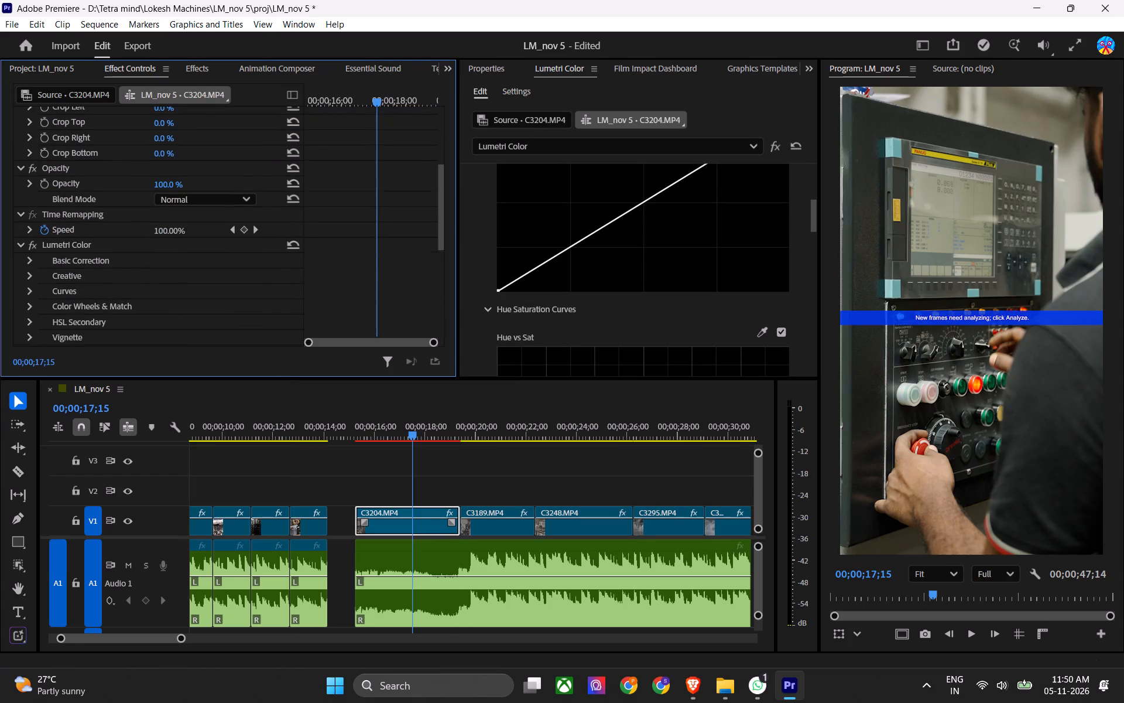
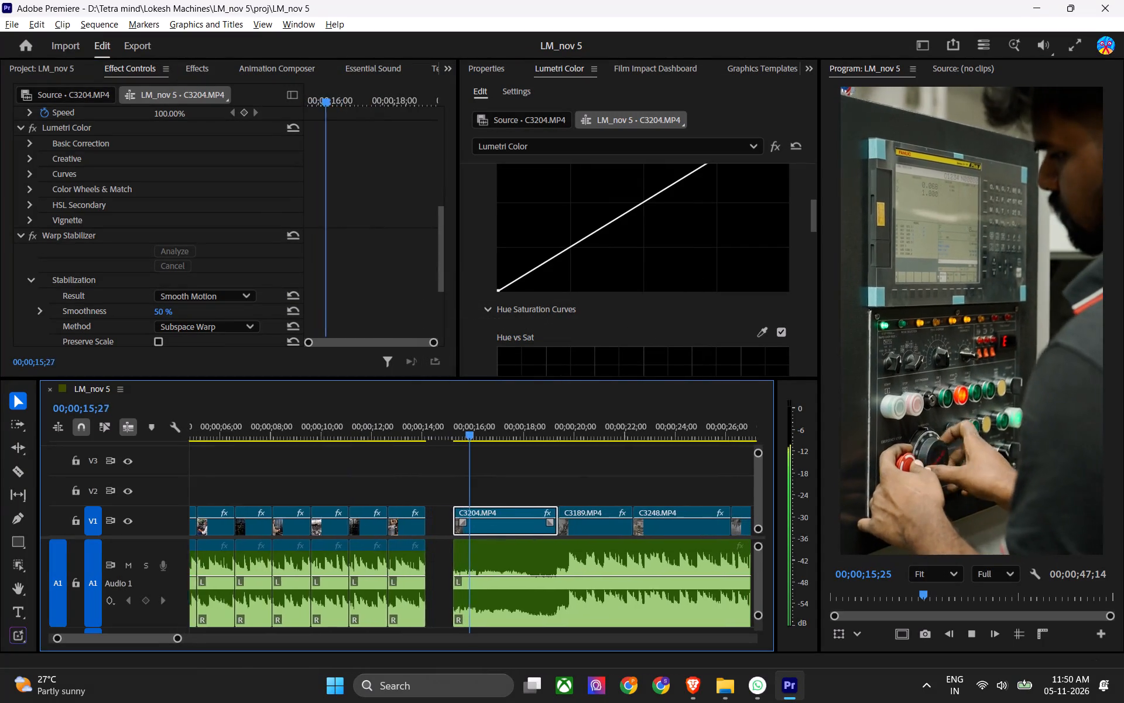
Select C3189.MP4 and all clips following it on V1 and shift them about 12 frames later, starting at 00;00;19;24.
scroll(539, 540, "up", 6, "alt")
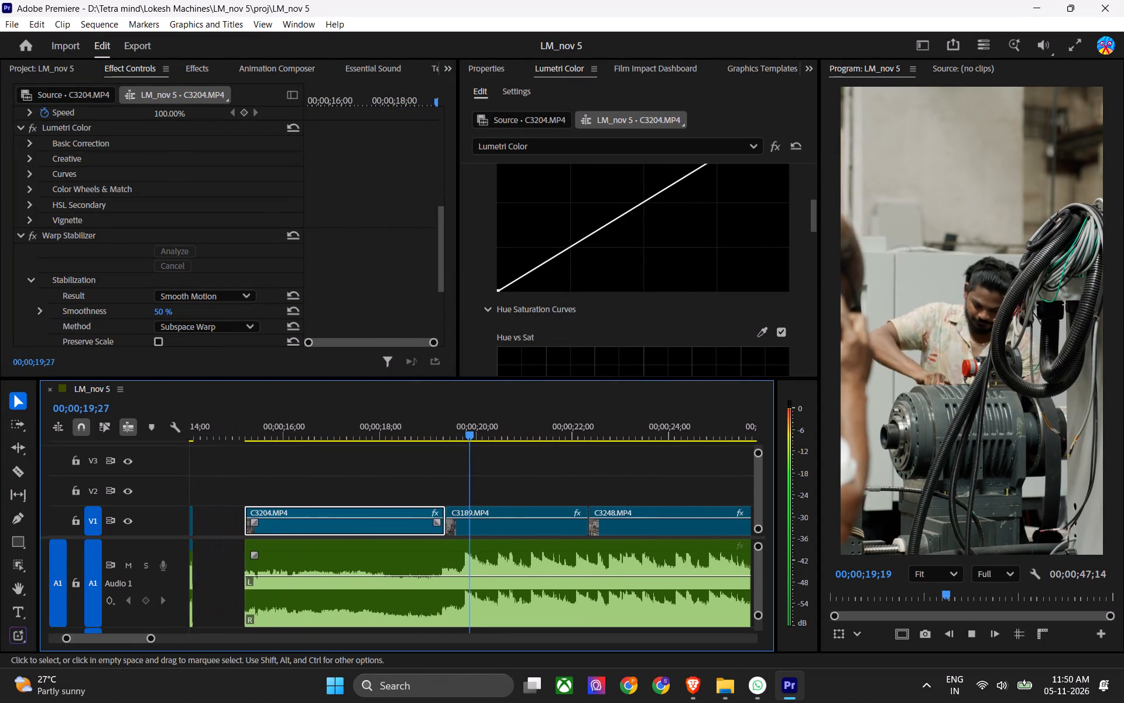
key("space")
key("a")
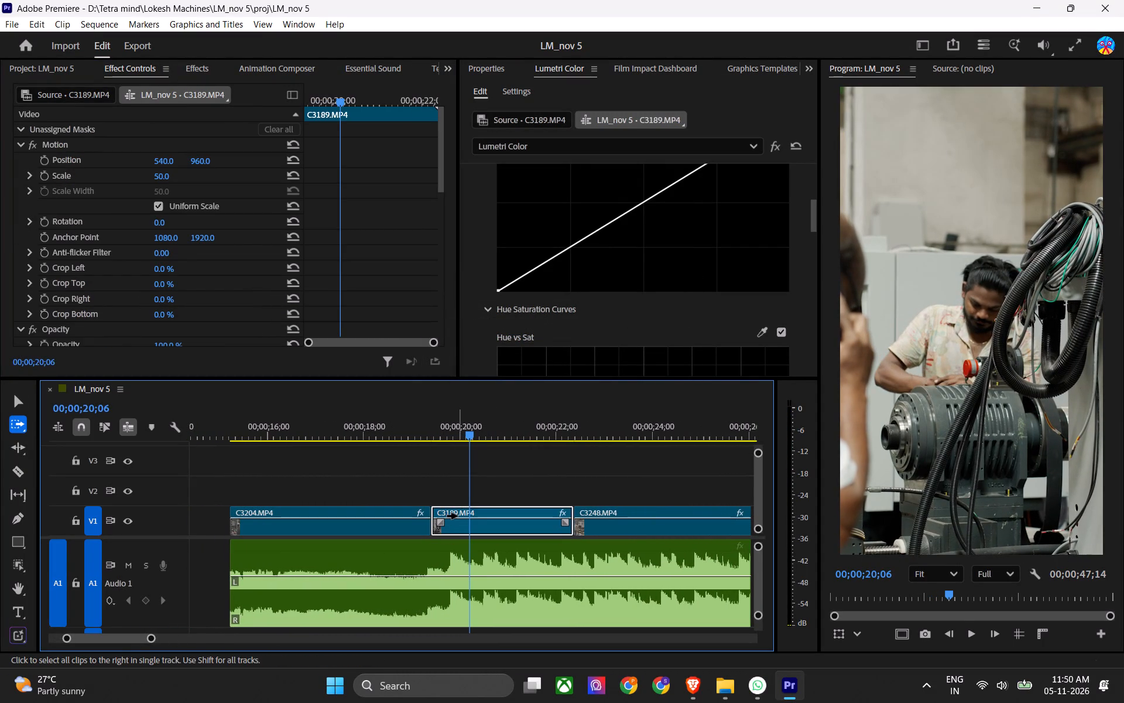
left_click(457, 516, "shift")
key("v")
scroll(453, 523, "up", 5, "alt")
scroll(450, 528, "down", 1, "alt")
scroll(450, 528, "up", 2, "alt")
left_click_drag(432, 526, 466, 529)
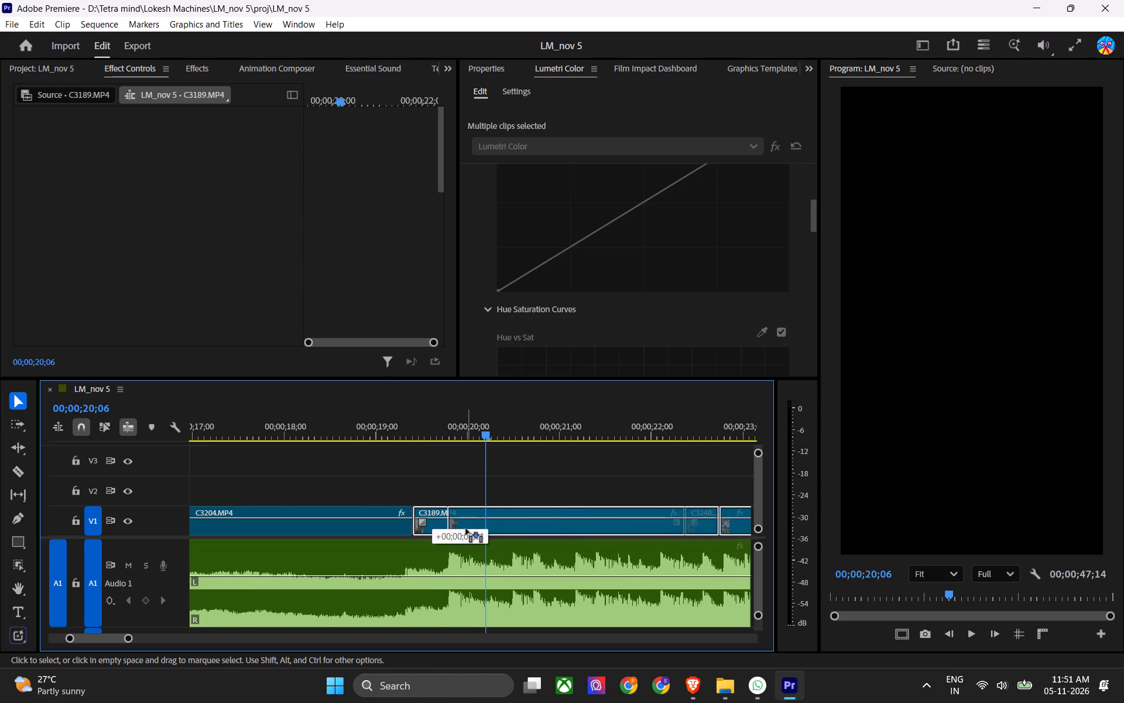
left_click_drag(466, 529, 469, 529)
scroll(449, 552, "up", 20, "alt")
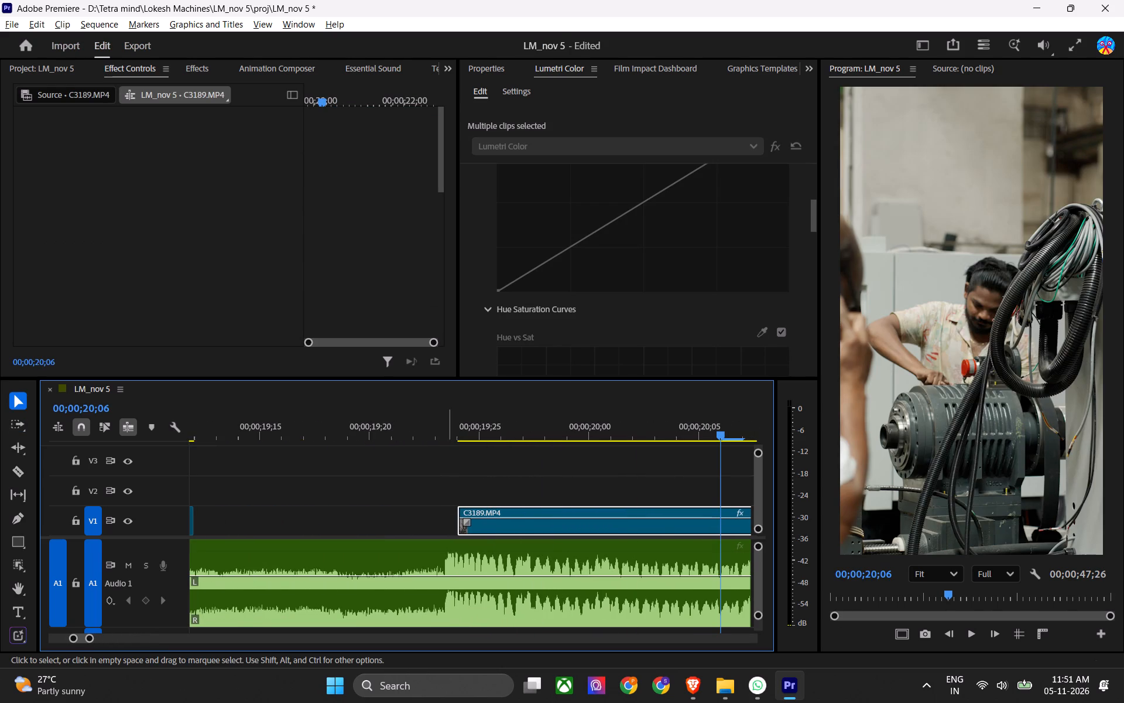
Move C3189.MP4 one frame earlier to start at 00;00;19;23, just before the music beat, and play back the cut.
scroll(447, 542, "up", 5, "alt")
left_click_drag(441, 433, 455, 440)
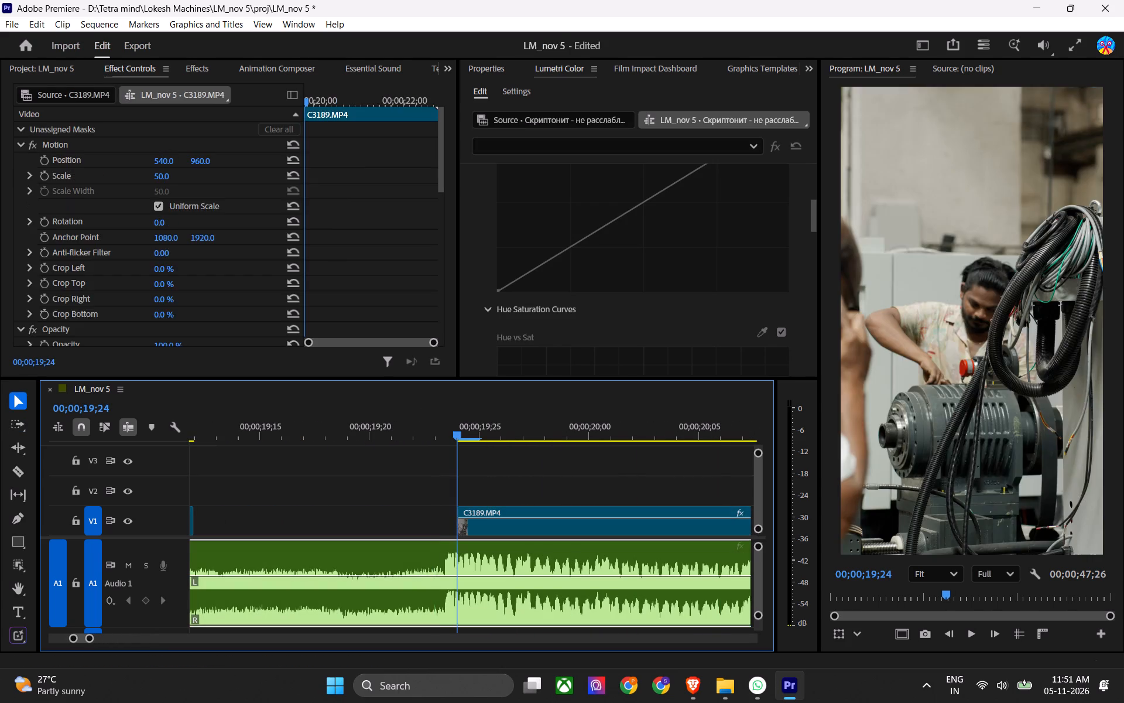
left_click_drag(455, 440, 449, 442)
left_click_drag(478, 526, 462, 531)
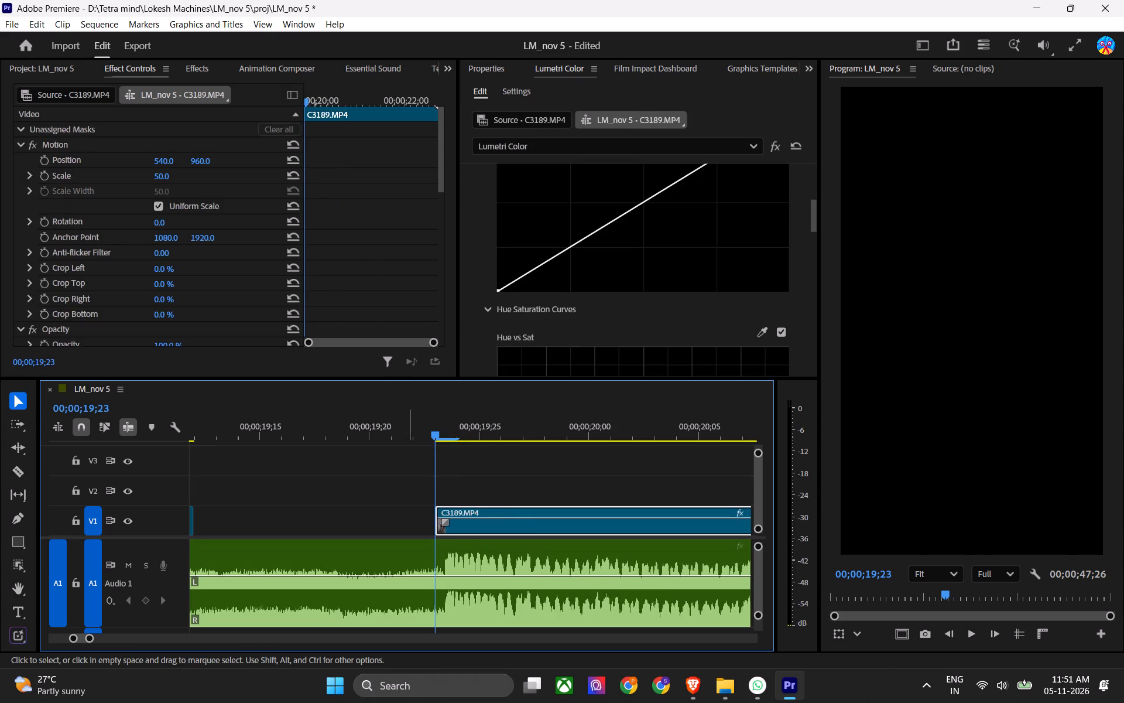
left_click_drag(397, 432, 305, 428)
key("space")
scroll(405, 520, "down", 9, "alt")
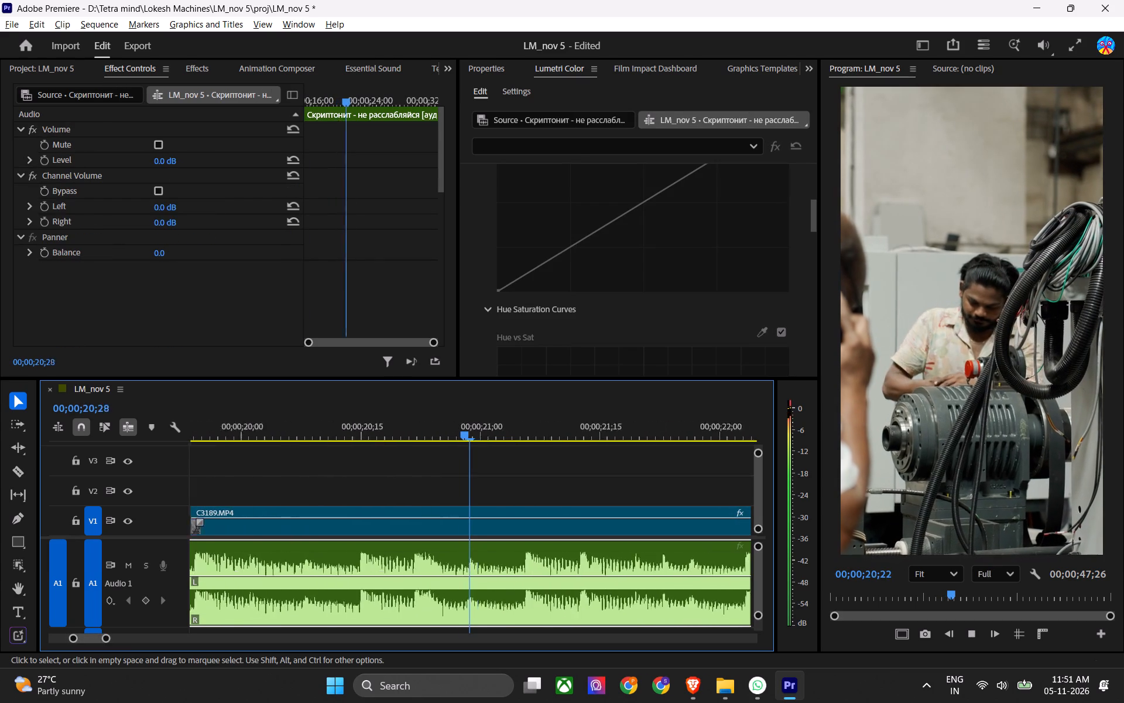
key("space")
Delete the small gap between C3189.MP4 and C3248.MP4 so that the following clips close up.
scroll(405, 529, "down", 10, "alt")
scroll(406, 531, "up", 5)
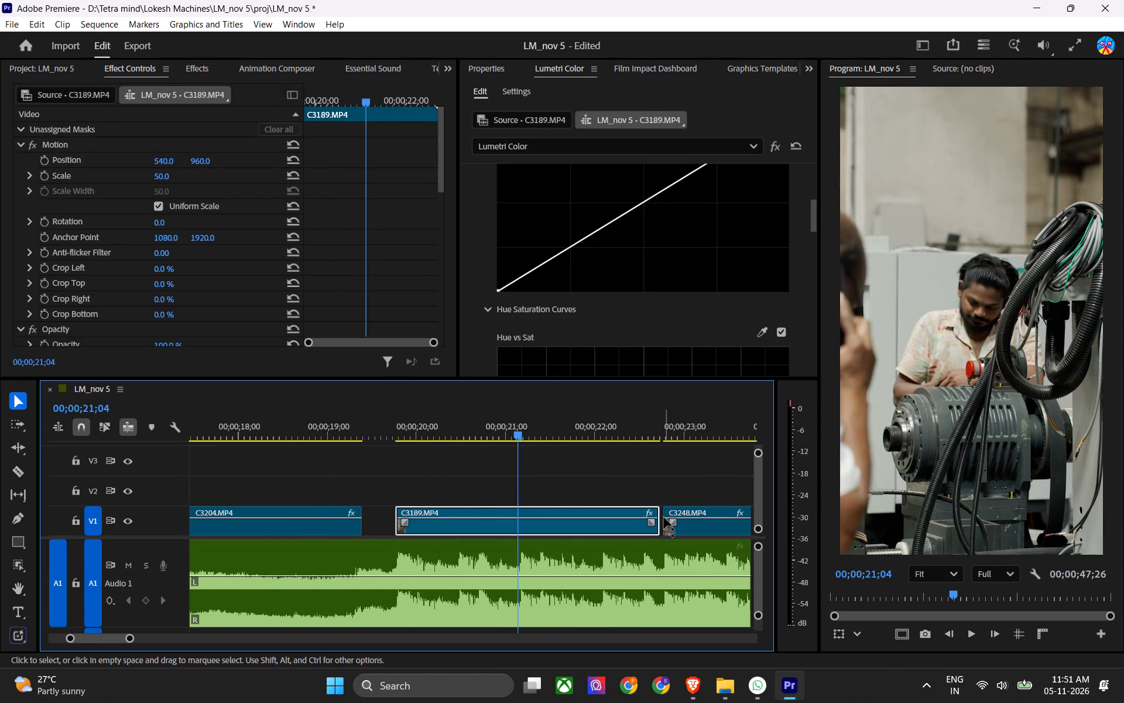
left_click(664, 517)
left_click(664, 519)
left_click(662, 521)
key("z")
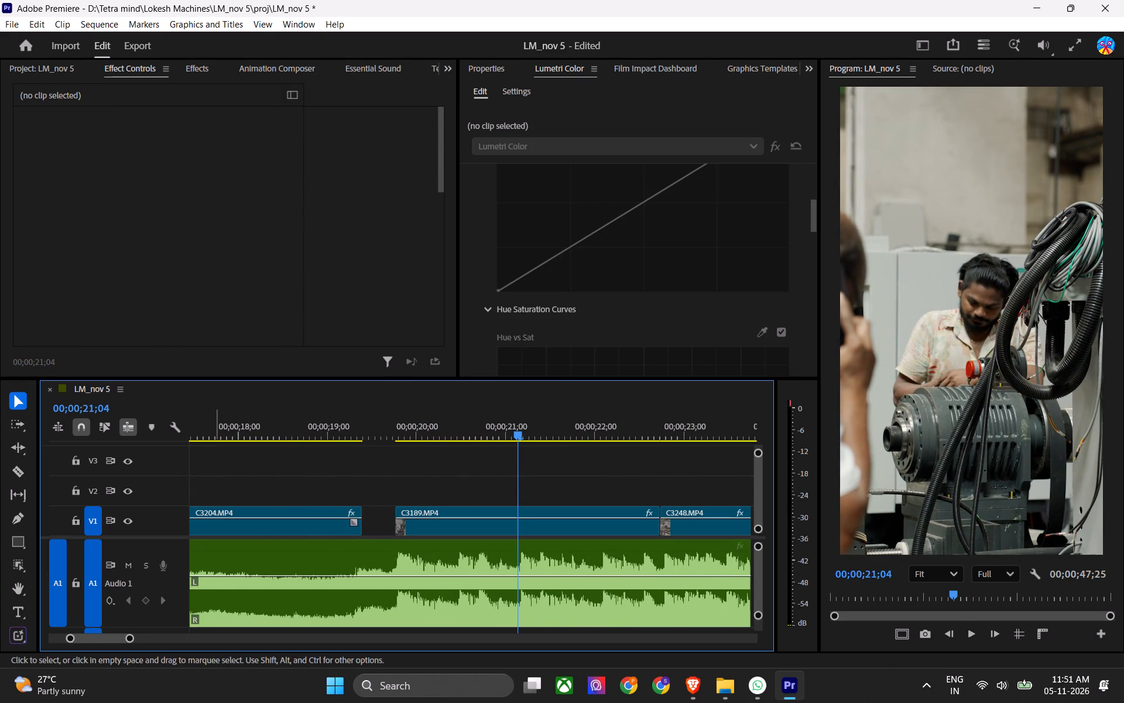
Lock the A1 audio track and extend the end of C3204.MP4 to meet the start of C3189.MP4.
left_click(79, 581)
left_click_drag(361, 509, 453, 509)
Place the playhead at 00;00;19;19 in the extended C3204.MP4 and bring up its Warp Stabilizer settings for analyzing the new frames.
left_click(385, 428)
scroll(321, 279, "down", 8)
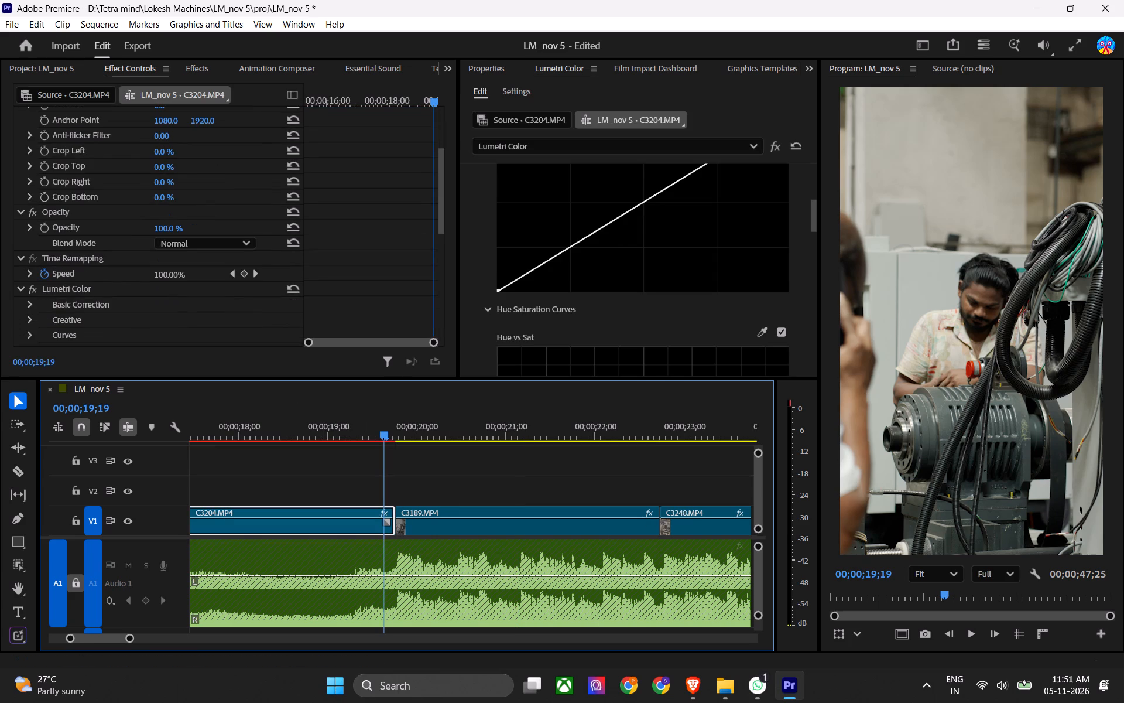
scroll(320, 286, "down", 1)
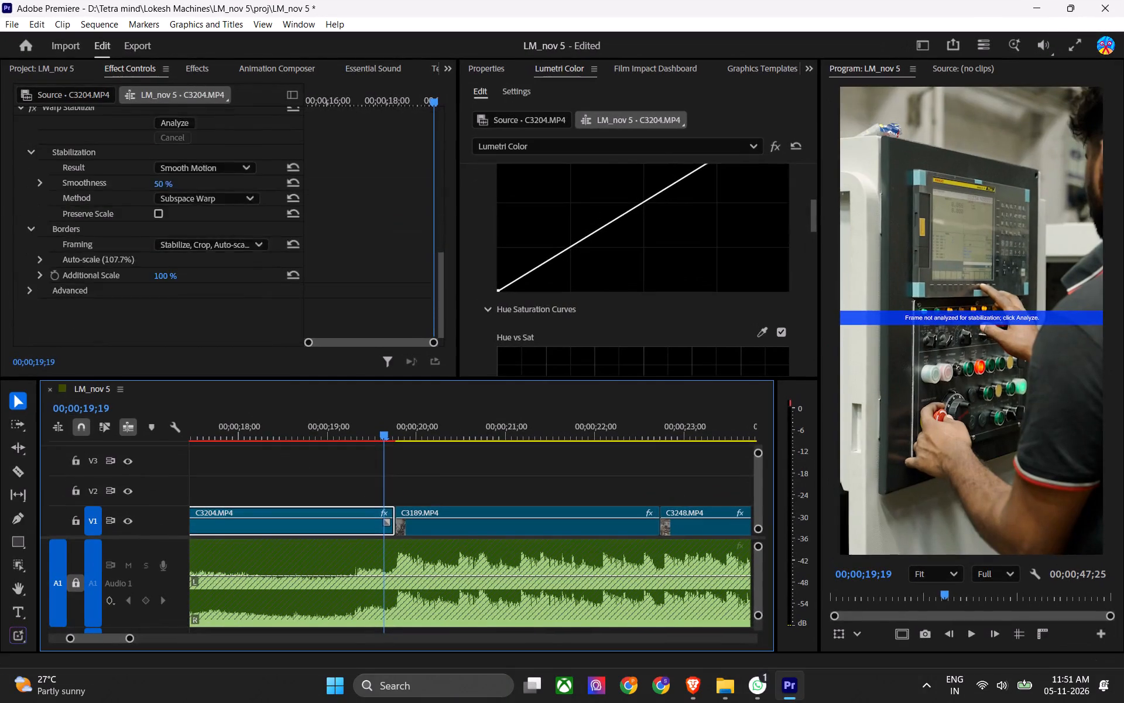
scroll(320, 286, "down", 1)
scroll(205, 282, "down", 1)
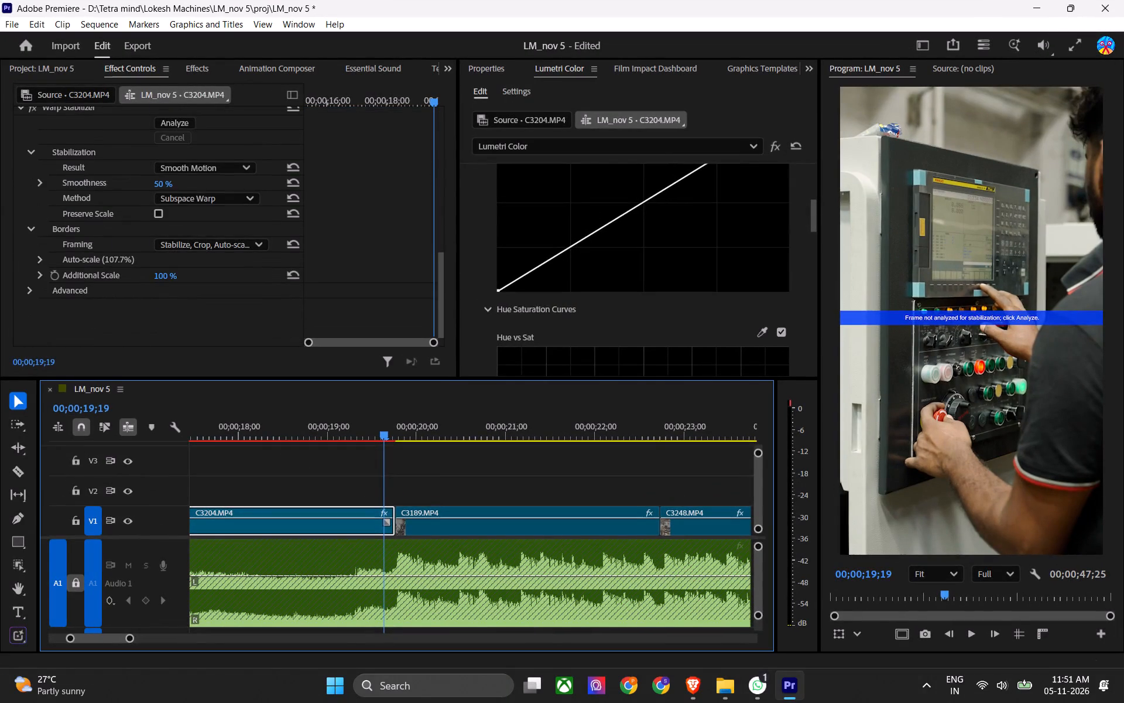
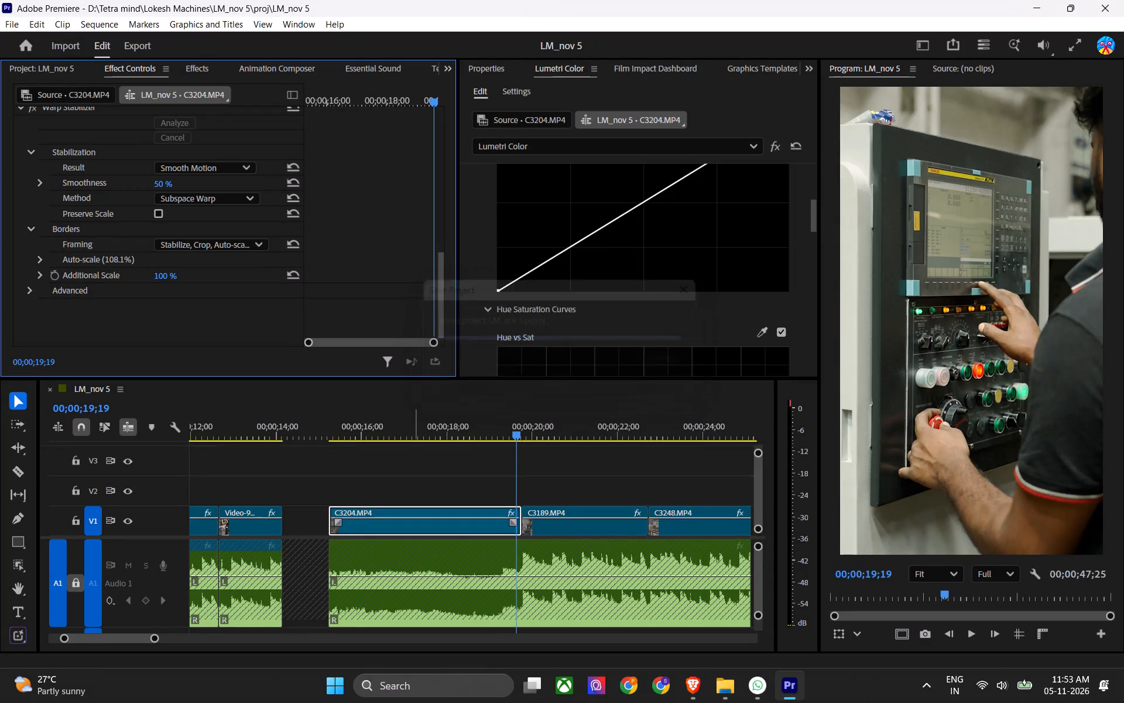
Return the playhead to the start of C3204.MP4 at 00;00;15;07 and save the project.
key("Up")
key("ctrl+s")
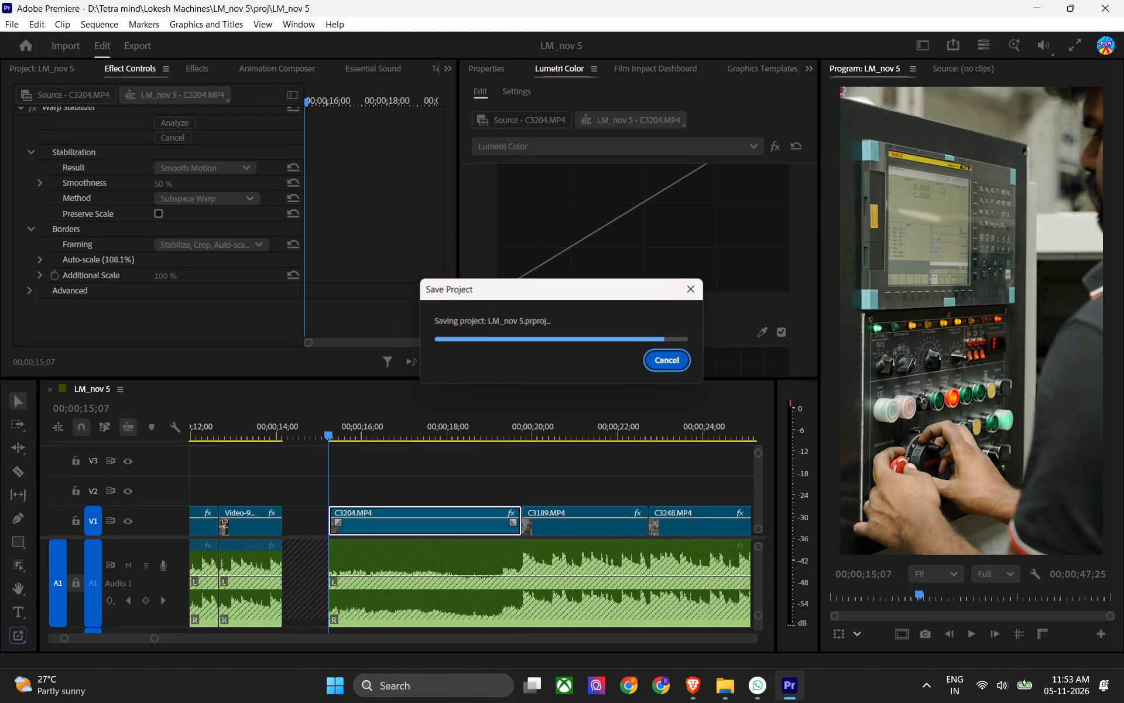
Play back the extended C3204.MP4 and its cut into C3189.MP4 and C3248.MP4, examining the timing against the music beats.
key("space")
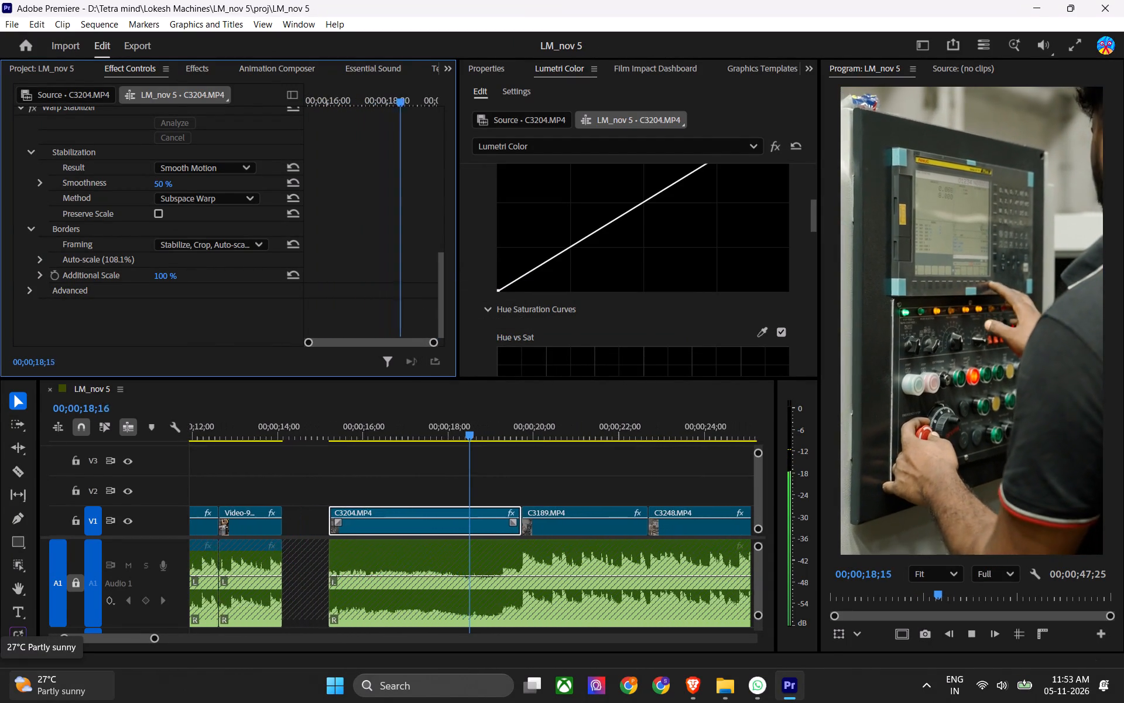
scroll(120, 702, "up", 3, "alt")
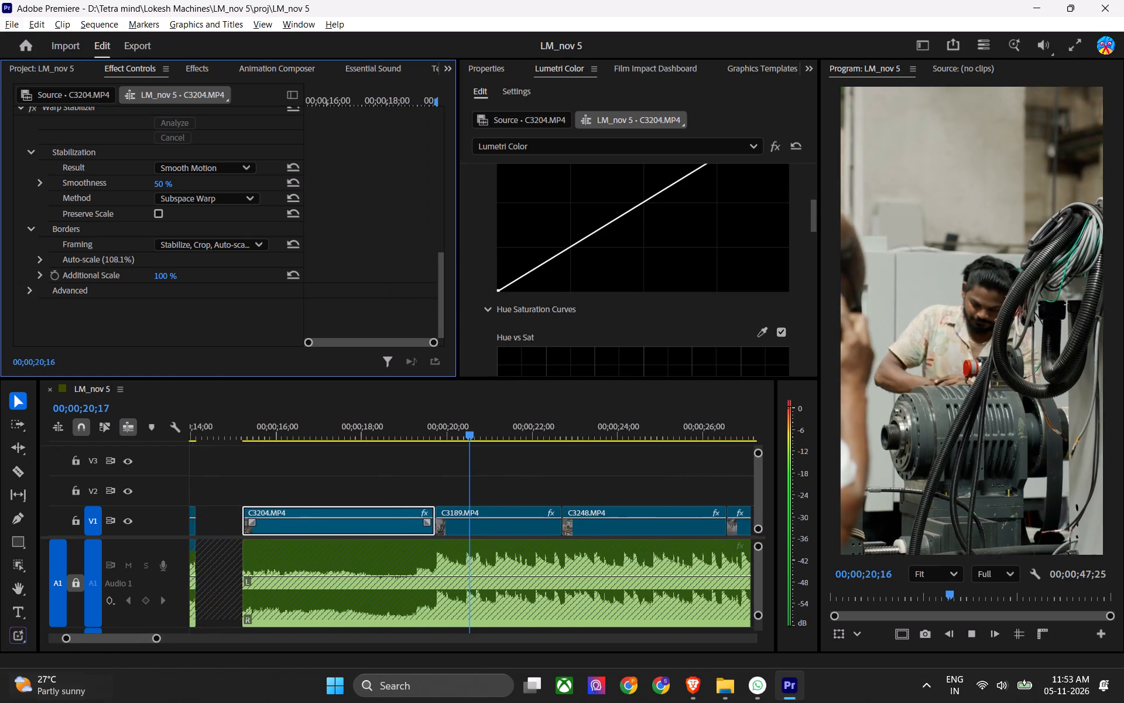
scroll(119, 702, "up", 4, "alt")
key("space")
left_click(388, 434)
key("space")
scroll(460, 546, "up", 9)
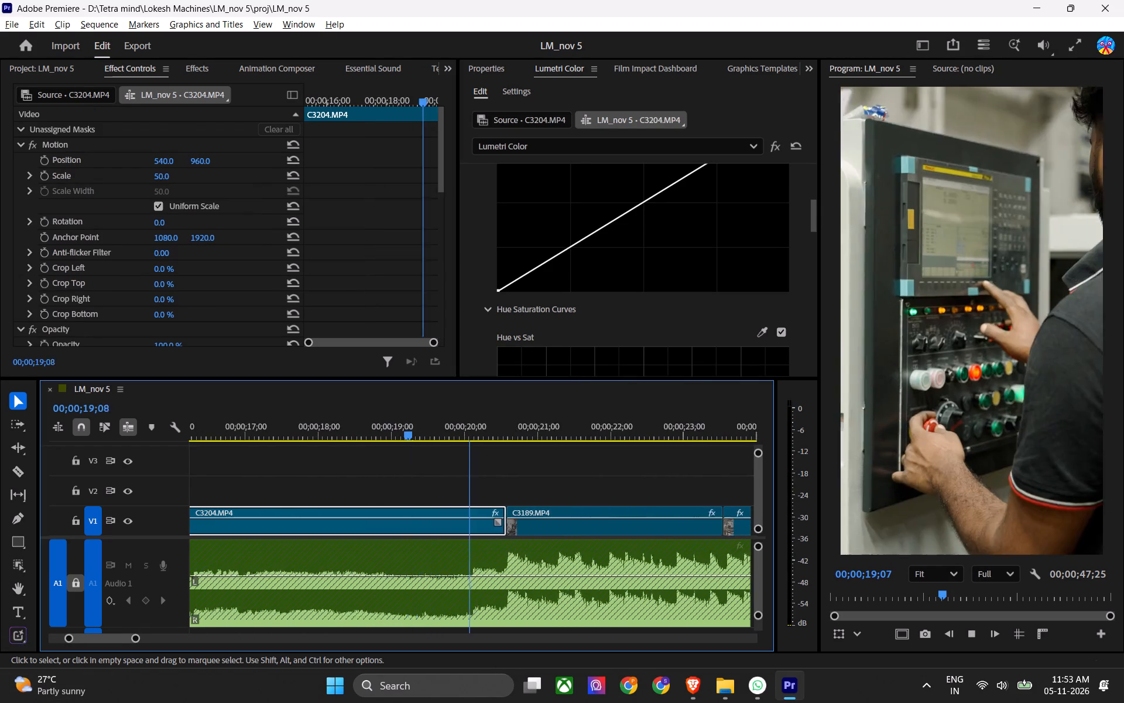
scroll(466, 546, "up", 2)
key("space")
left_click_drag(309, 420, 300, 422)
key("space")
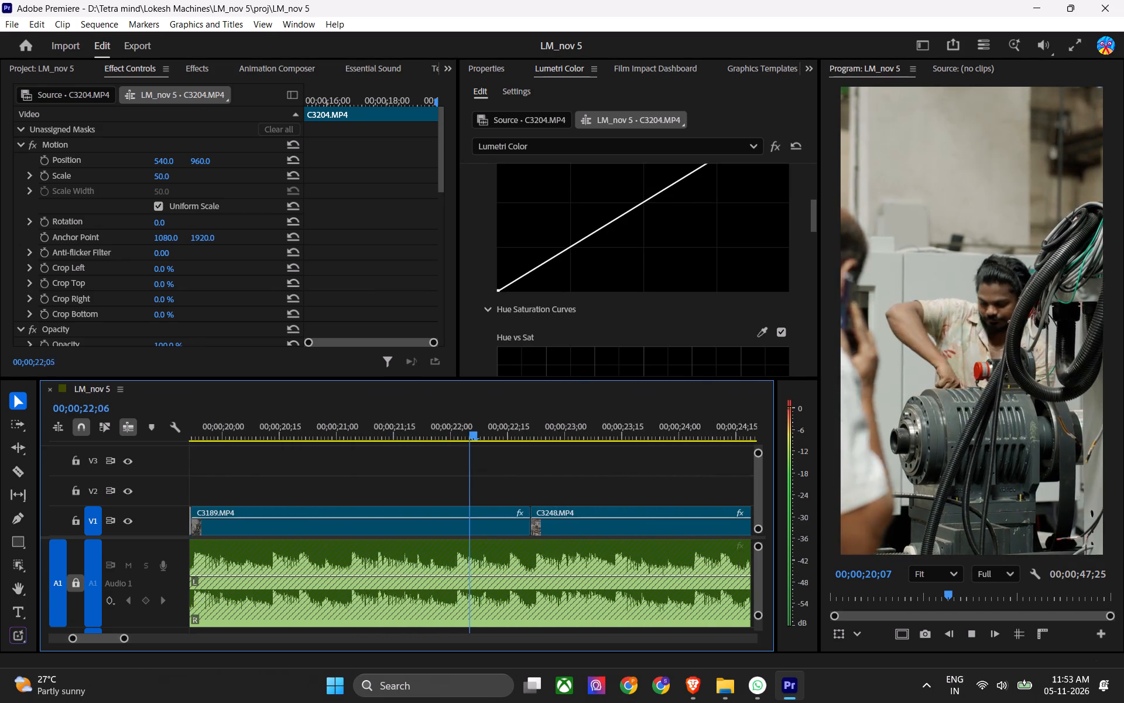
key("space")
scroll(415, 470, "up", 7)
scroll(355, 483, "up", 5)
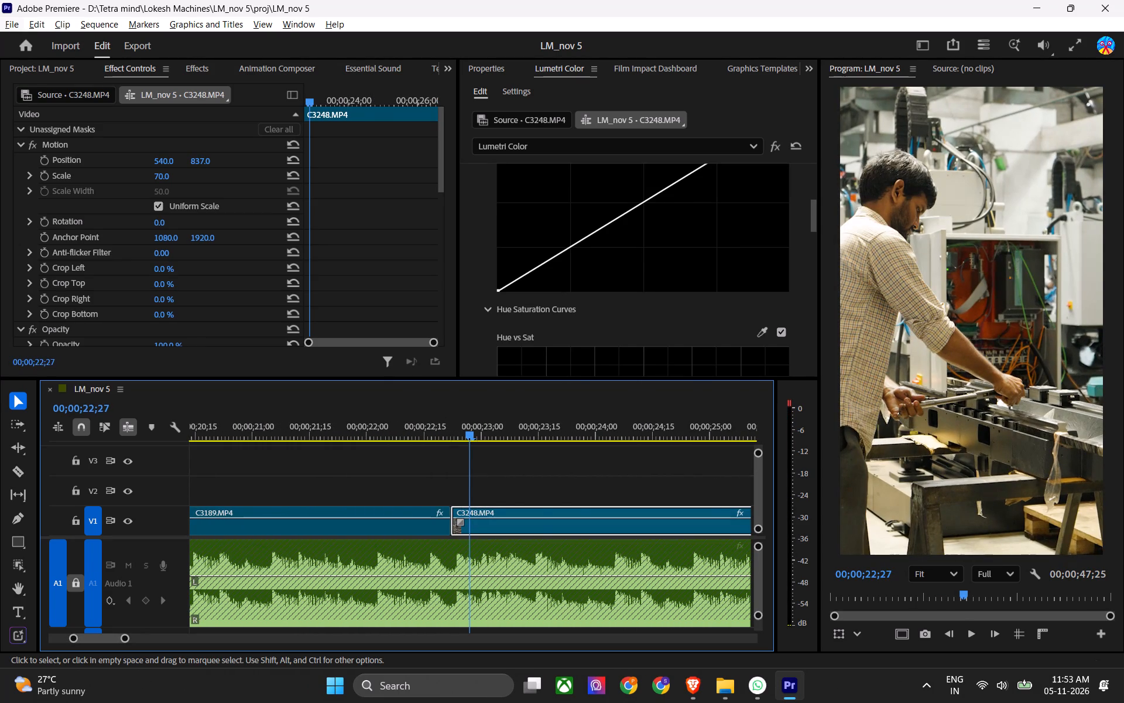
scroll(334, 486, "down", 4, "alt")
scroll(334, 486, "up", 6)
left_click(306, 425)
key("space")
scroll(385, 510, "up", 4, "alt")
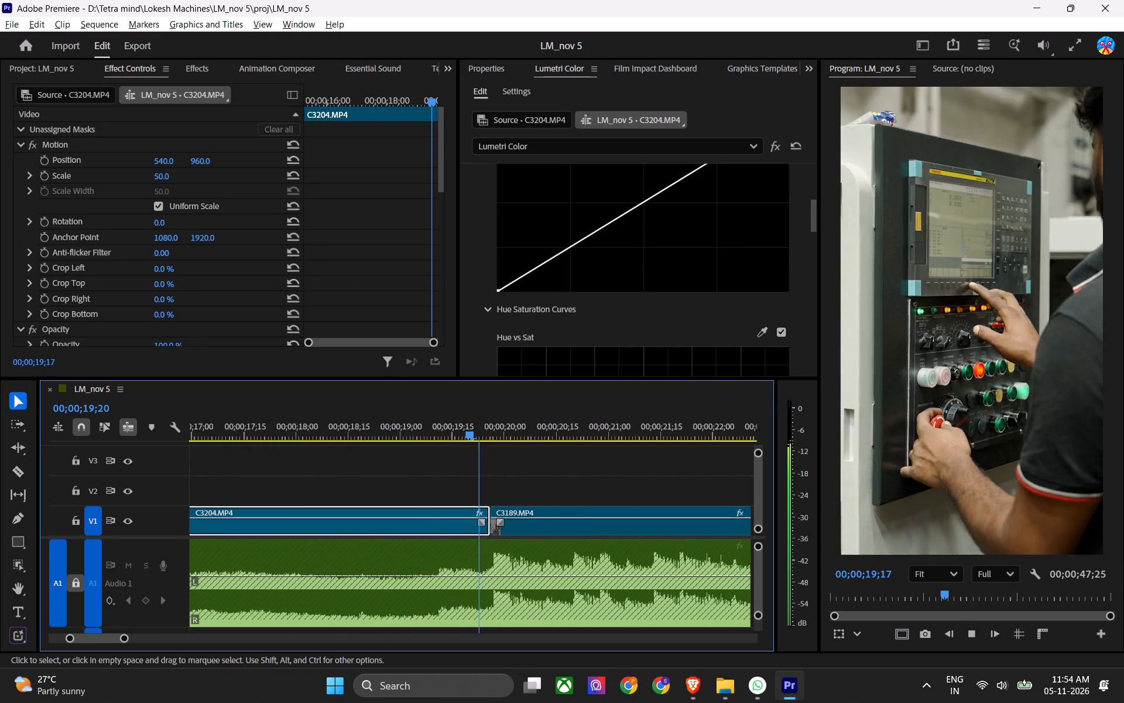
key("space")
left_click_drag(369, 423, 361, 426)
left_click(355, 429)
Ripple-trim the end of C3189.MP4 to the beat at 00;00;20;21 and save the project.
key("space")
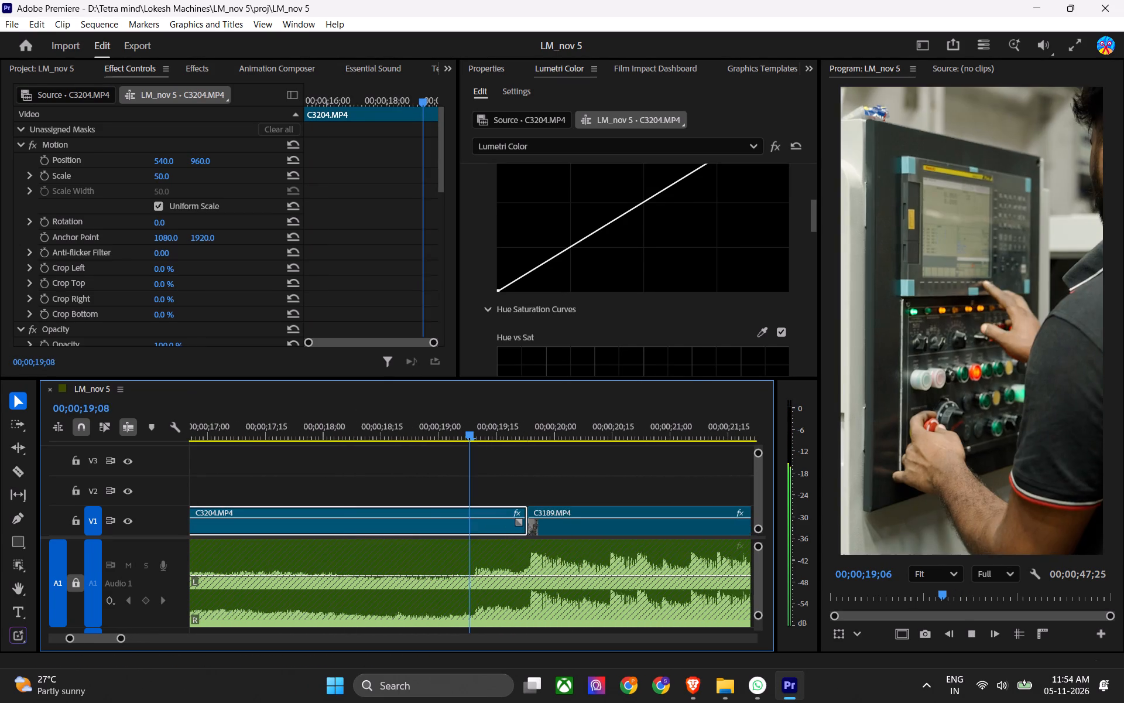
key("space")
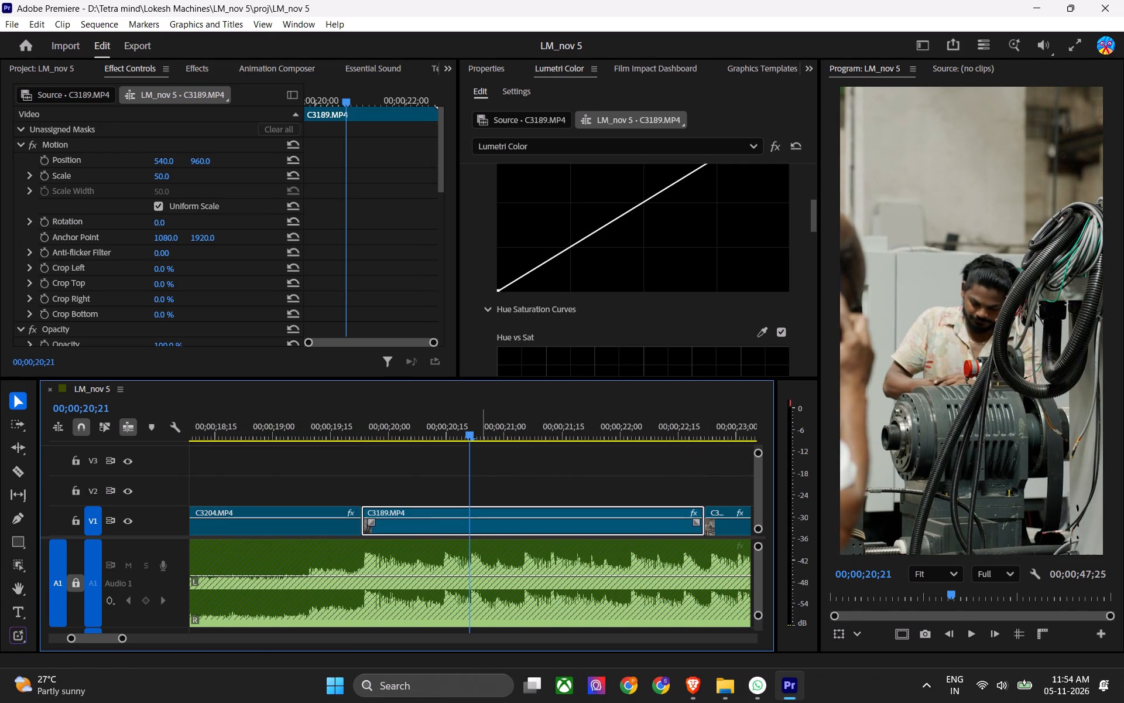
key("w")
left_click_drag(431, 419, 365, 431)
key("slash")
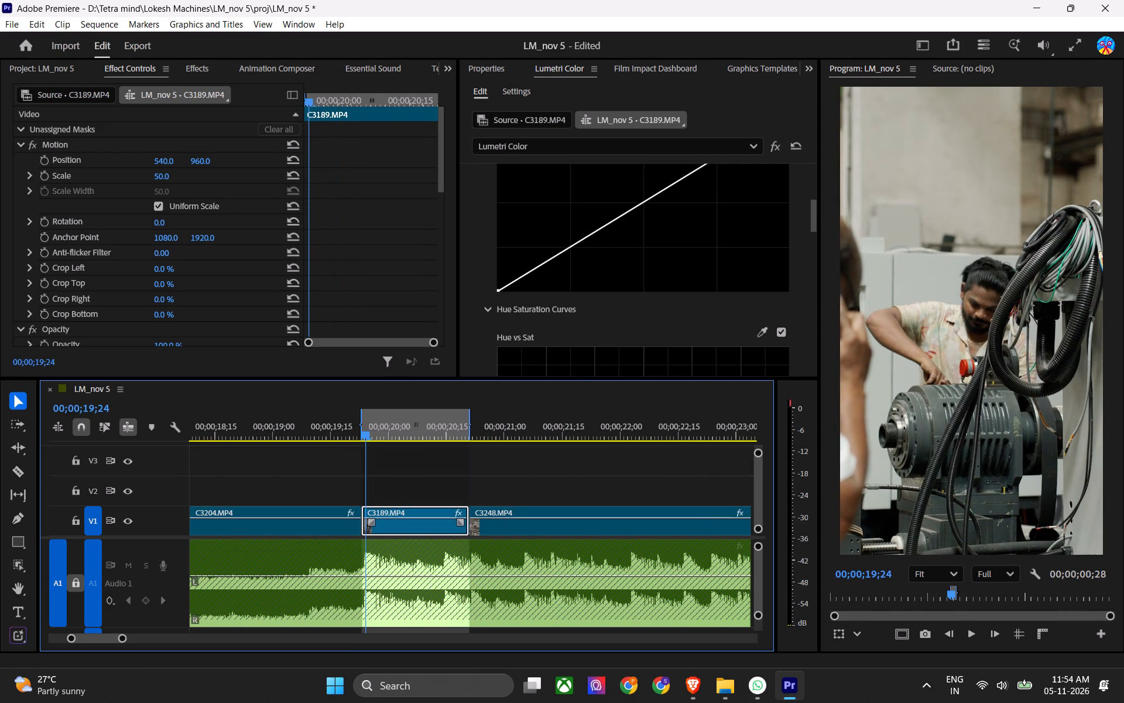
key("ctrl+z")
key("ctrl+s")
Play through C3248.MP4 to find the beat and ripple-trim its end to 00;00;22;16.
key("space")
key("space")
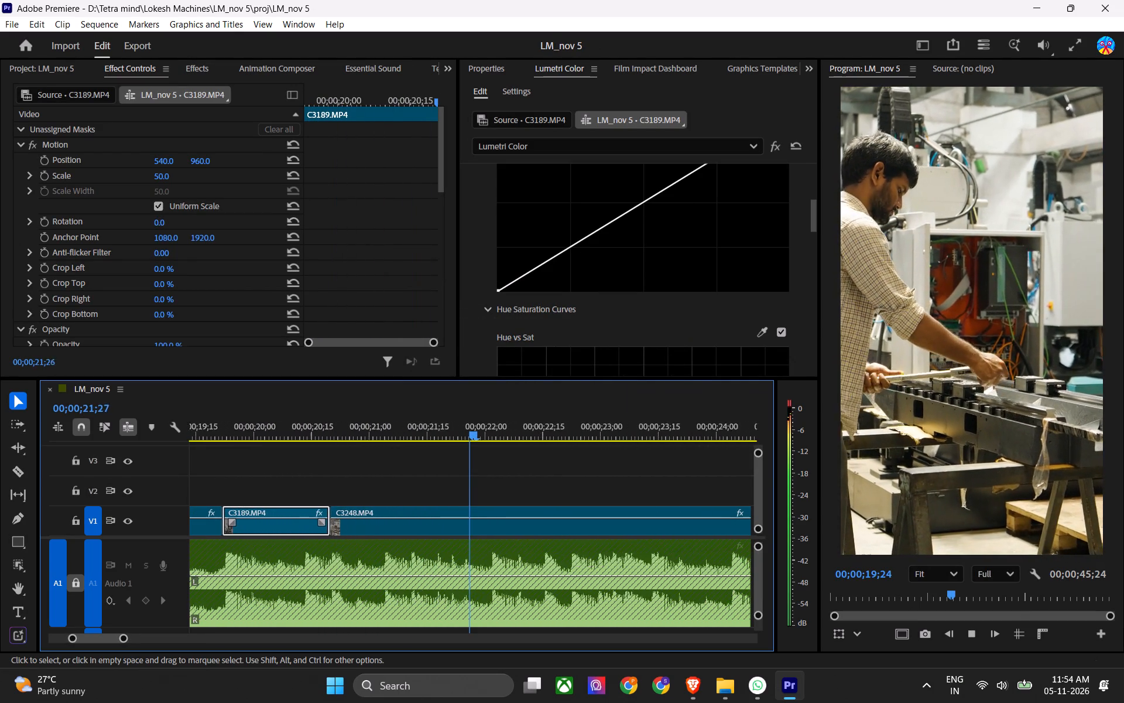
key("space")
left_click_drag(464, 434, 420, 442)
key("space")
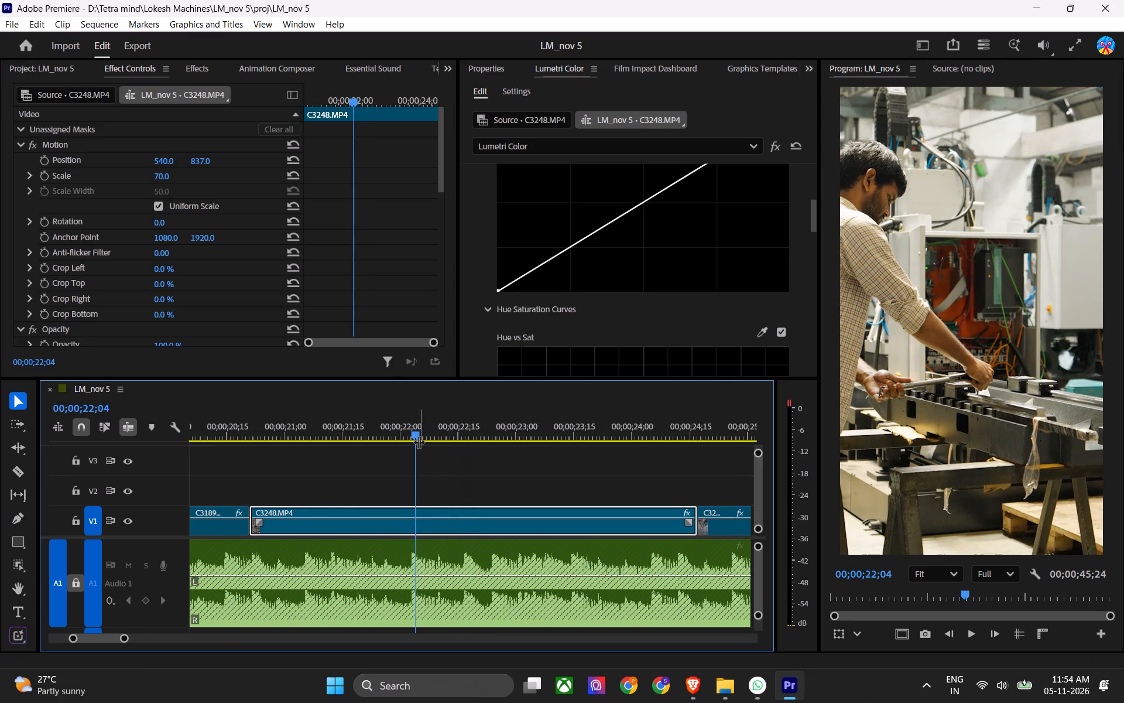
key("space")
left_click(448, 438)
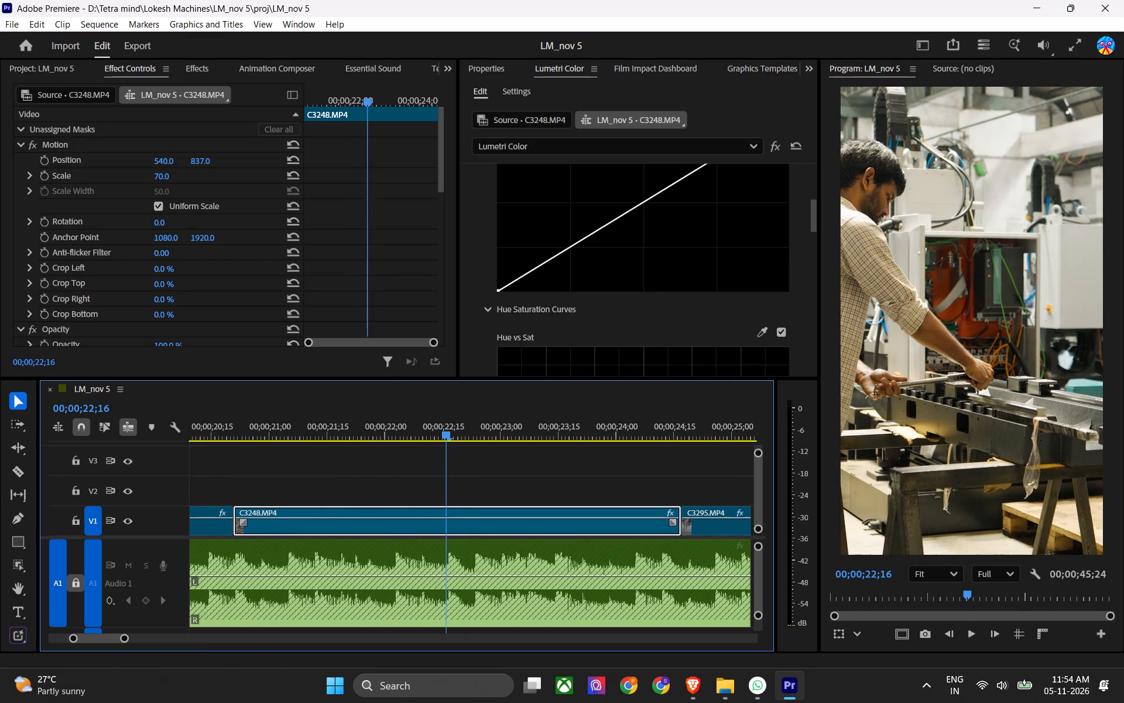
key("Right")
key("Left")
type("w")
Play on into C3295.MP4 and ripple-trim its end to the beat at 00;00;24;12.
key("space")
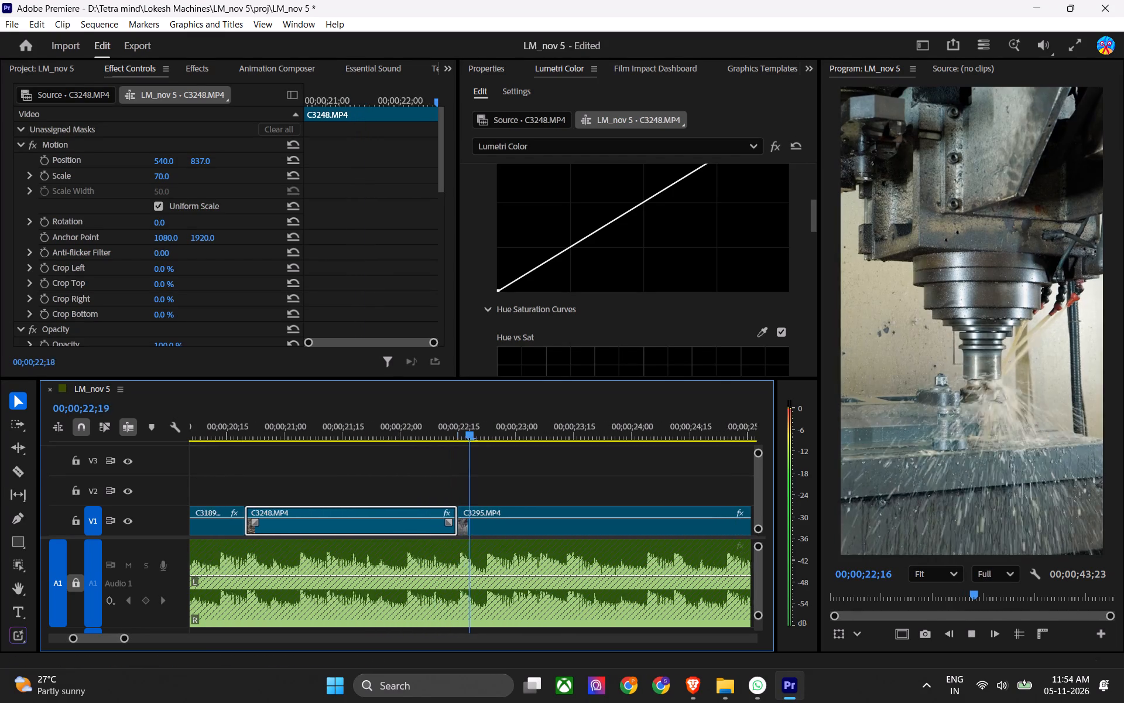
scroll(432, 473, "down", 5, "alt")
scroll(446, 497, "up", 3, "alt")
key("space")
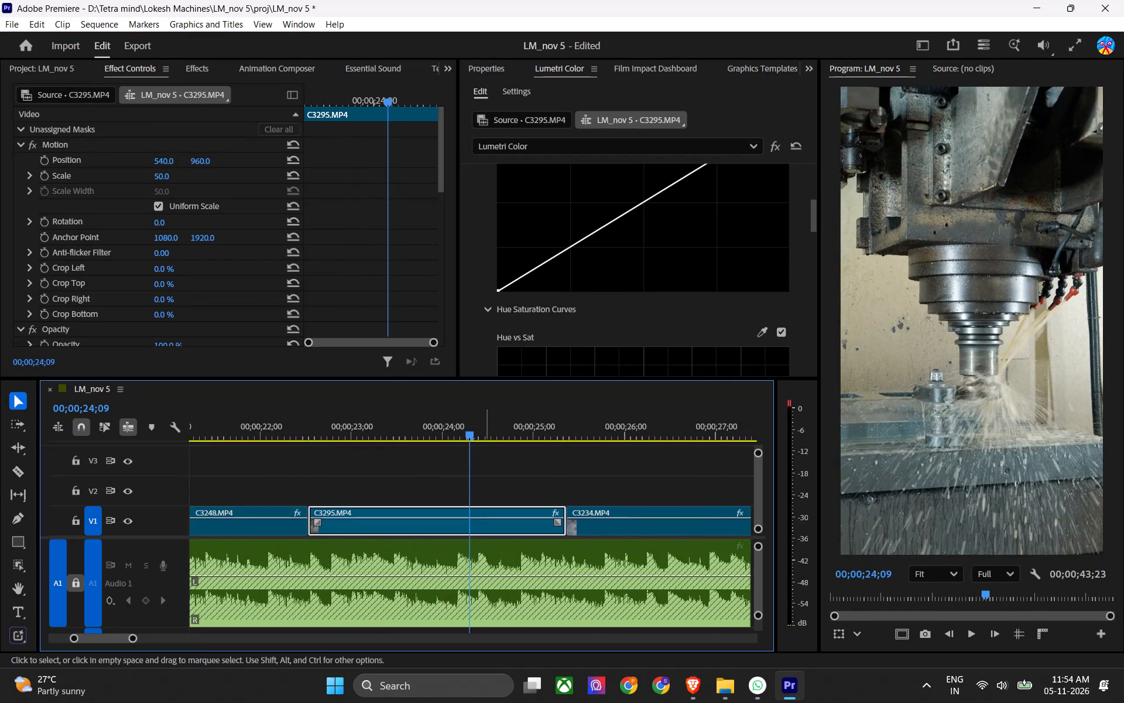
key("Right")
key("Right")
key("Right")
type("w")
Play through C3234.MP4 and ripple-trim its end to the beat at 00;00;26;09.
key("space")
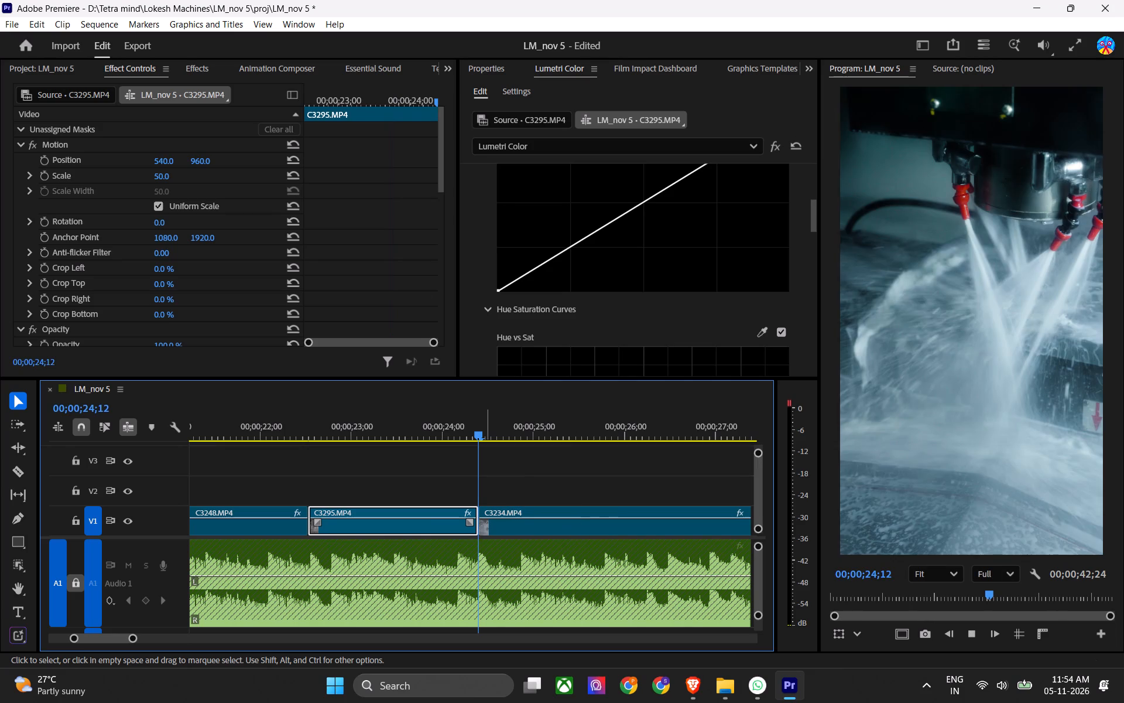
key("space")
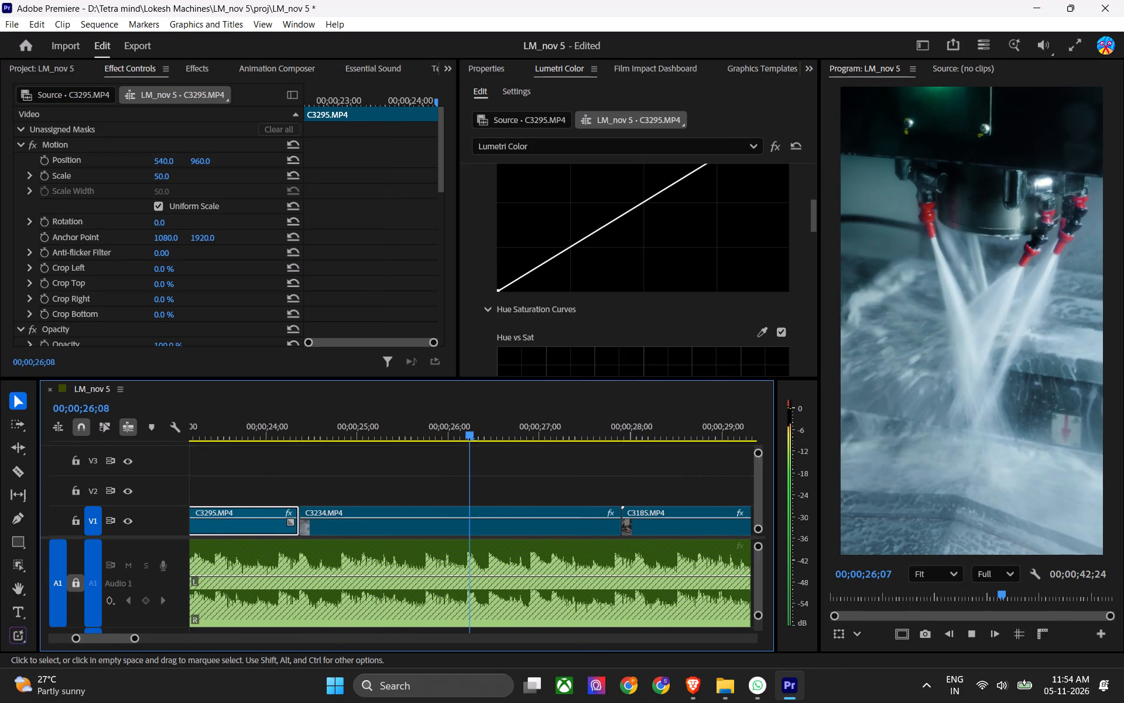
key("Left")
type("w")
Play through C3185.MP4 and ripple-trim its end to the beat at 00;00;28;03.
key("space")
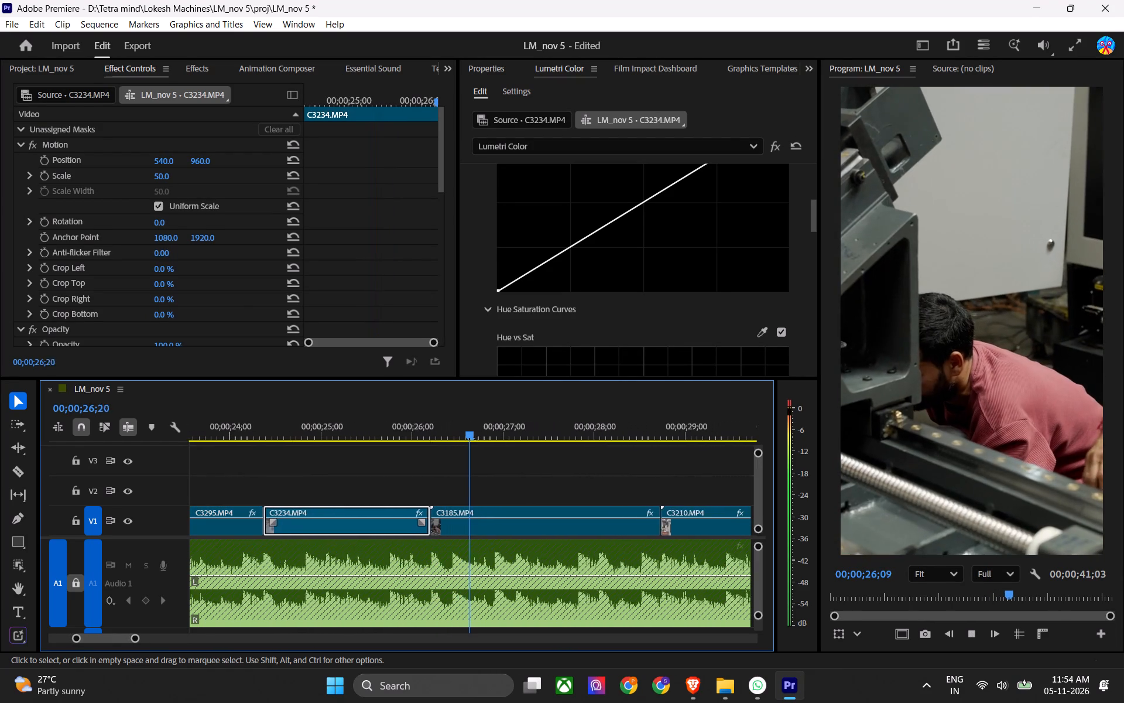
key("space")
key("Right")
key("Left")
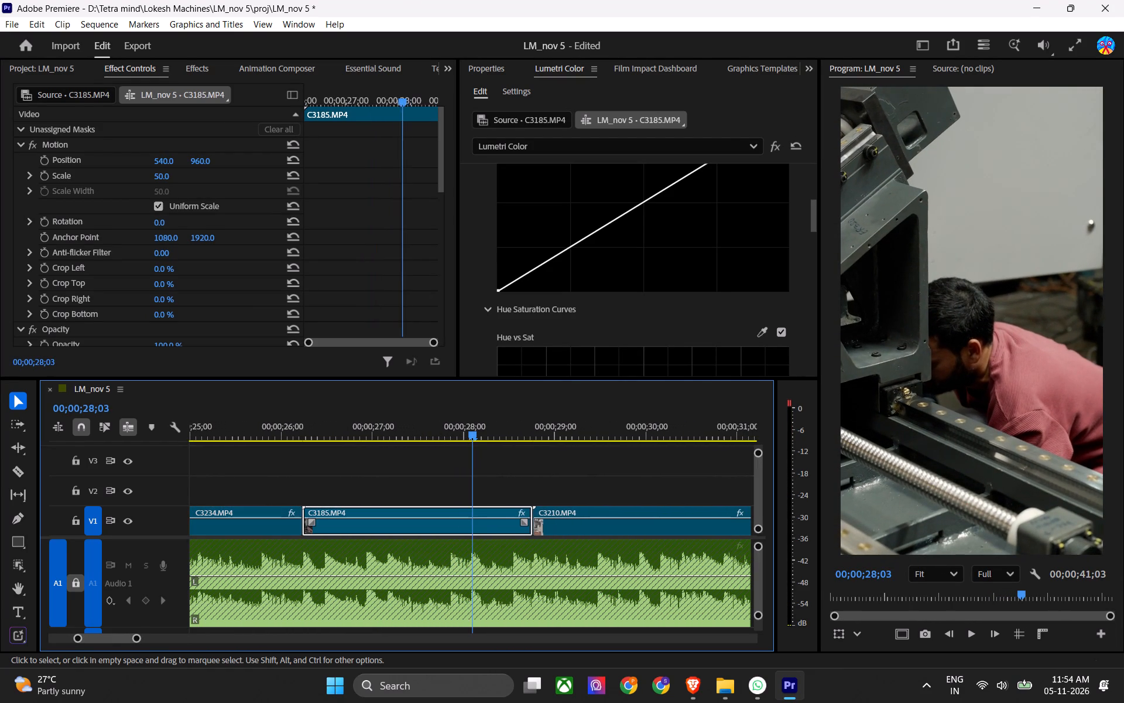
key("w")
Preview C3210.MP4, ripple-delete it so C3315.MP4 follows C3185.MP4, and save the project.
key("space")
key("space")
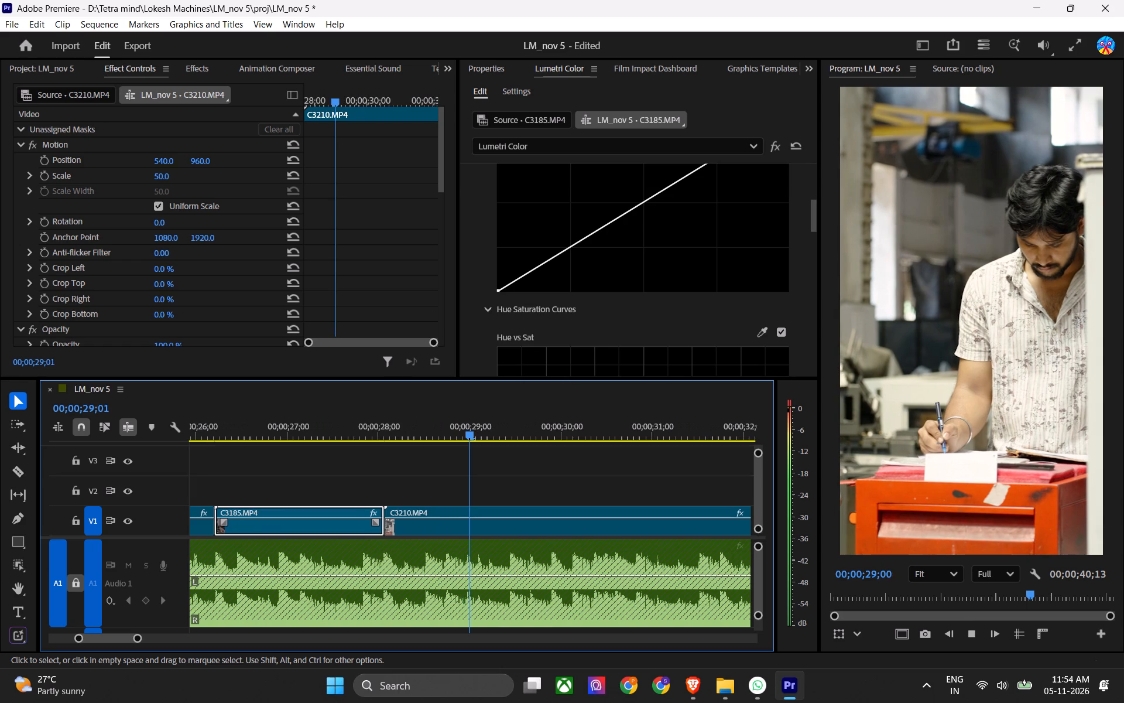
key("x")
key("ctrl+s")
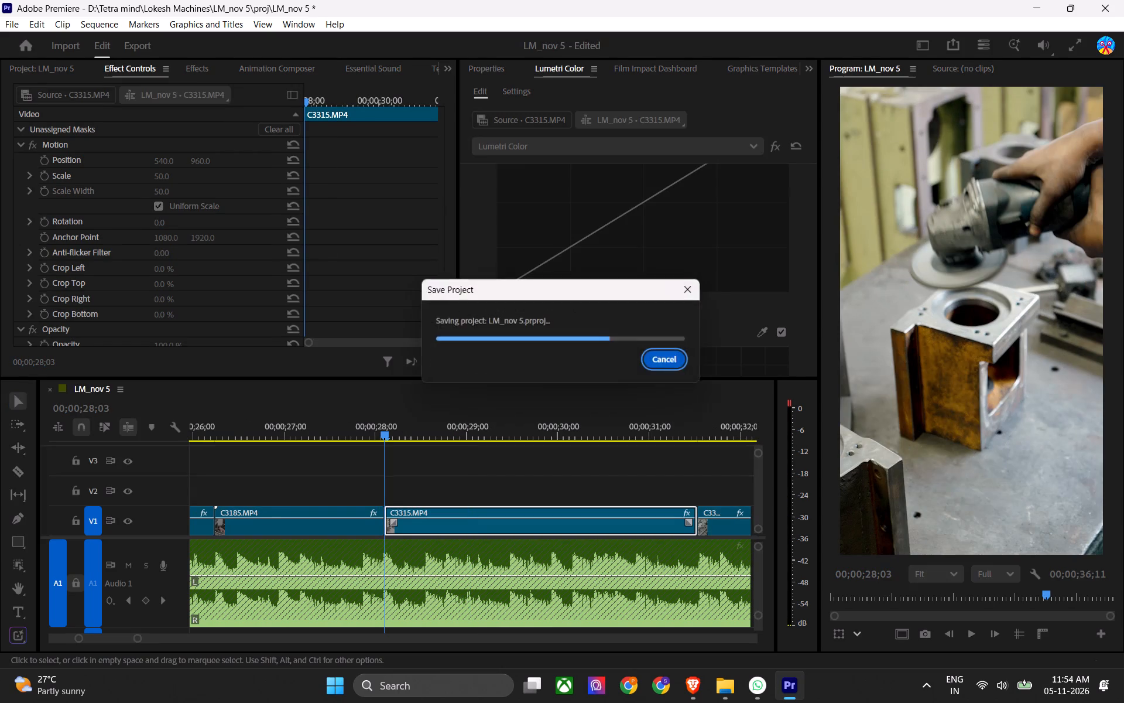
Play through C3315.MP4, step back to the beat at 00;00;29;28 and ripple-trim the clip's end there.
key("space")
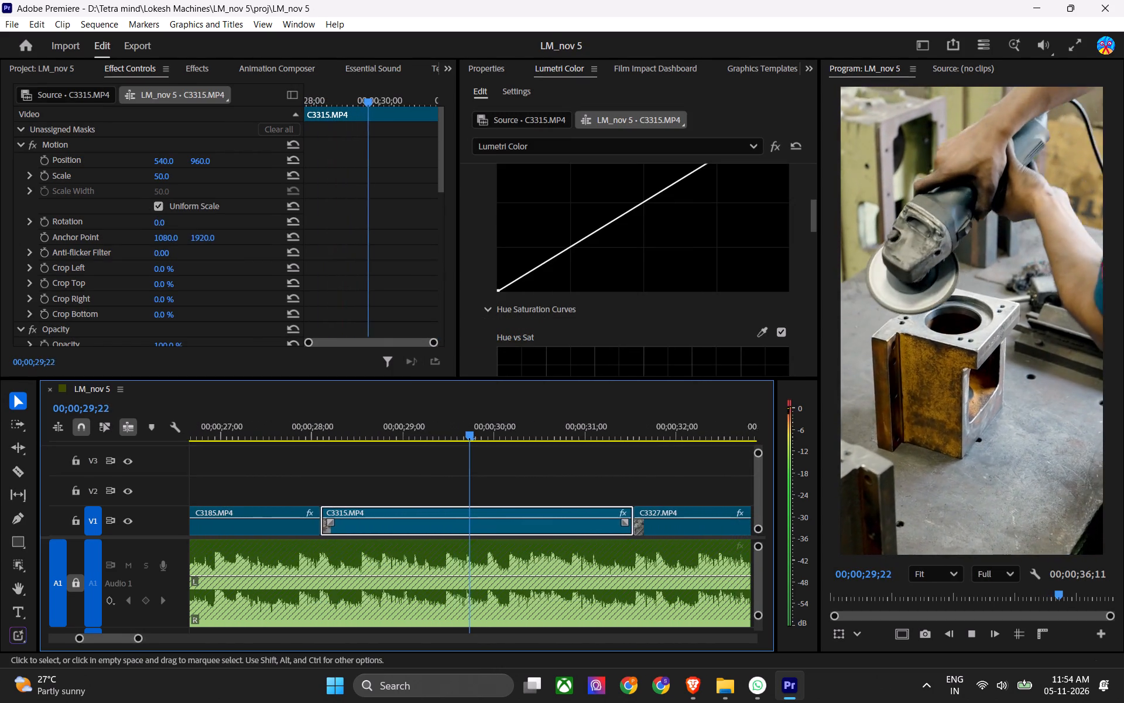
key("space")
key("Left")
key("Left")
key("Left")
key("Left")
key("Left")
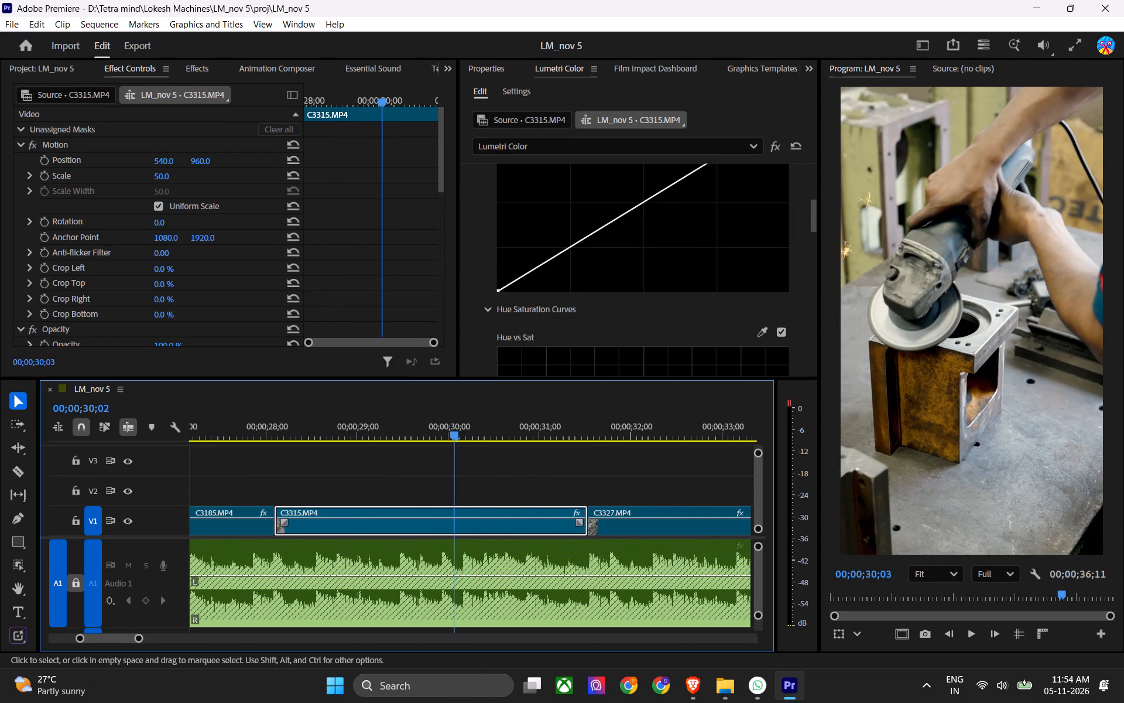
key("Left")
key("Left")
key("Left")
key("Left")
key("w")
key("Left")
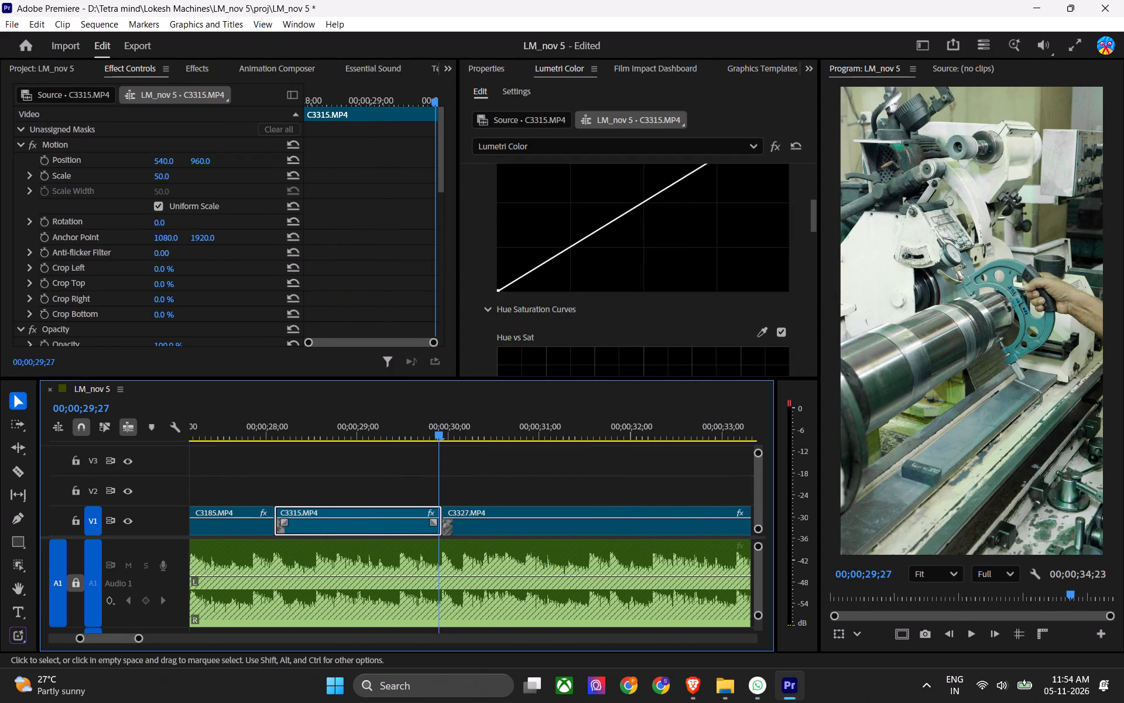
Play through C3327.MP4, ripple-trim its end to the beat at 00;00;31;23 and save the project.
key("space")
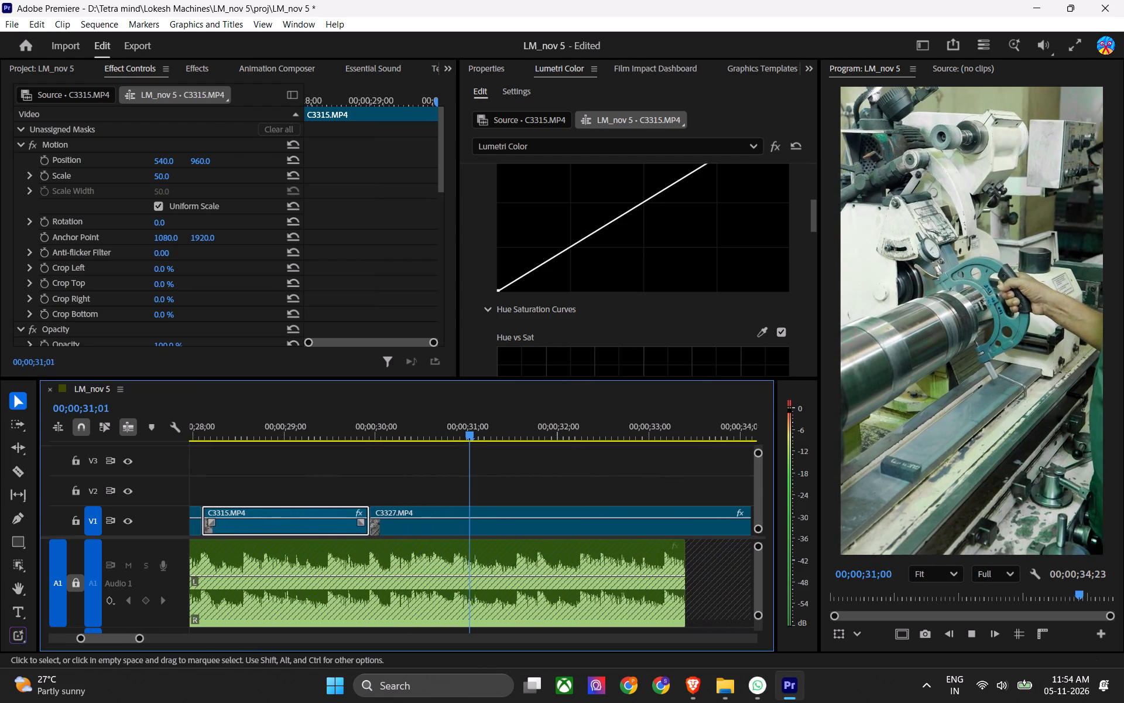
key("space")
key("Right")
key("w")
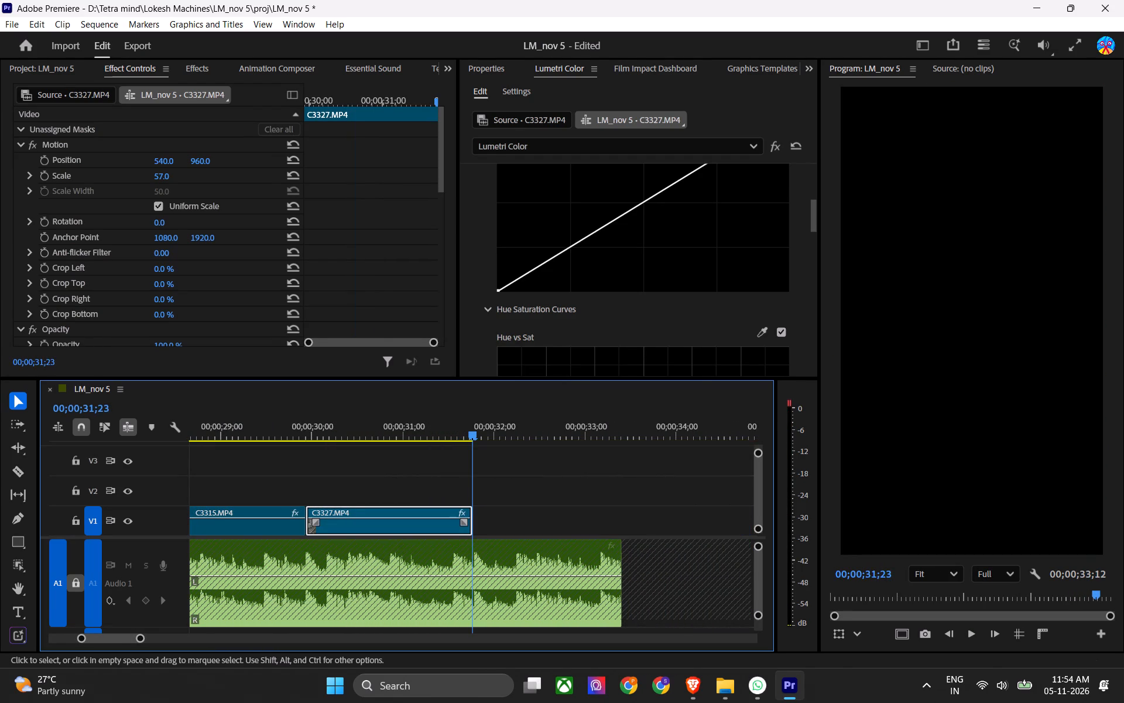
key("ctrl+s")
key("ctrl+s")
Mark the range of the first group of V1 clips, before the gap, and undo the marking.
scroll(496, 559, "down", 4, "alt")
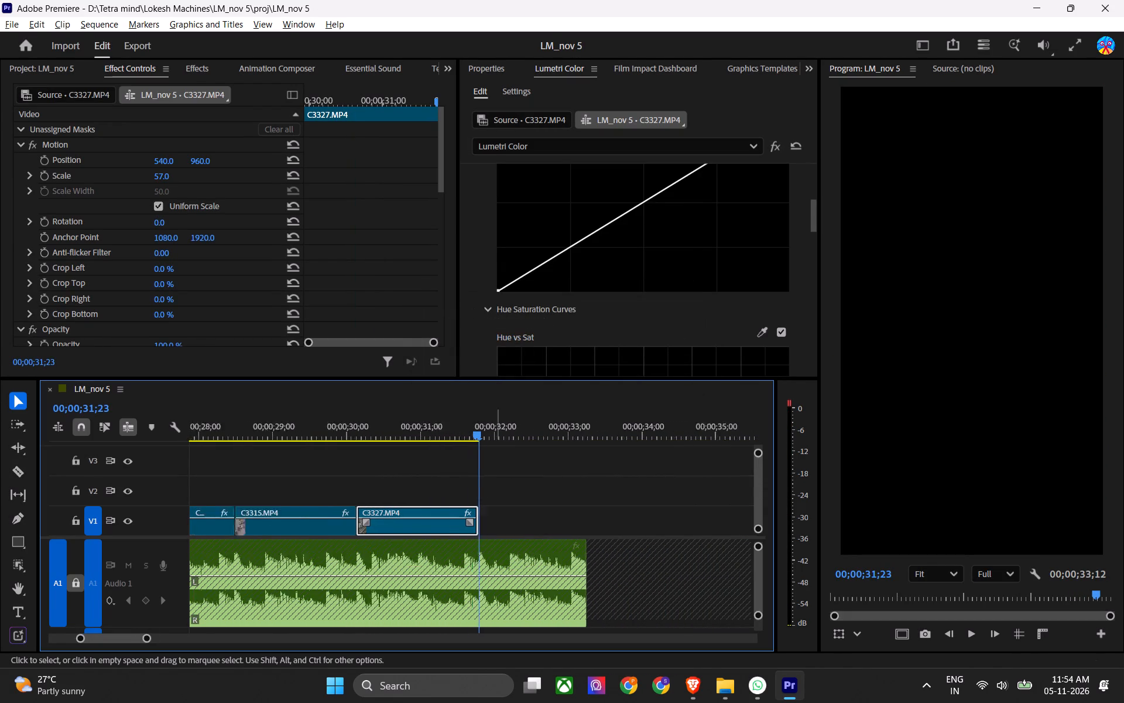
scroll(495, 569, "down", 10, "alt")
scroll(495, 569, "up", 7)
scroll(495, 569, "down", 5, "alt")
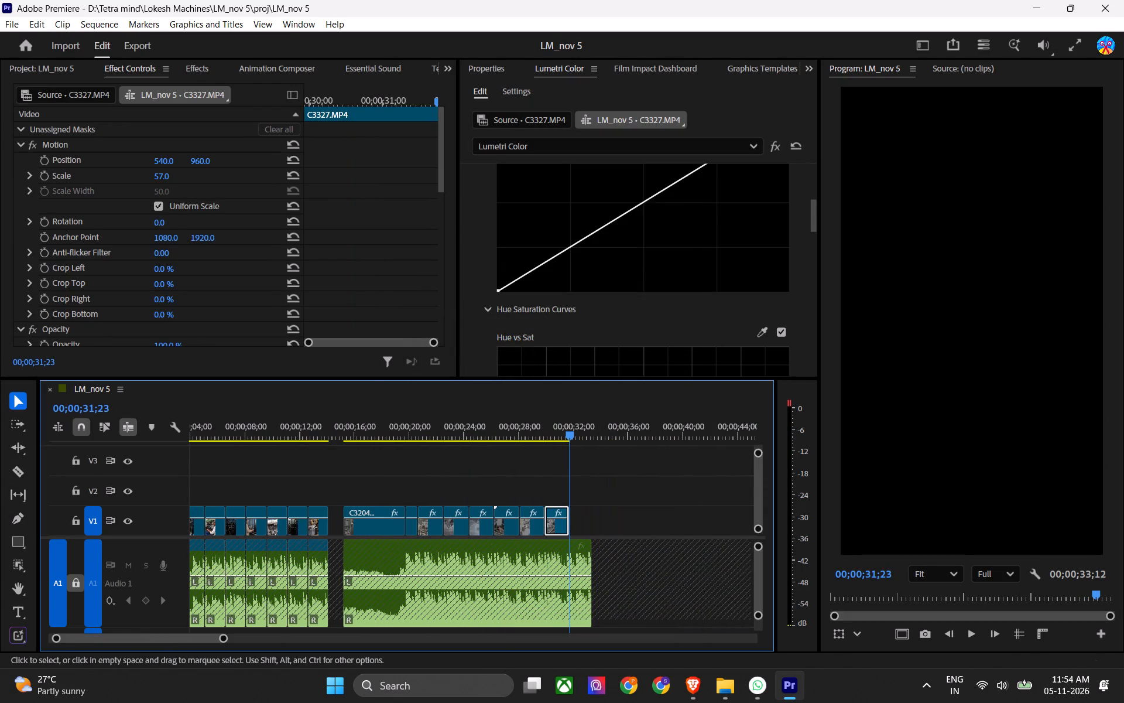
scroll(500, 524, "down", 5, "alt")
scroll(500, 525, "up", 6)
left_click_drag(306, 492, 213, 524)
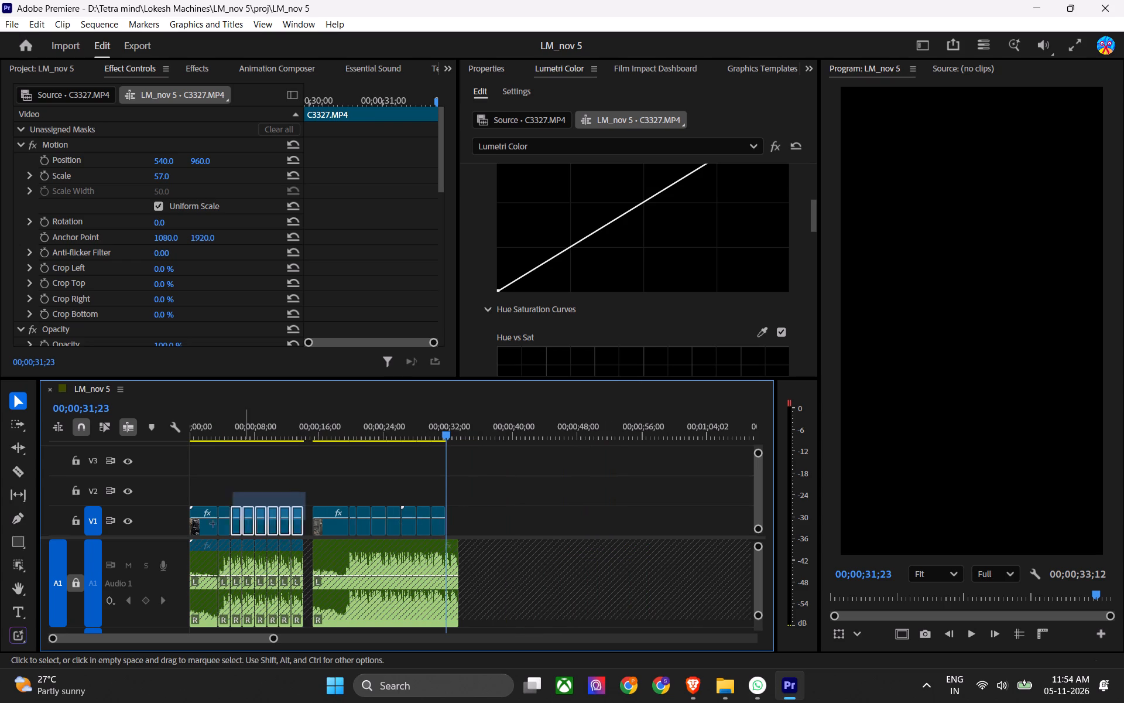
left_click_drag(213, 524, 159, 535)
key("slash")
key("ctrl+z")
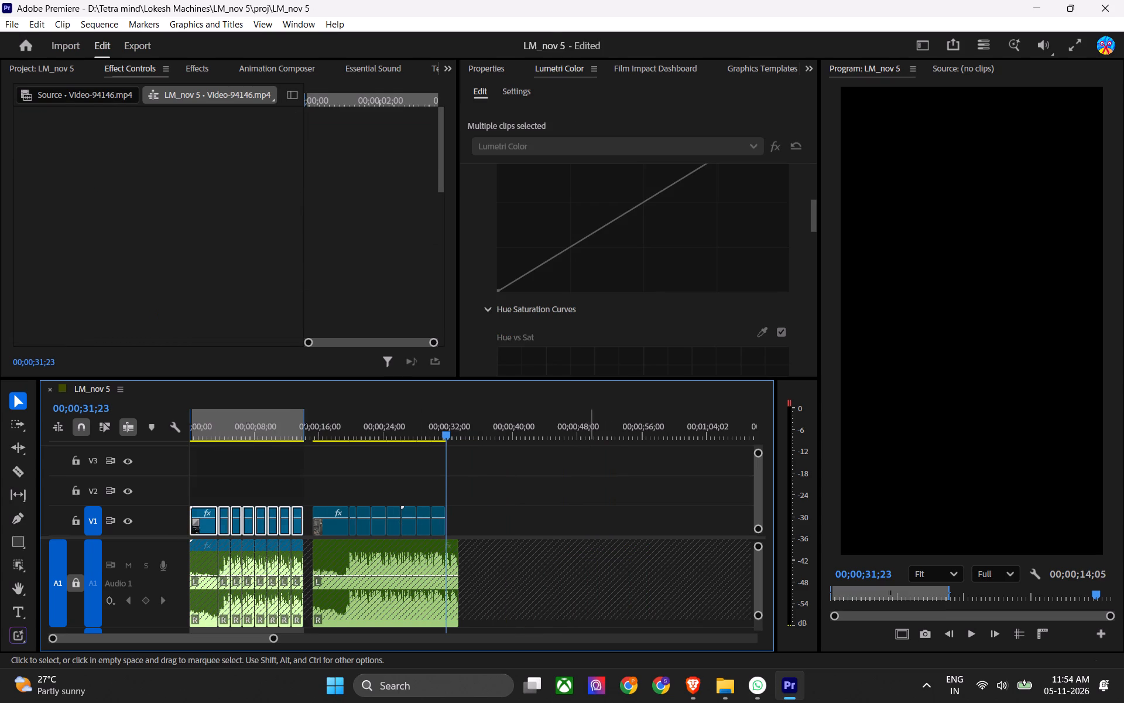
Select the second group of V1 clips, from C3204.MP4 to C3327.MP4, and mark their range.
left_click_drag(510, 501, 329, 525)
key("slash")
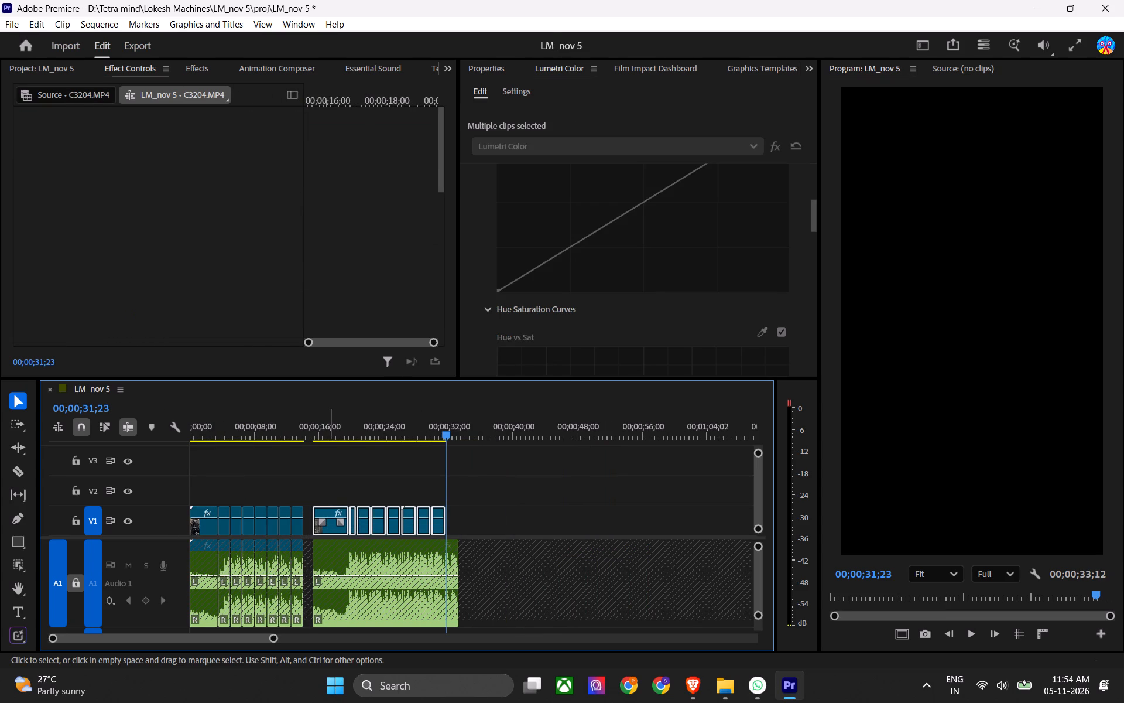
Undo the range marking of the second clip group, deselect the clips and save the project.
key("ctrl+z")
left_click(465, 494)
key("ctrl+s")
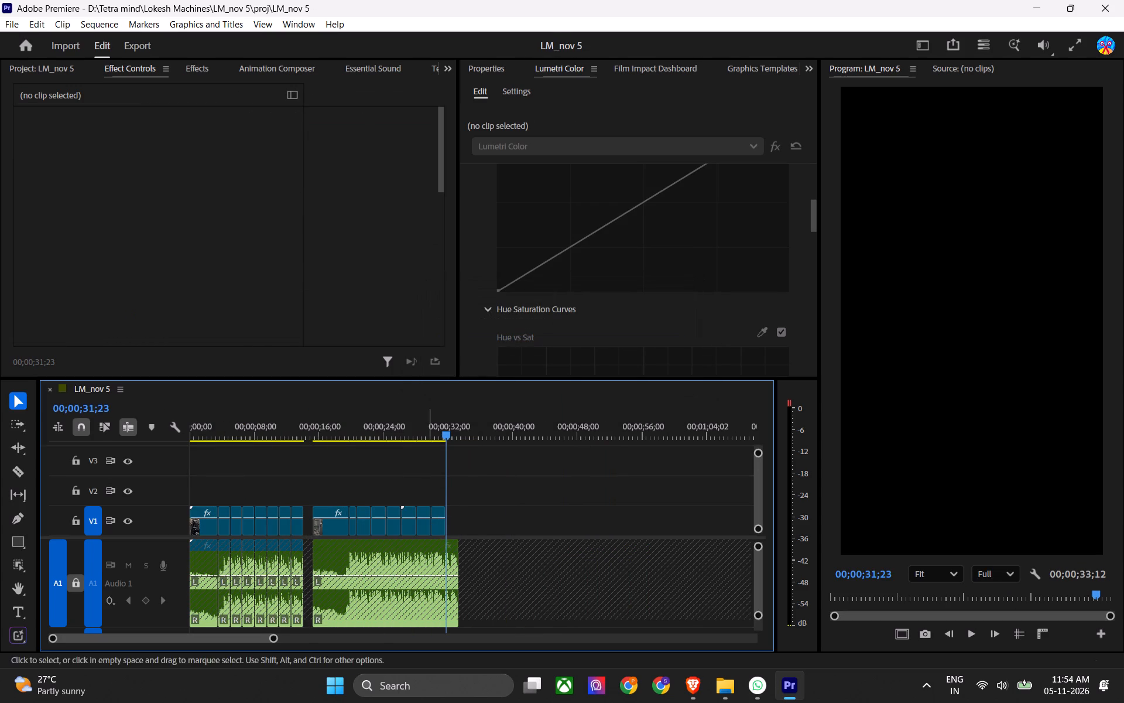
Open the file import dialog for the LM_nov 5 project's media bin.
left_click(154, 230)
scroll(211, 67, "up", 3)
double_click(296, 281)
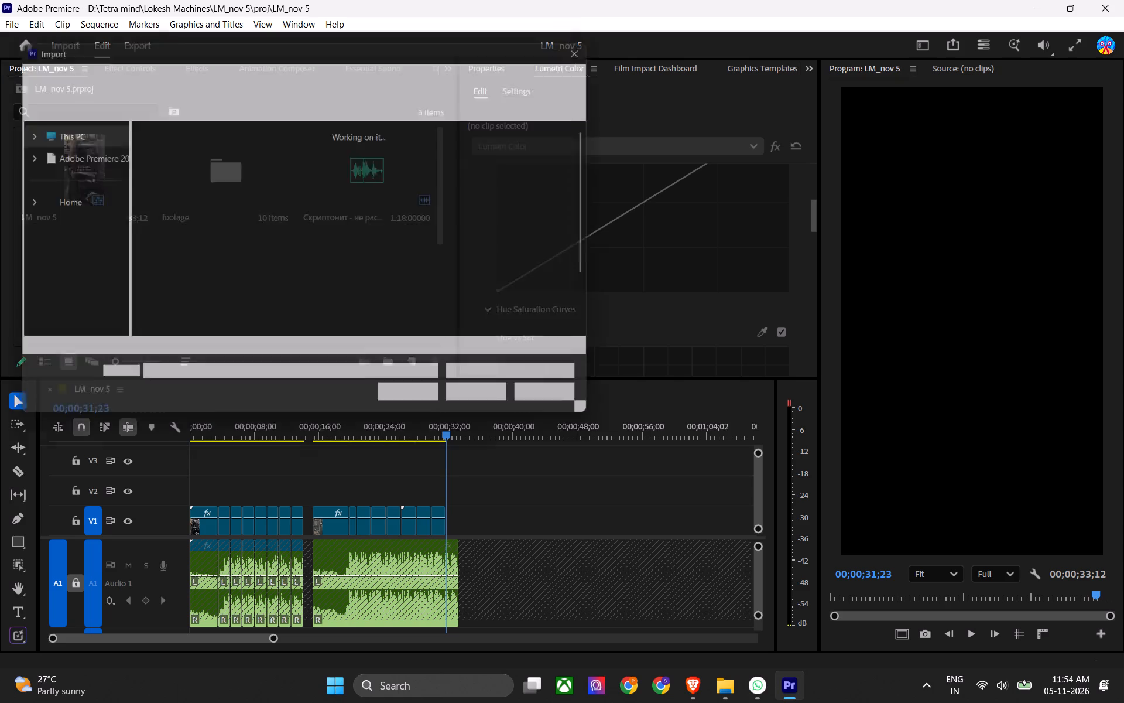
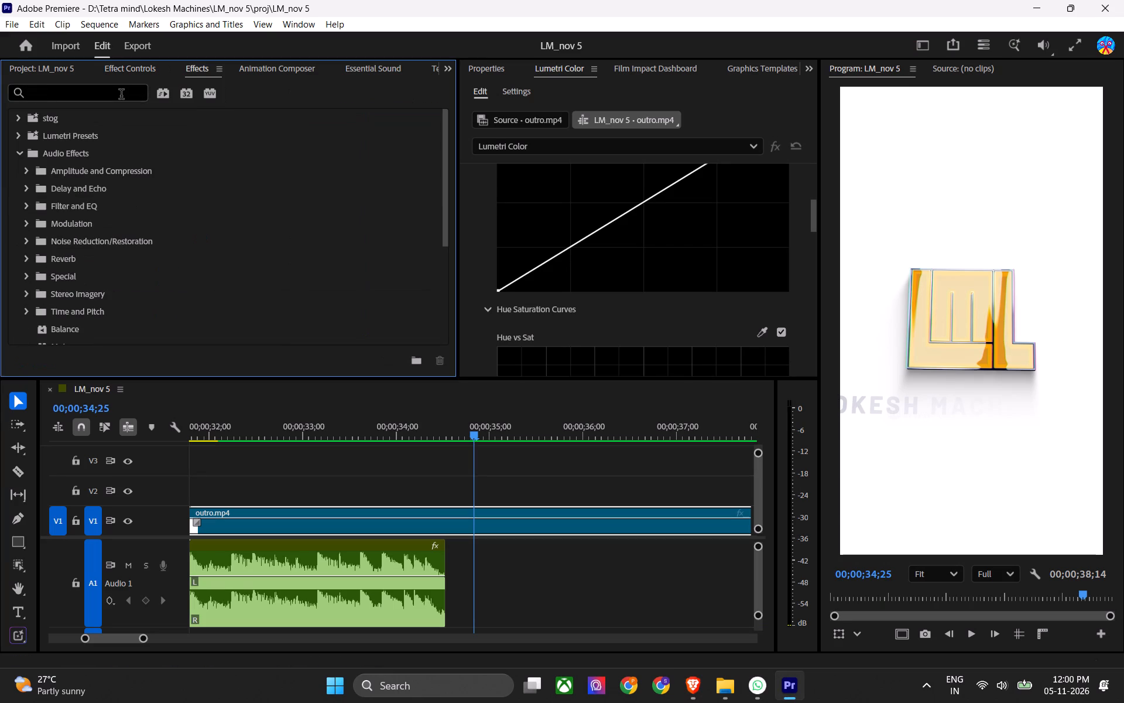
Find Studio Reverb by searching the effects for "reve" and apply it to the music clip on track A1.
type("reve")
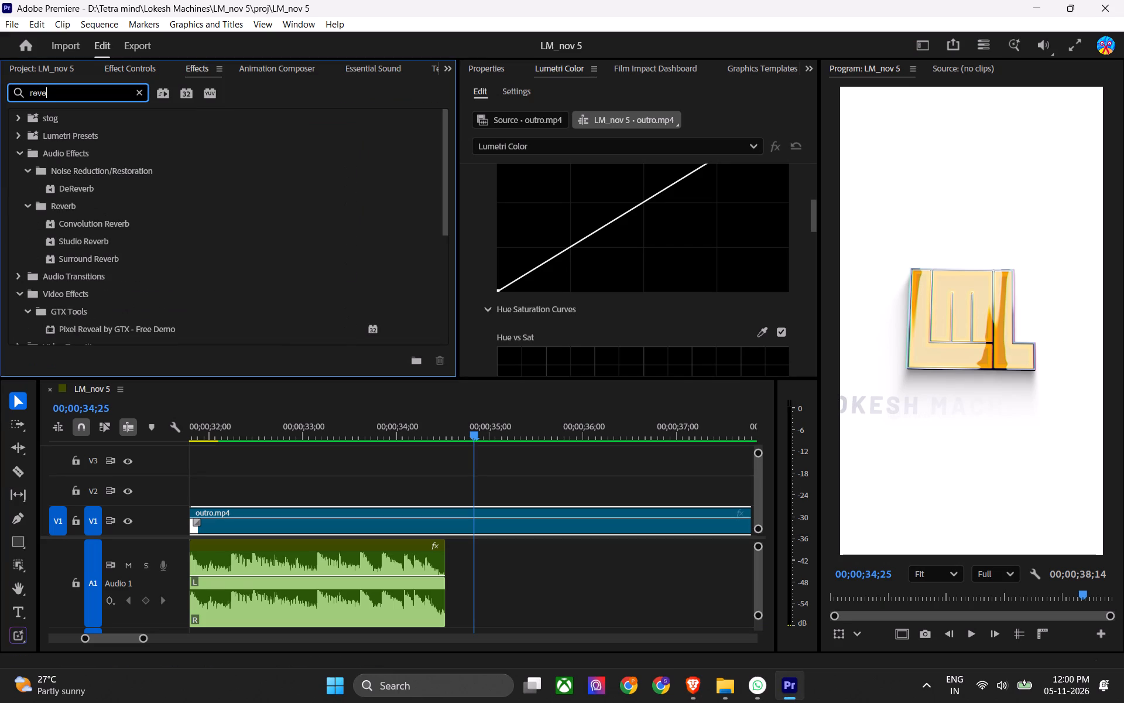
left_click_drag(94, 242, 375, 561)
Open the custom setup editor of the Studio Reverb effect on the A1 music clip.
left_click(132, 69)
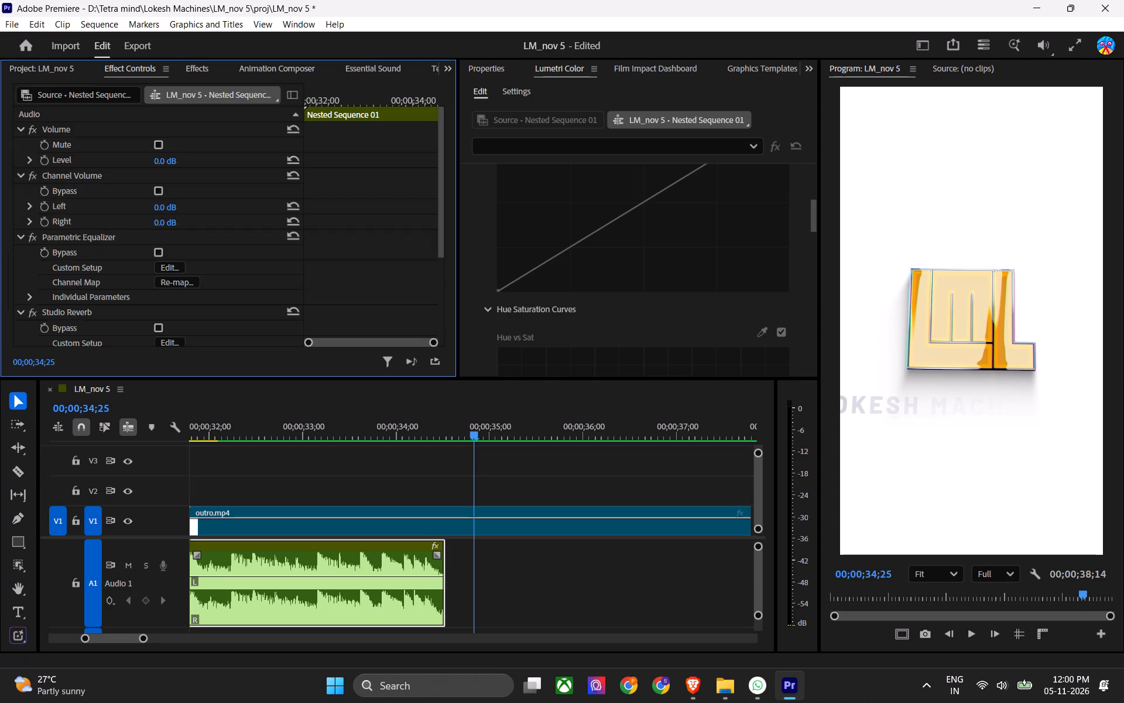
scroll(297, 200, "down", 7)
scroll(244, 247, "down", 3)
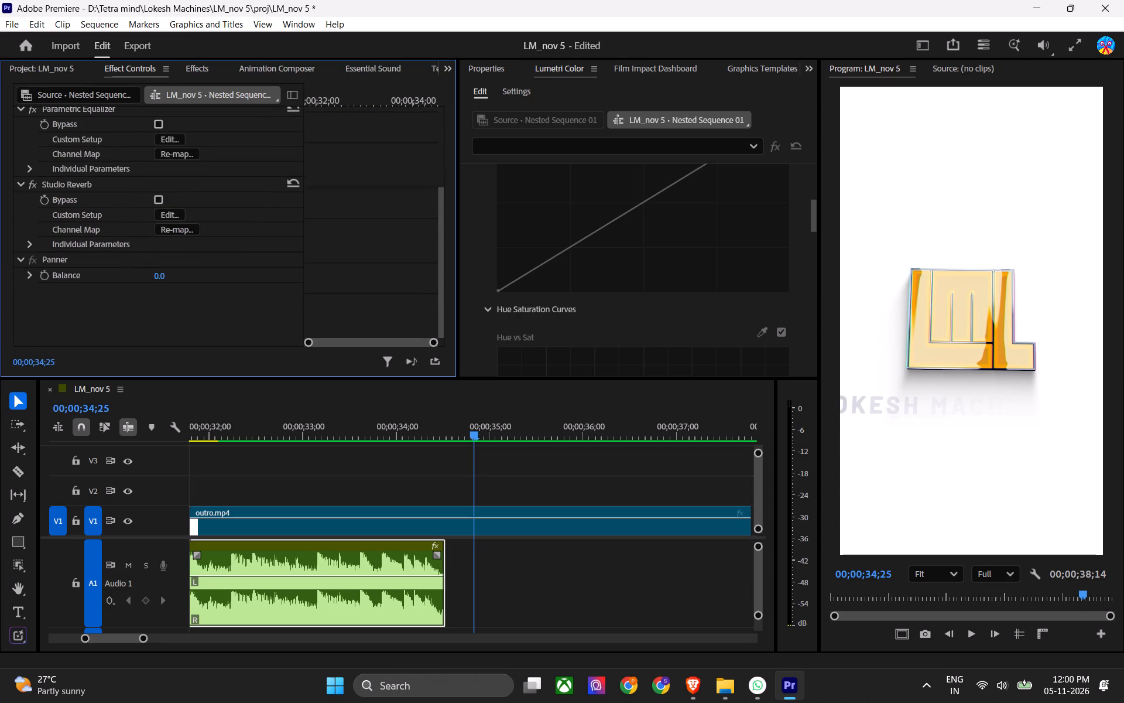
left_click(181, 220)
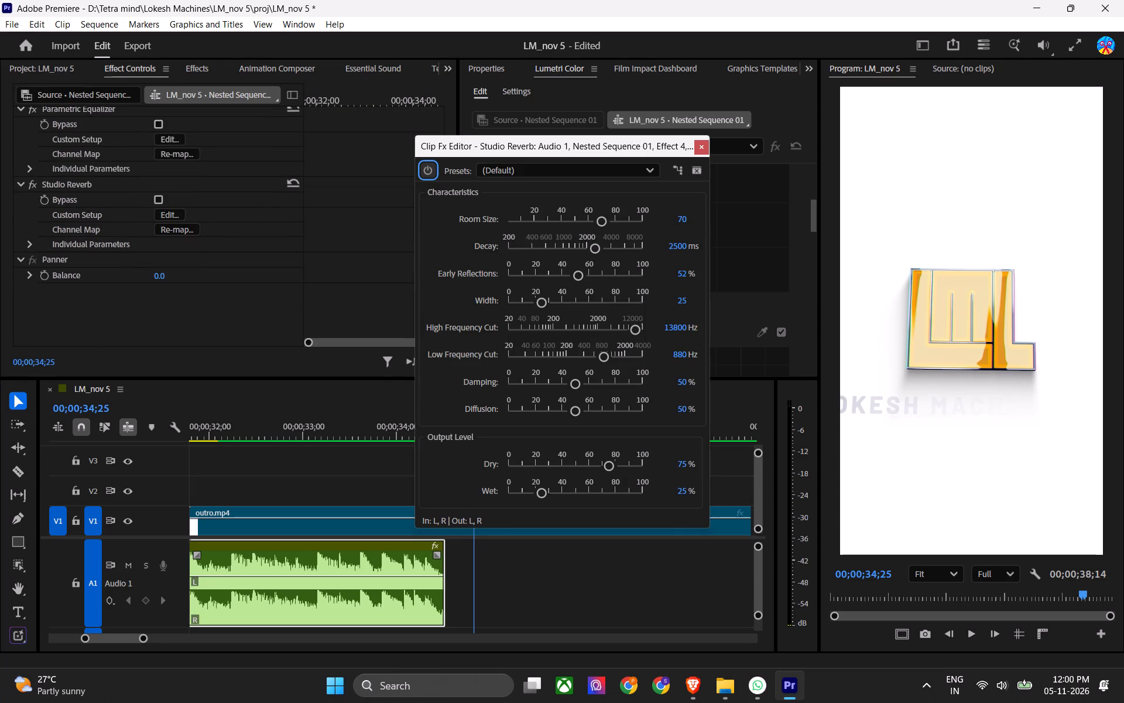
Set the Studio Reverb decay on the nested audio clip to 10000 ms and close the effect editor.
left_click_drag(598, 252, 719, 249)
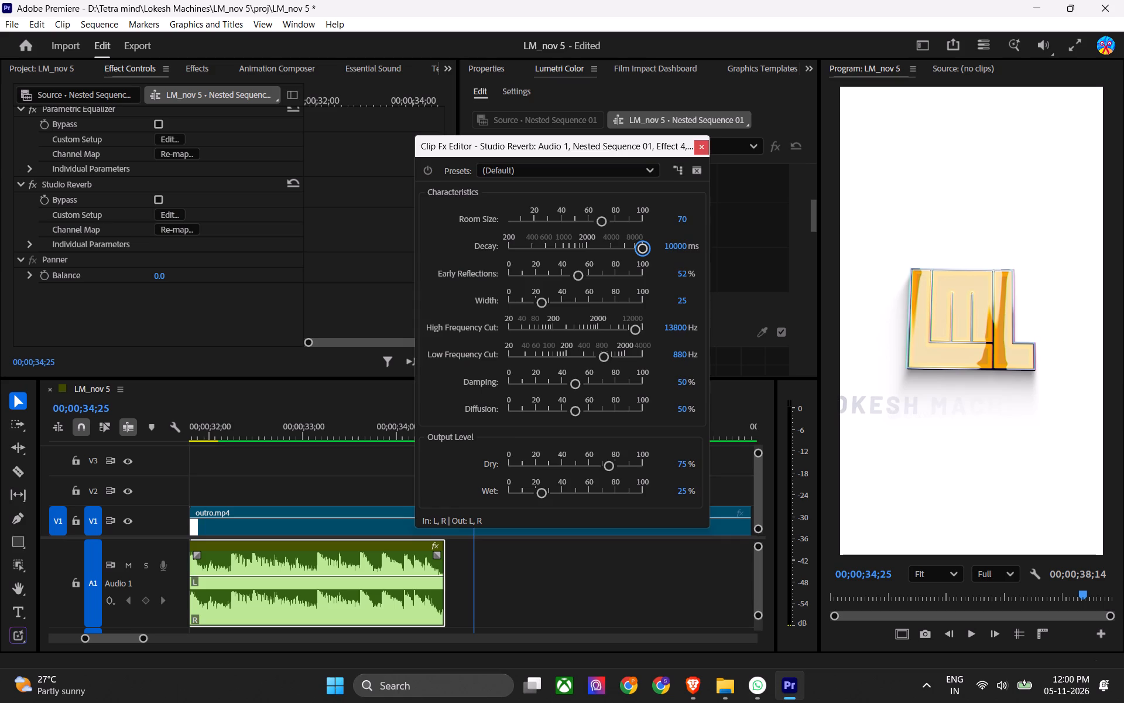
left_click(705, 150)
Extend the end of the Nested Sequence 01 audio clip to 00;00;39;01 and play back the outro.
left_click_drag(451, 553, 859, 554)
scroll(433, 547, "down", 8, "alt")
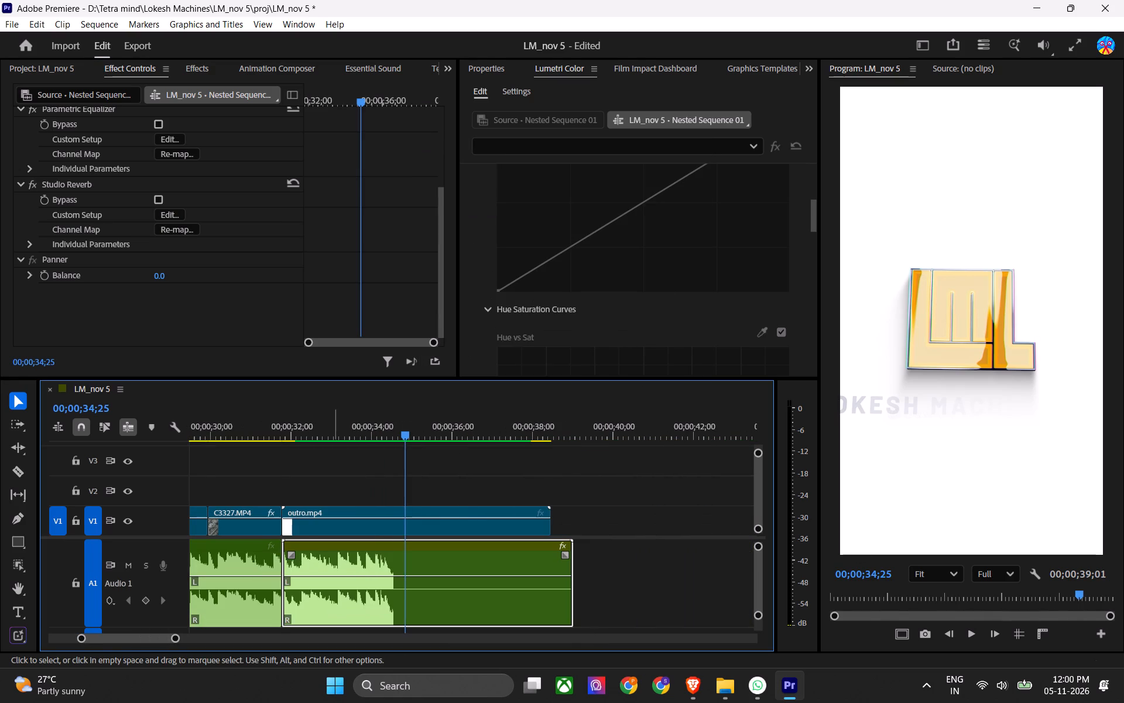
left_click_drag(313, 431, 281, 445)
key("space")
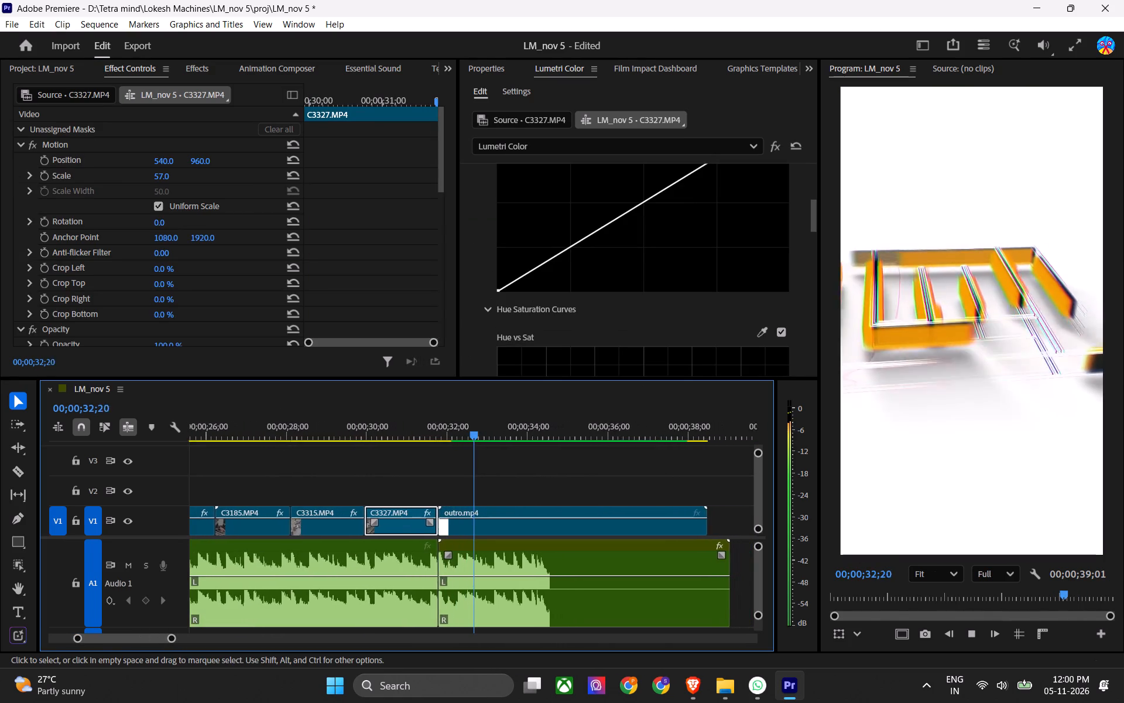
scroll(533, 575, "up", 5, "alt")
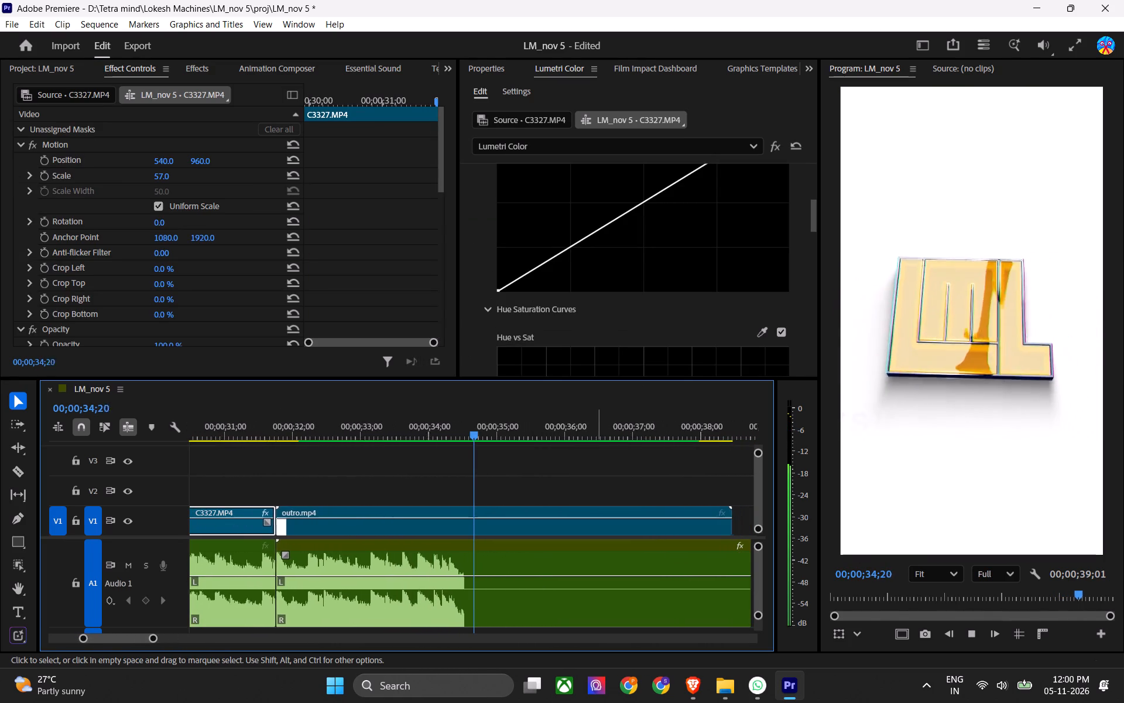
key("space")
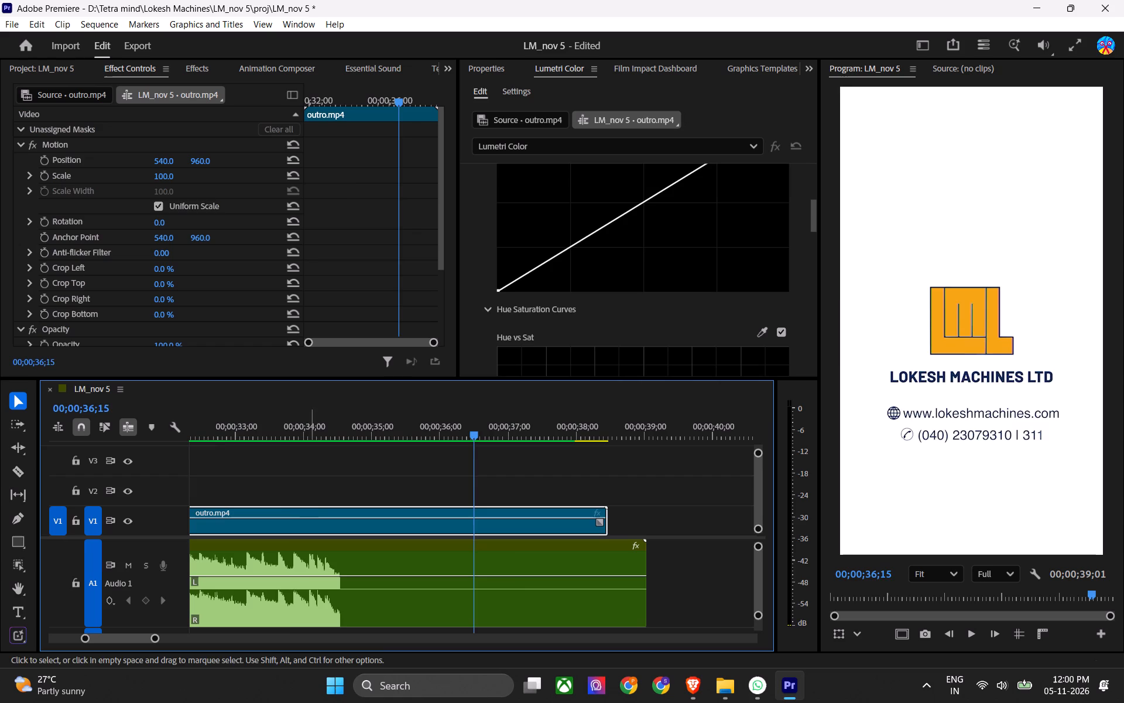
left_click_drag(300, 419, 285, 424)
key("space")
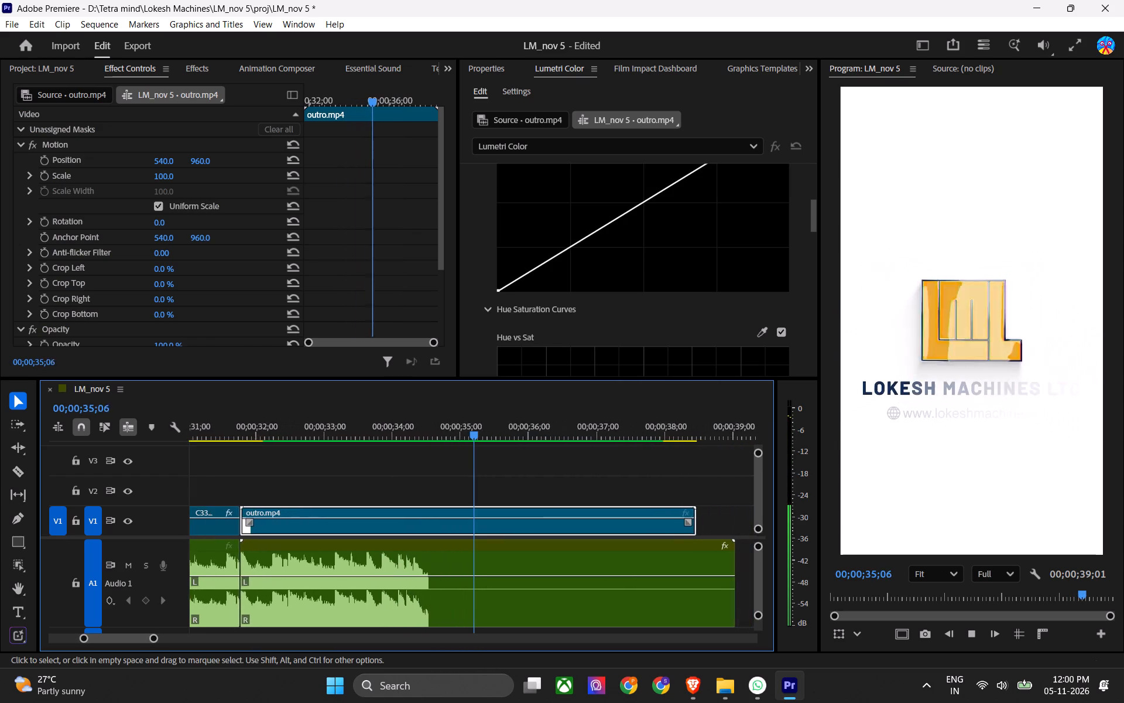
key("space")
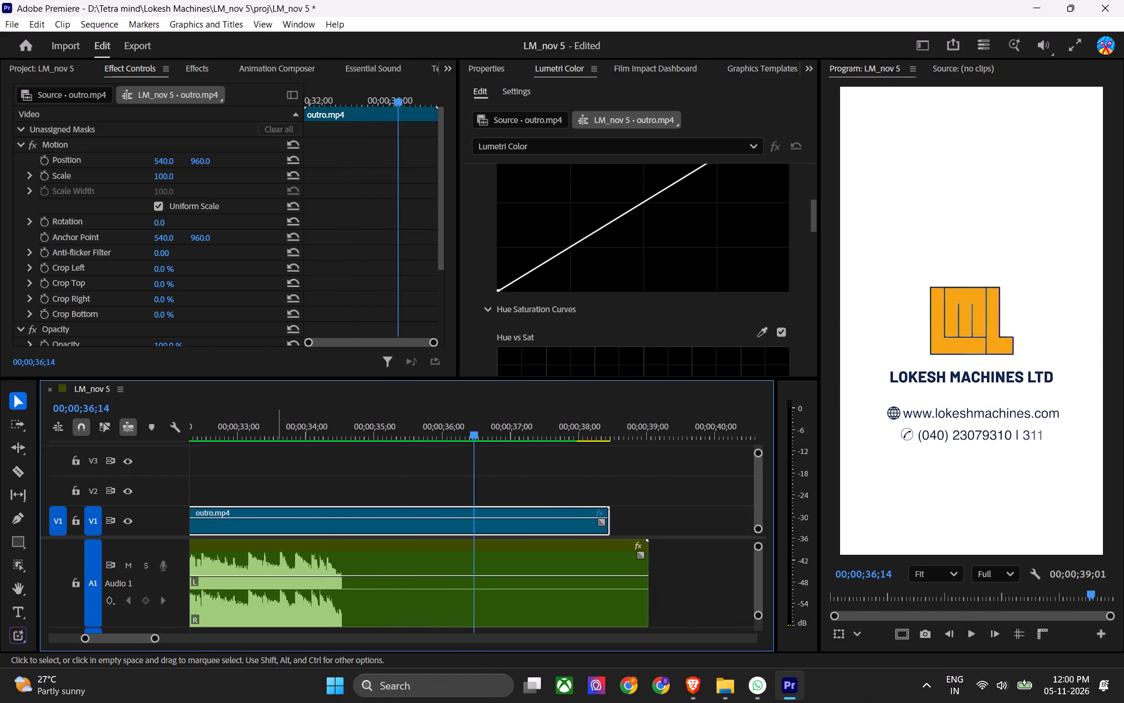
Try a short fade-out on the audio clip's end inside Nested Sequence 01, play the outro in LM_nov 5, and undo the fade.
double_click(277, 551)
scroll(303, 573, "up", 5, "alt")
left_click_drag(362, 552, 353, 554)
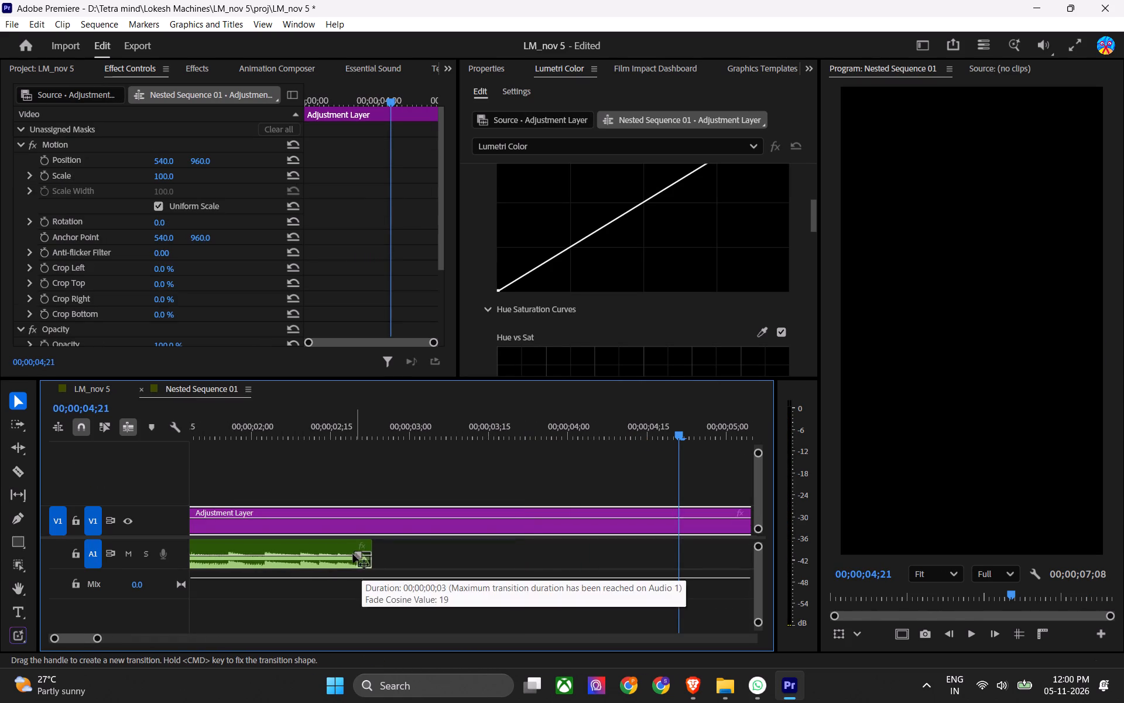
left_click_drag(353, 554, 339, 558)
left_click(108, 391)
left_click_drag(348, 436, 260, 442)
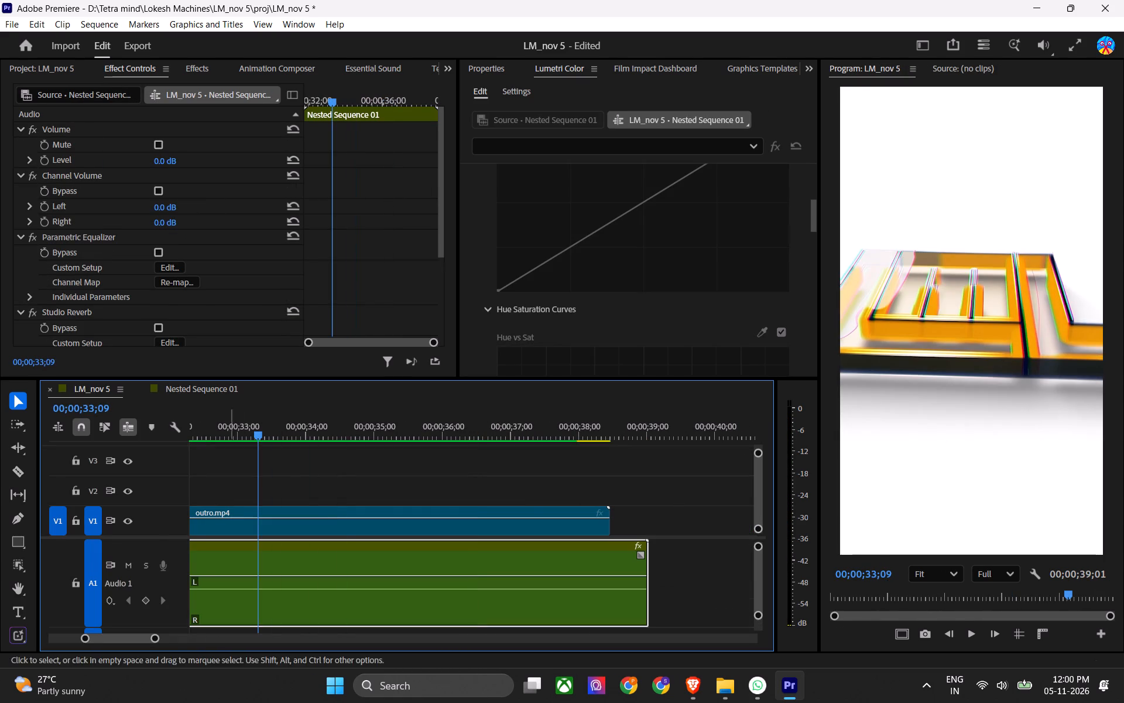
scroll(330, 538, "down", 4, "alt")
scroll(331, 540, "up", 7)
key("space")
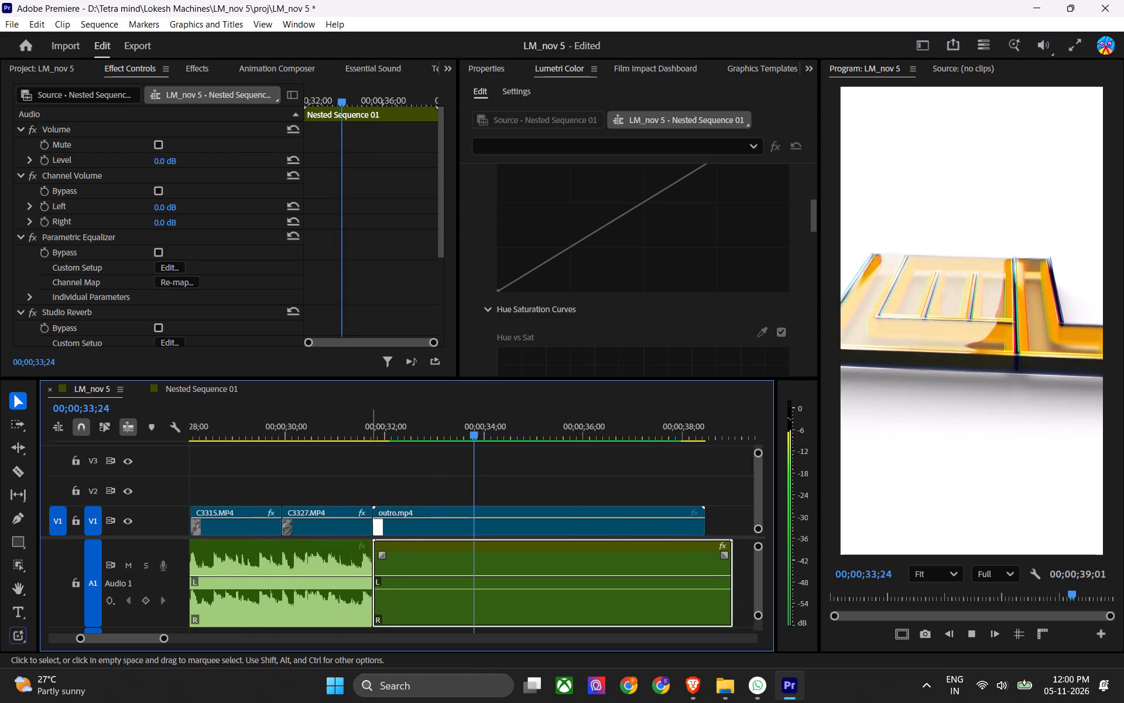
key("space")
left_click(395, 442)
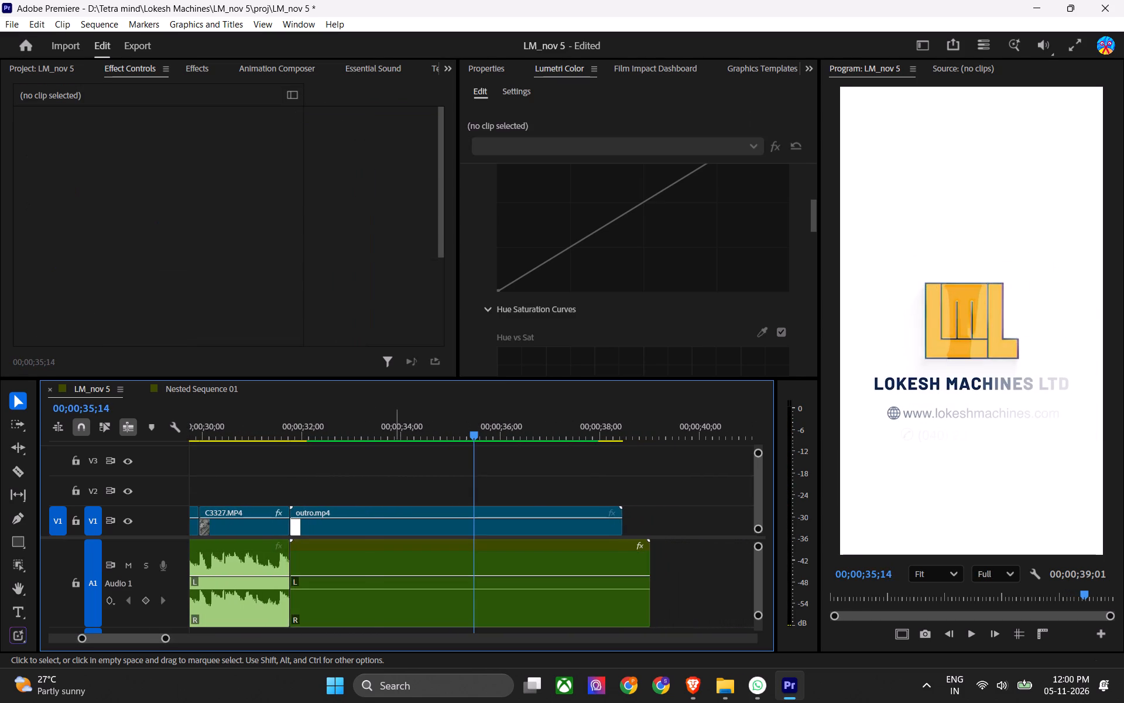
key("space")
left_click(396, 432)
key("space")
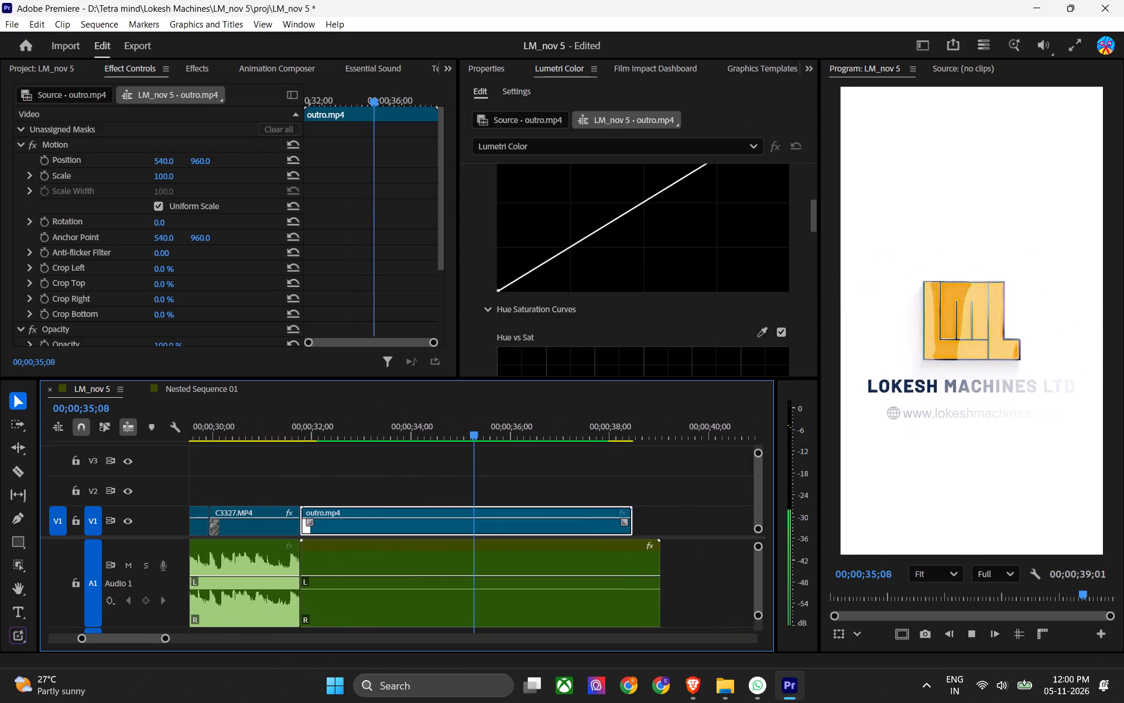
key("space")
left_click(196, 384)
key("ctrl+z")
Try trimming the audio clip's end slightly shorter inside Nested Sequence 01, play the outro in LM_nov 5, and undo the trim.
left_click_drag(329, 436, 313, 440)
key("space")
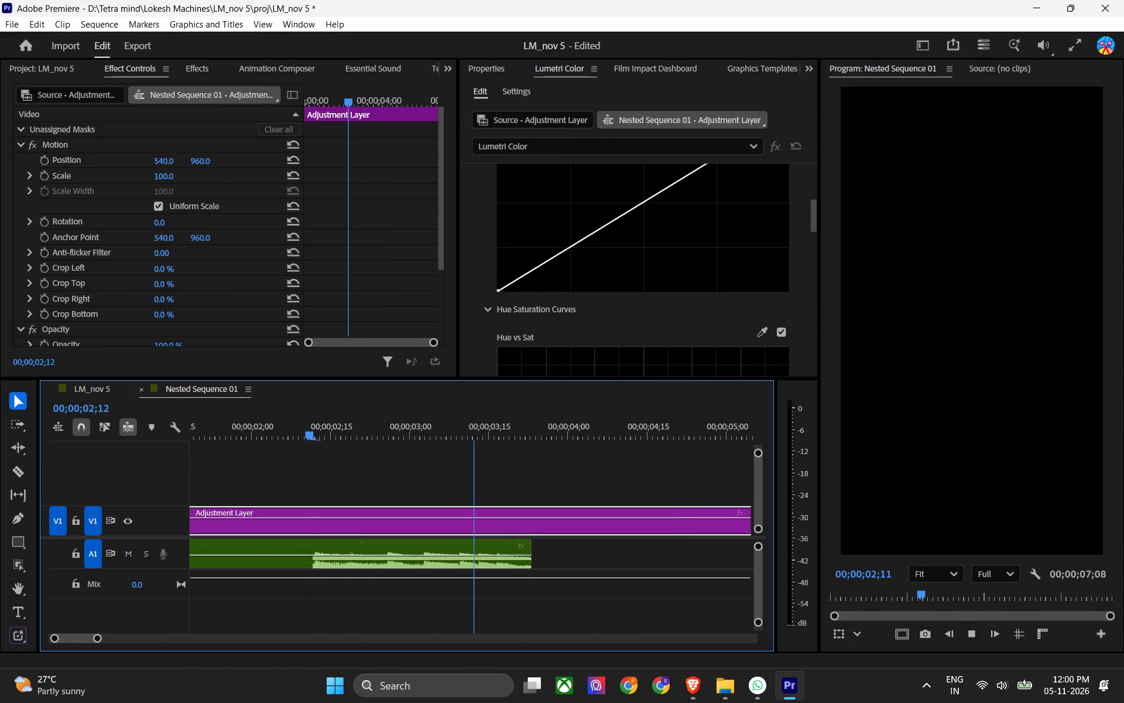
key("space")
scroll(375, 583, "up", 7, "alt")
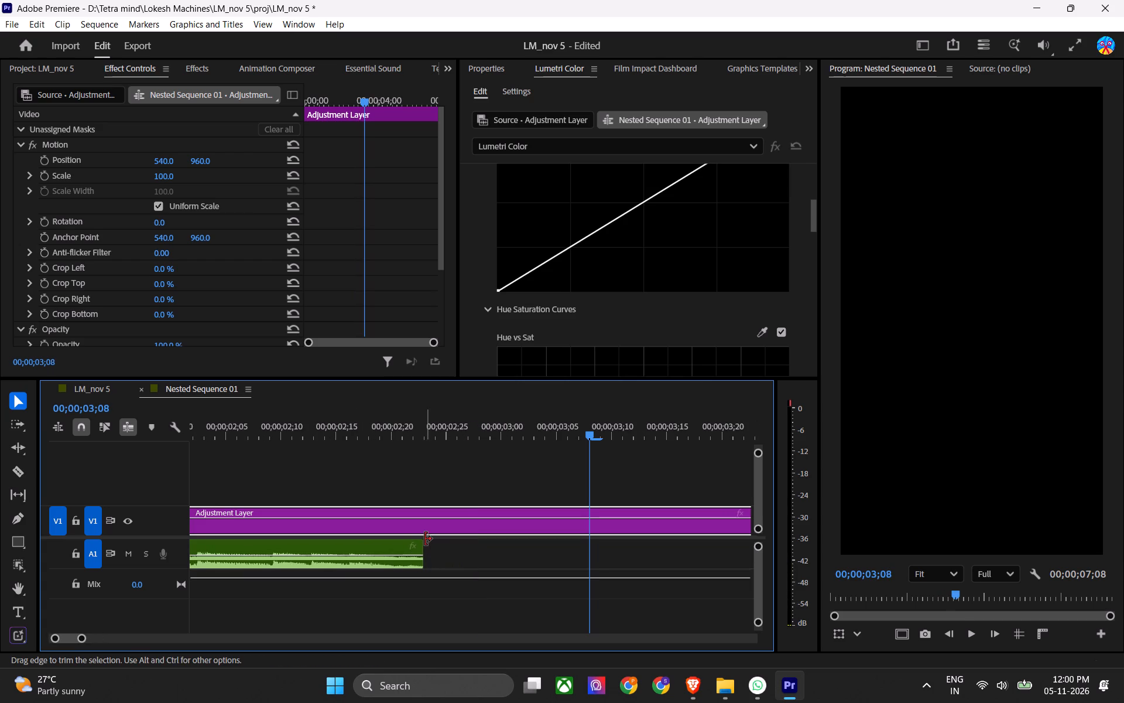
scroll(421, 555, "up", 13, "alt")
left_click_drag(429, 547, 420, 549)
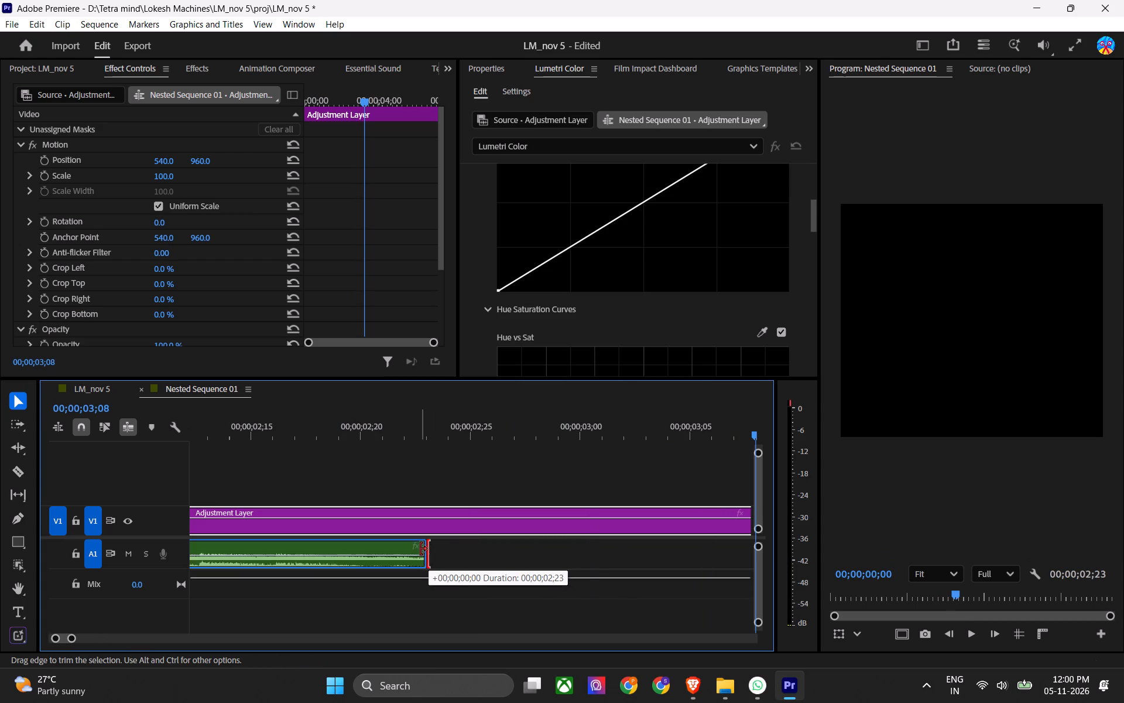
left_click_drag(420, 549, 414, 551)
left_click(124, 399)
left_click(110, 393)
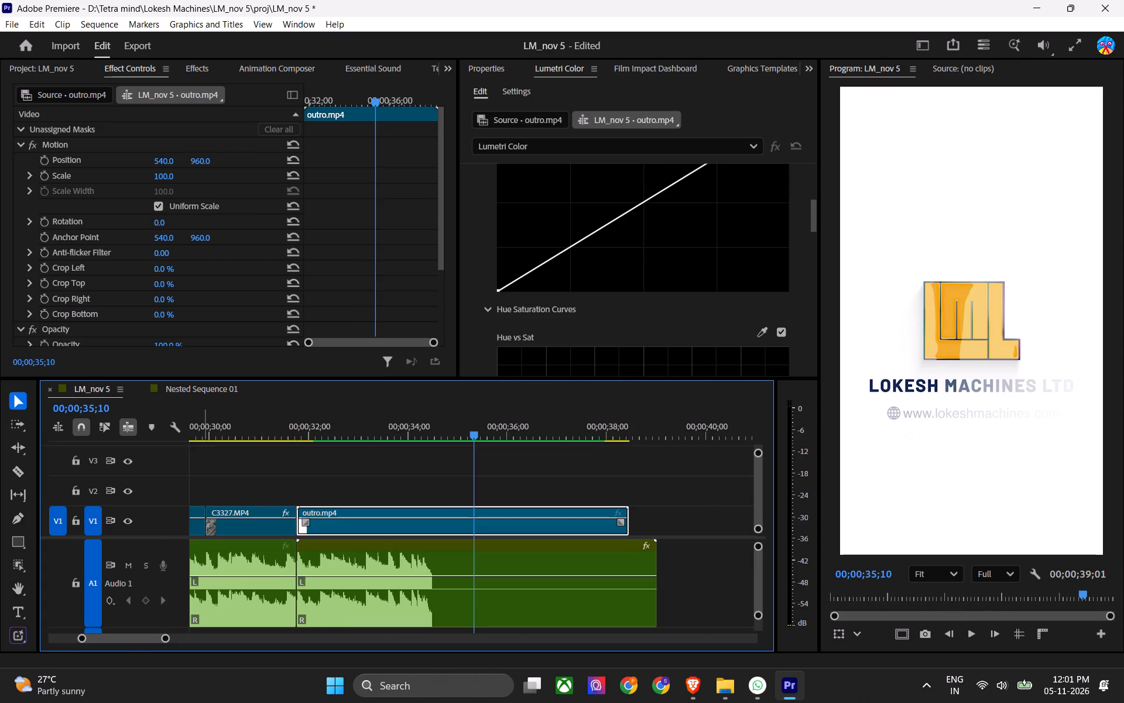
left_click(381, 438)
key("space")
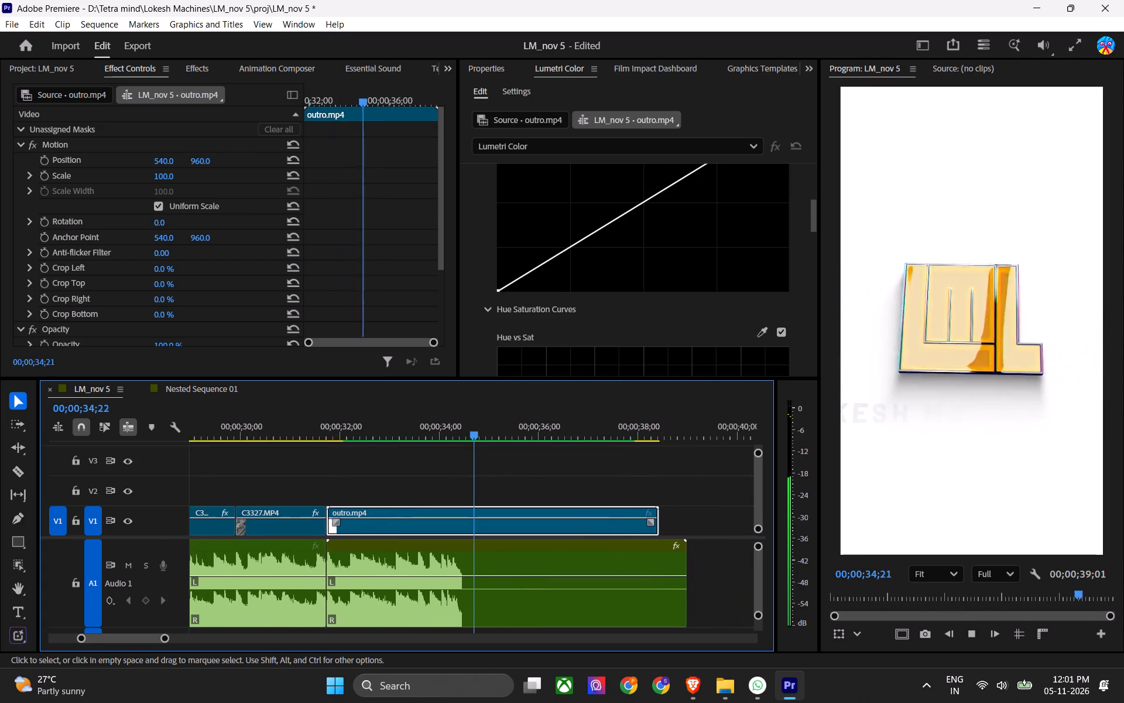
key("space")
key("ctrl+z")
Play the outro, trim the nested audio clip's end to match outro.mp4's end at 00;00;38;14, and save the project.
left_click(385, 425)
key("space")
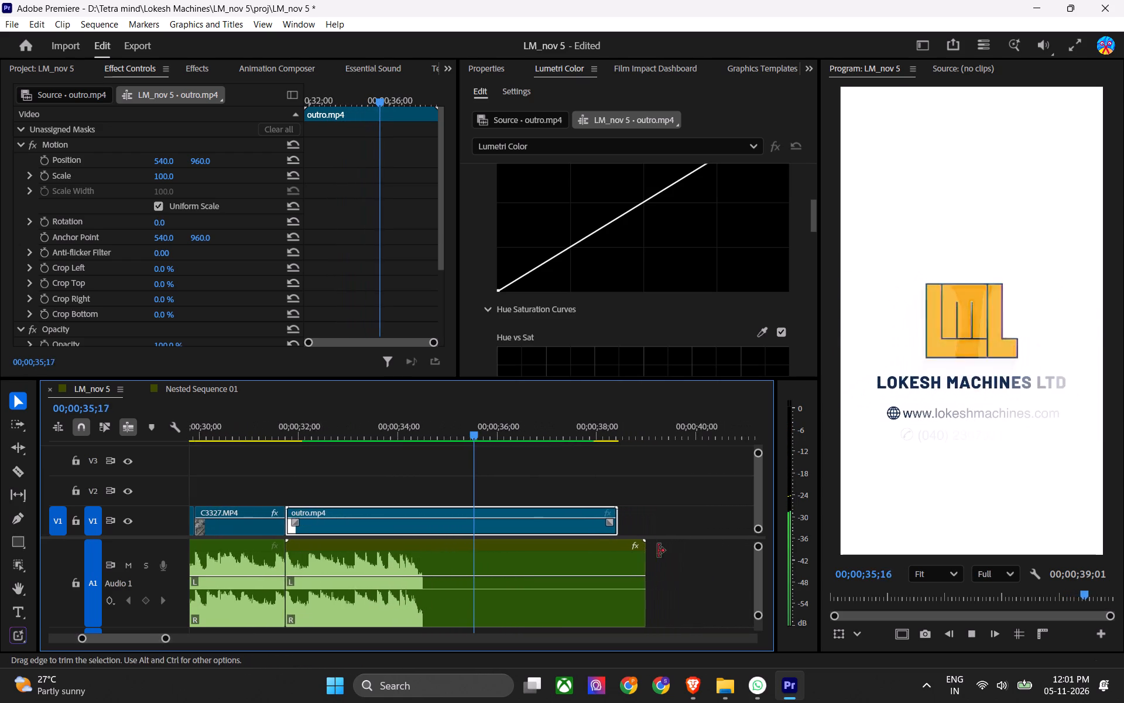
key("space")
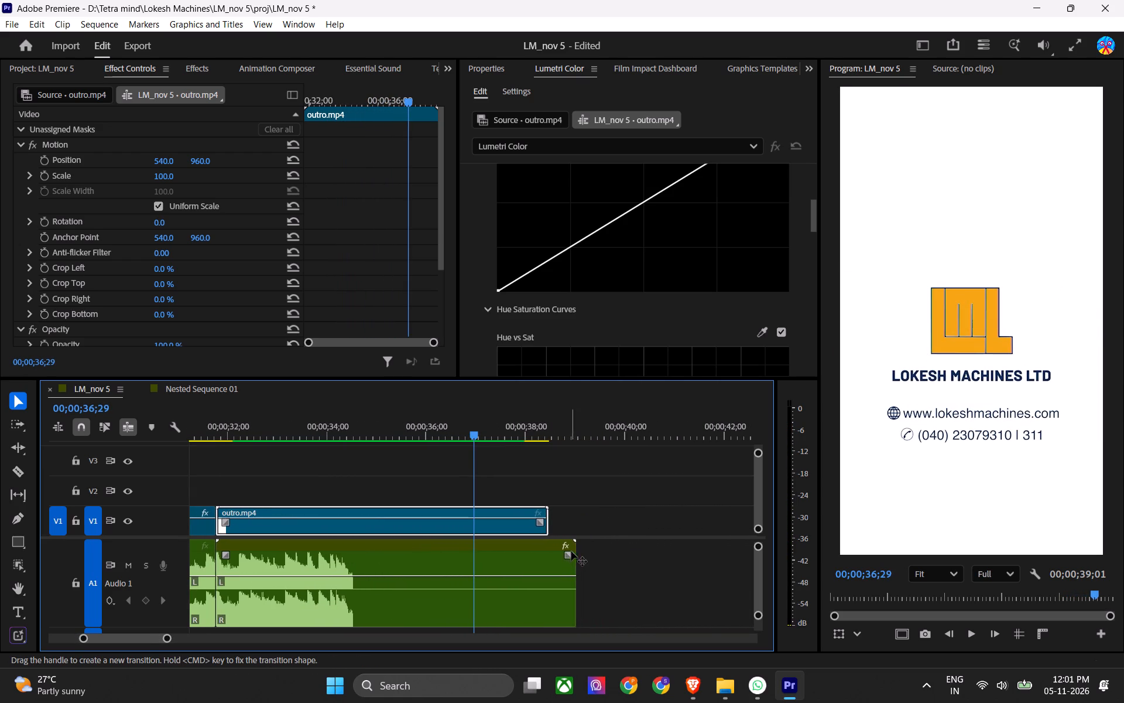
left_click_drag(574, 550, 550, 558)
scroll(536, 558, "down", 7, "alt")
left_click_drag(382, 422, 368, 429)
key("space")
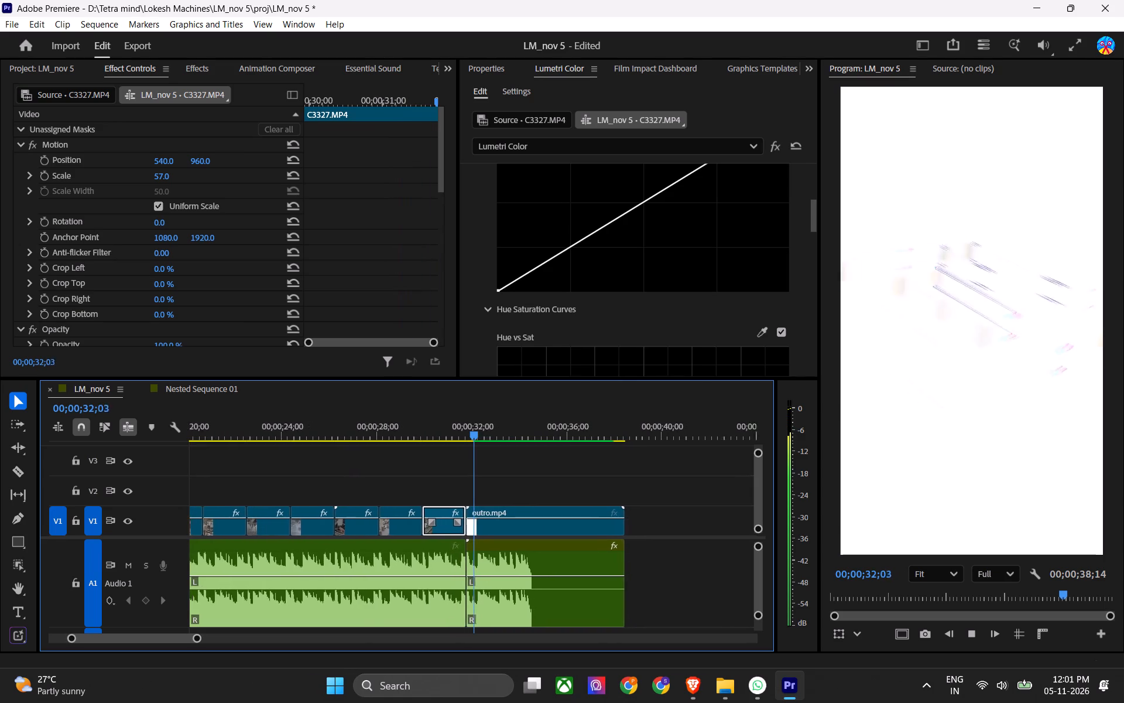
key("space")
key("Up")
key("ctrl+s")
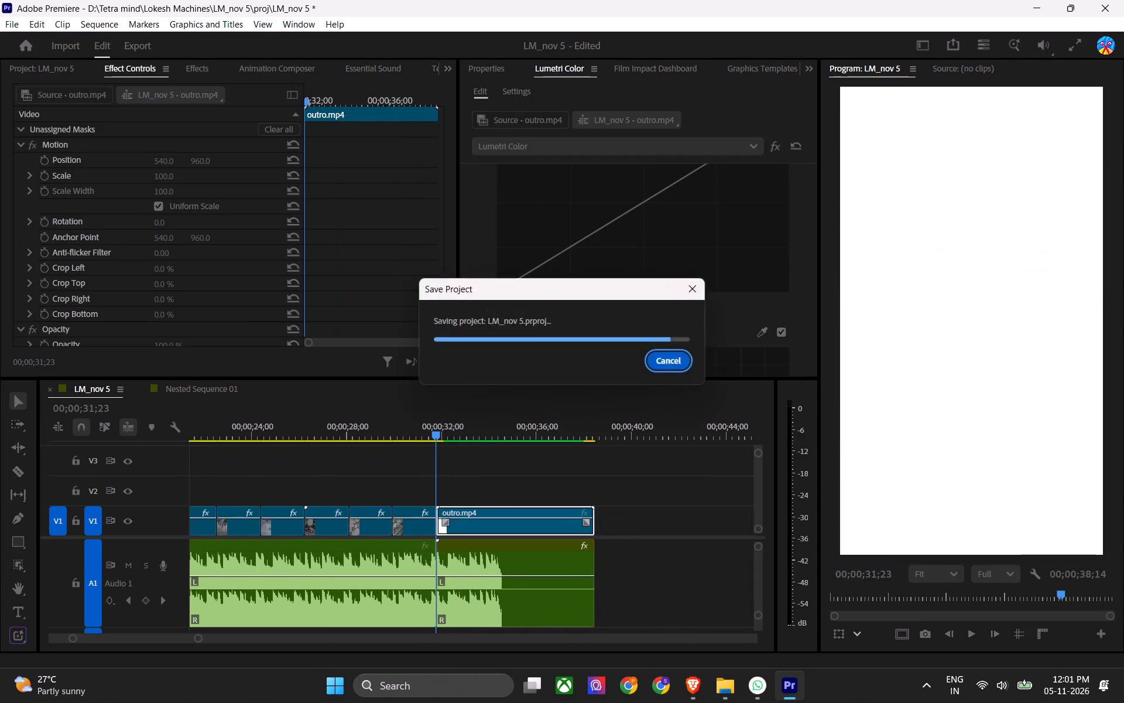
Select the Nested Sequence 01 audio clip under the outro and adjust its audio gain by -5 dB.
left_click(462, 553)
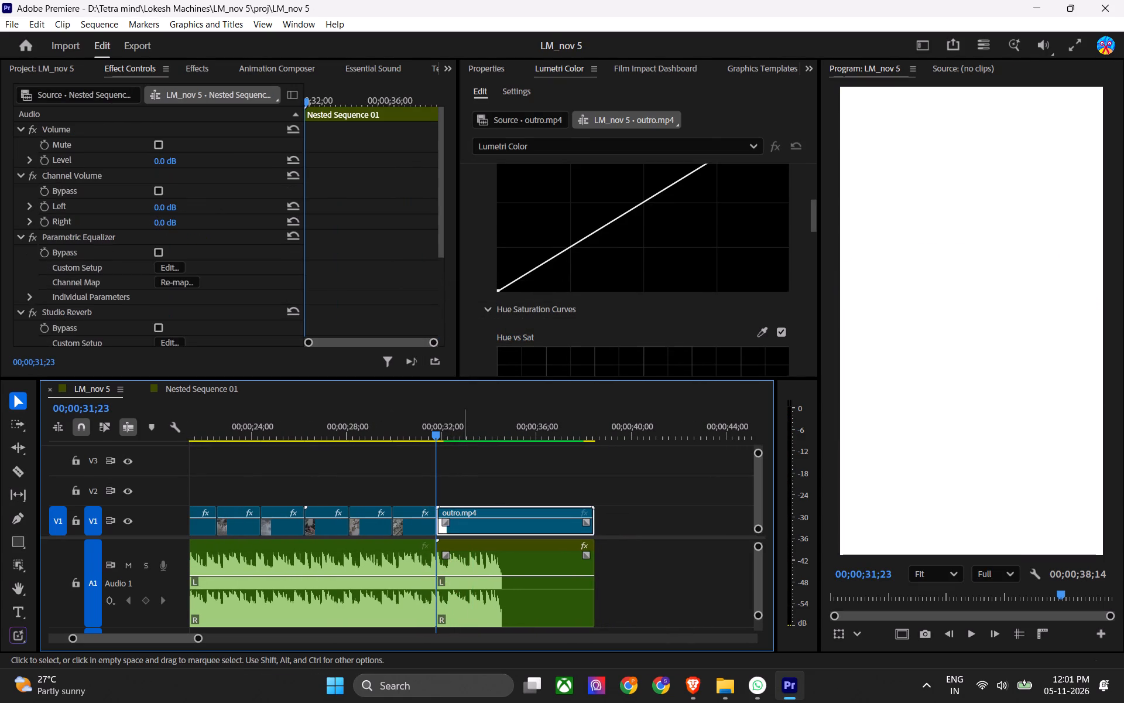
left_click_drag(448, 554, 424, 558)
left_click(463, 556)
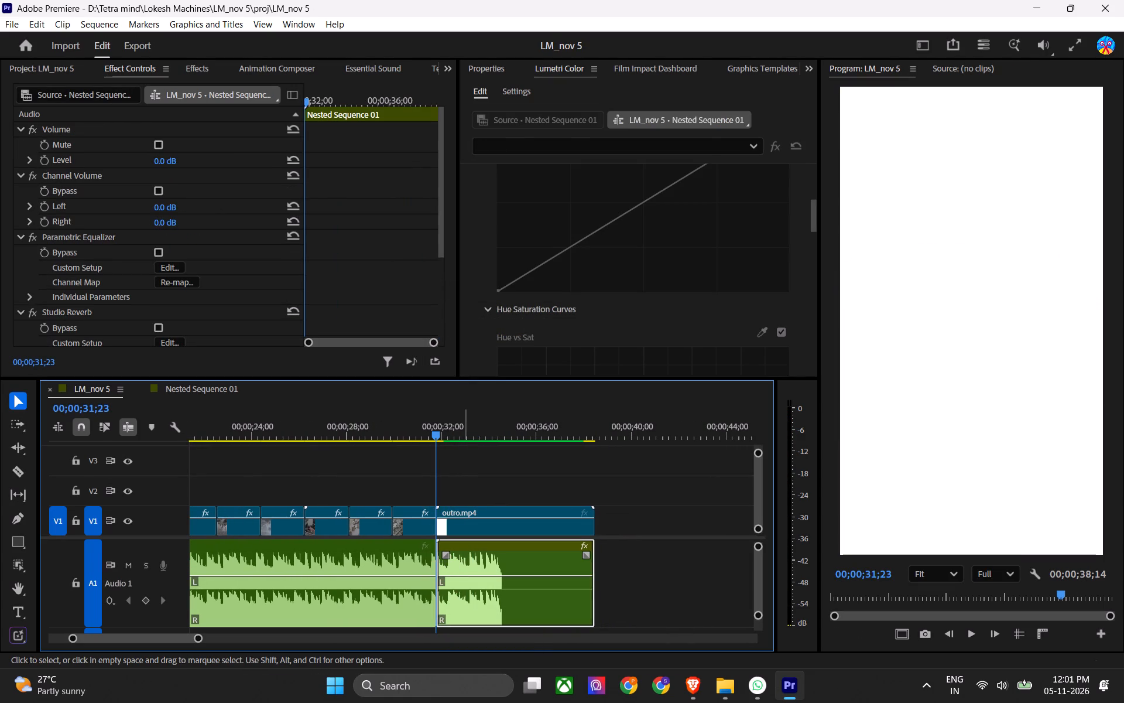
key("g")
type("-5")
key("Return")
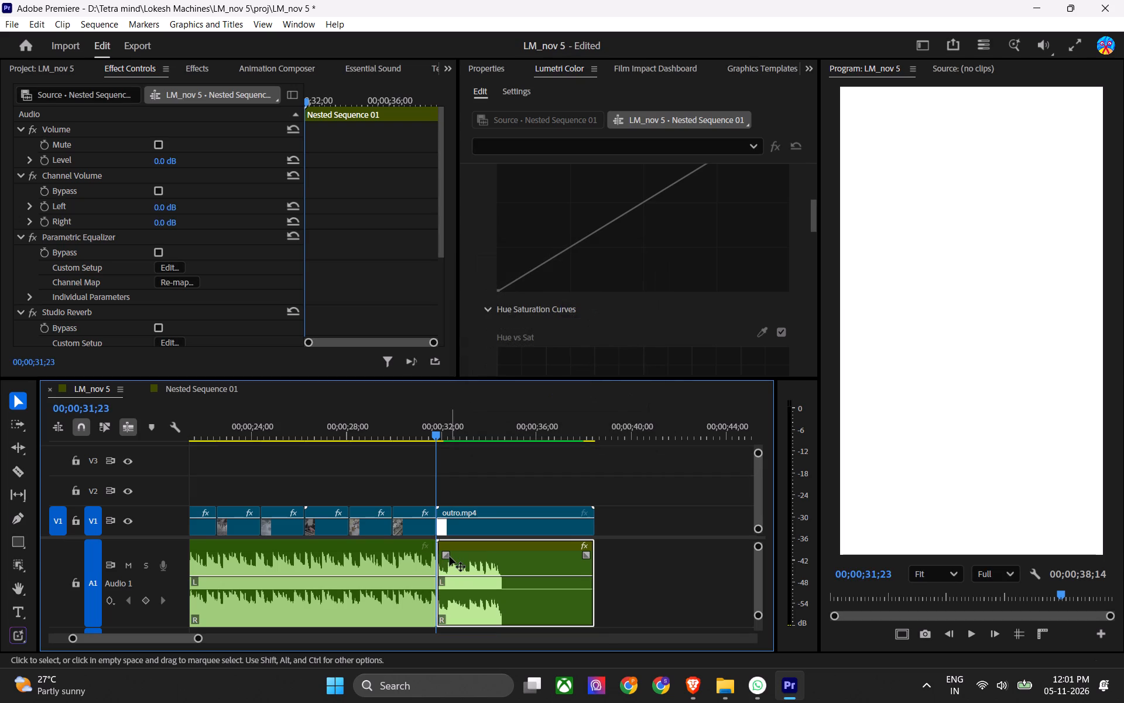
Apply the default audio transition where the music meets Nested Sequence 01, align it to the center of the cut, and play it back.
right_click(430, 552)
left_click(437, 545)
right_click(437, 545)
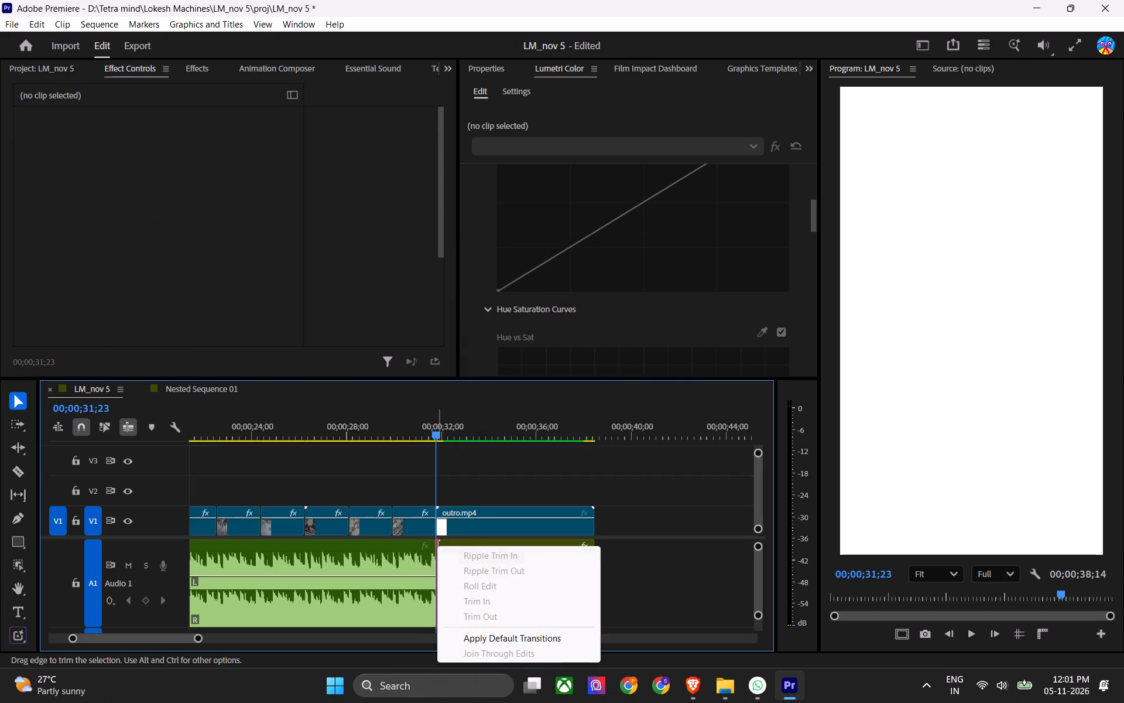
left_click(461, 632)
left_click(450, 564)
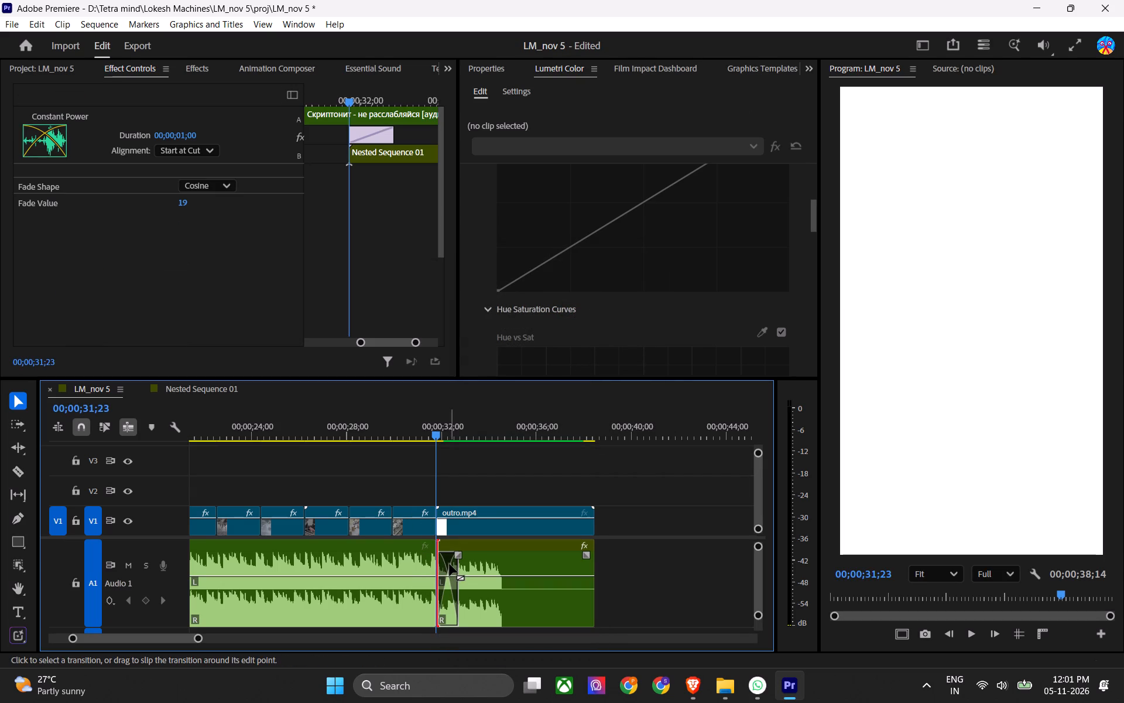
left_click(209, 149)
left_click(203, 173)
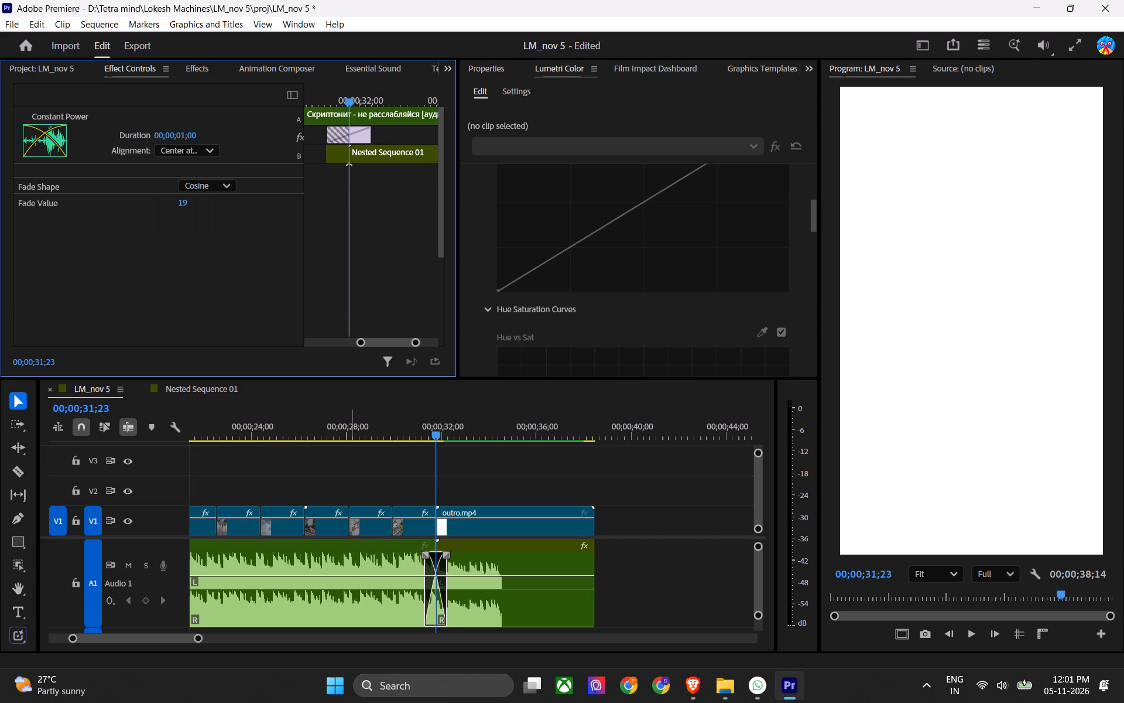
left_click(407, 429)
key("space")
scroll(457, 546, "up", 4, "alt")
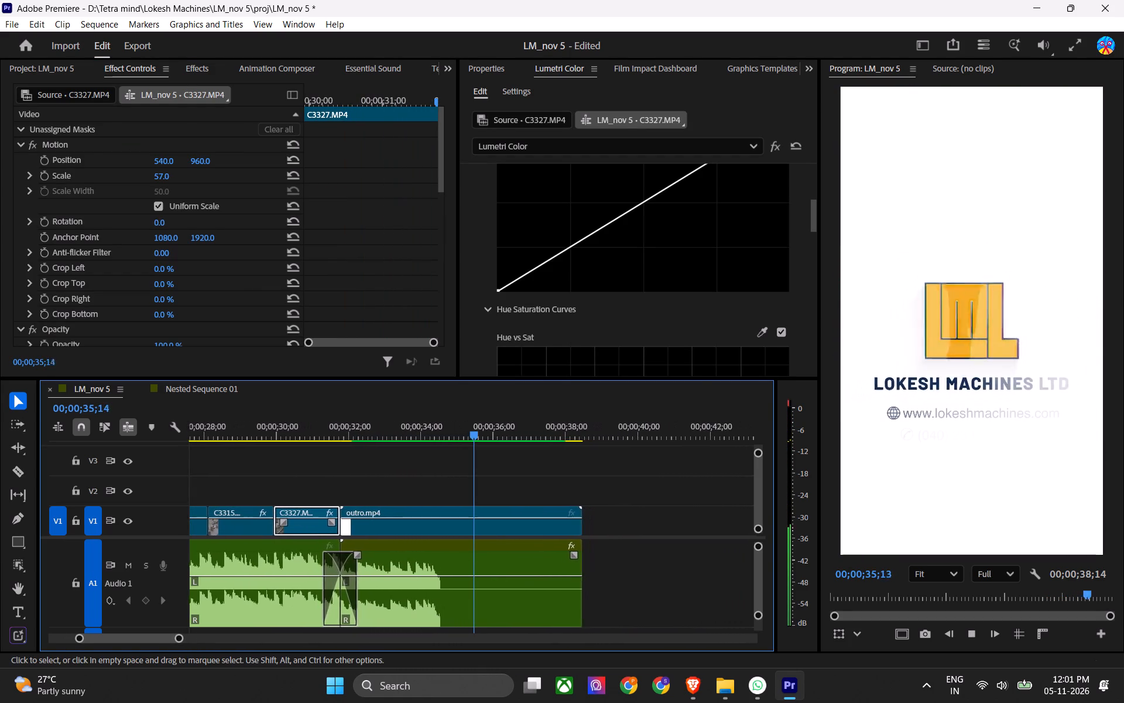
scroll(502, 564, "down", 4, "alt")
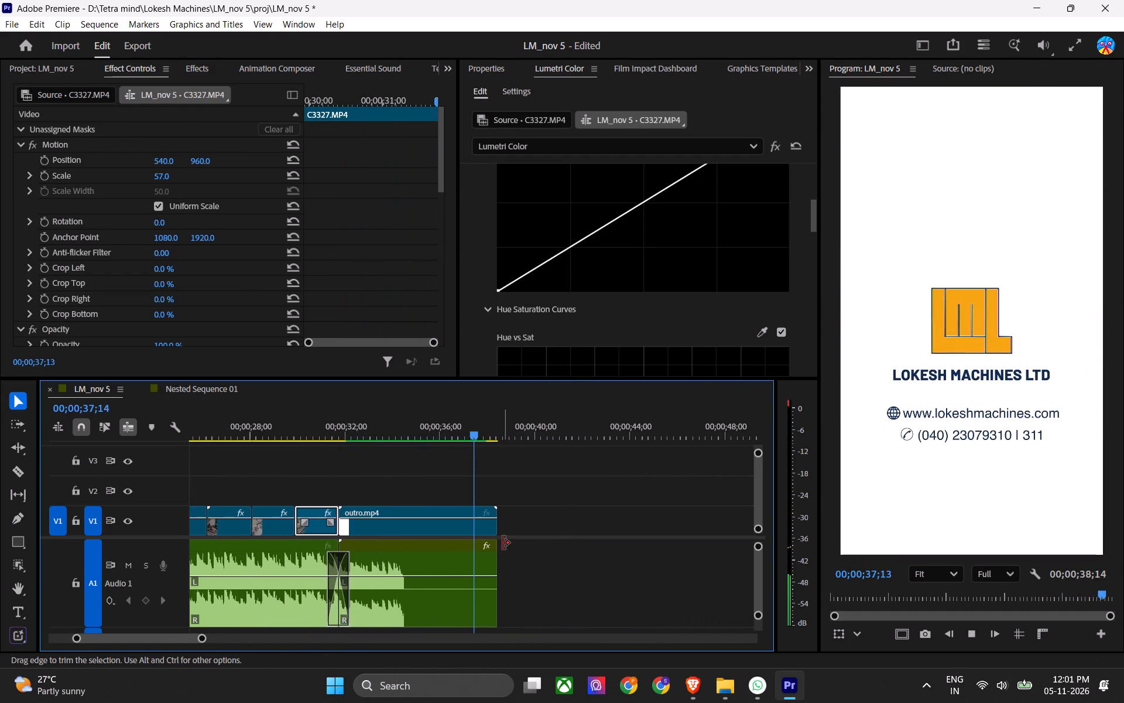
key("space")
key("space")
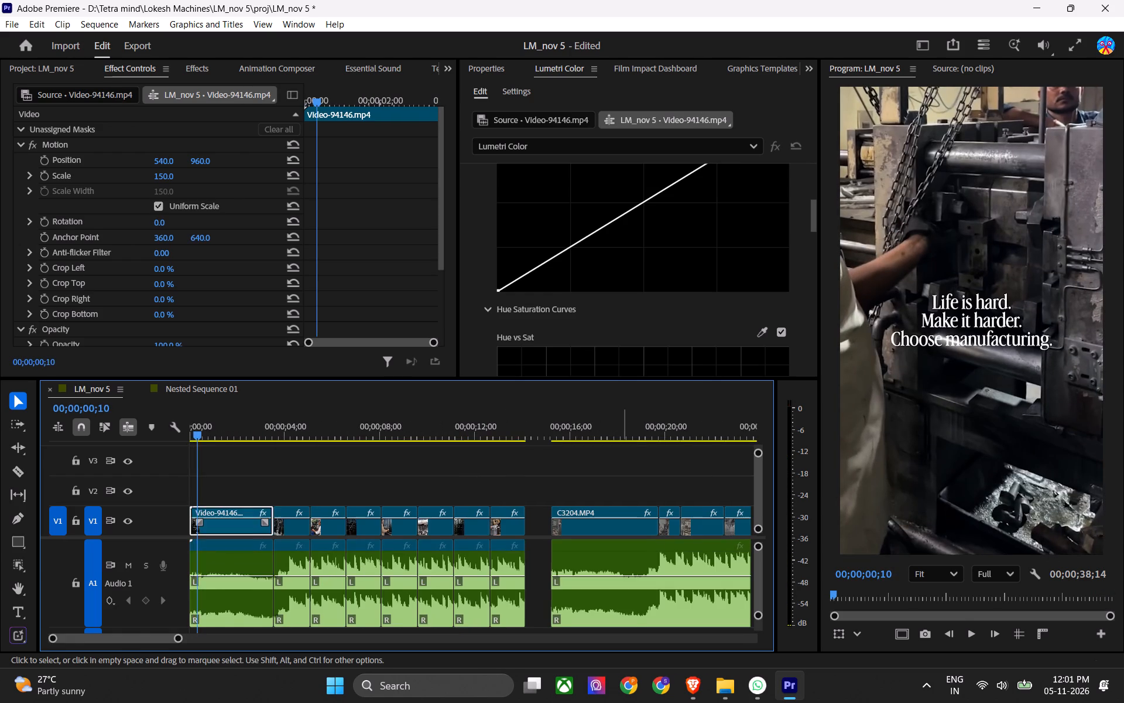
Apply the first Animation Composer transition from the Transitions category at the cut between C3327.MP4 and outro.mp4.
scroll(599, 509, "down", 14)
left_click(663, 429)
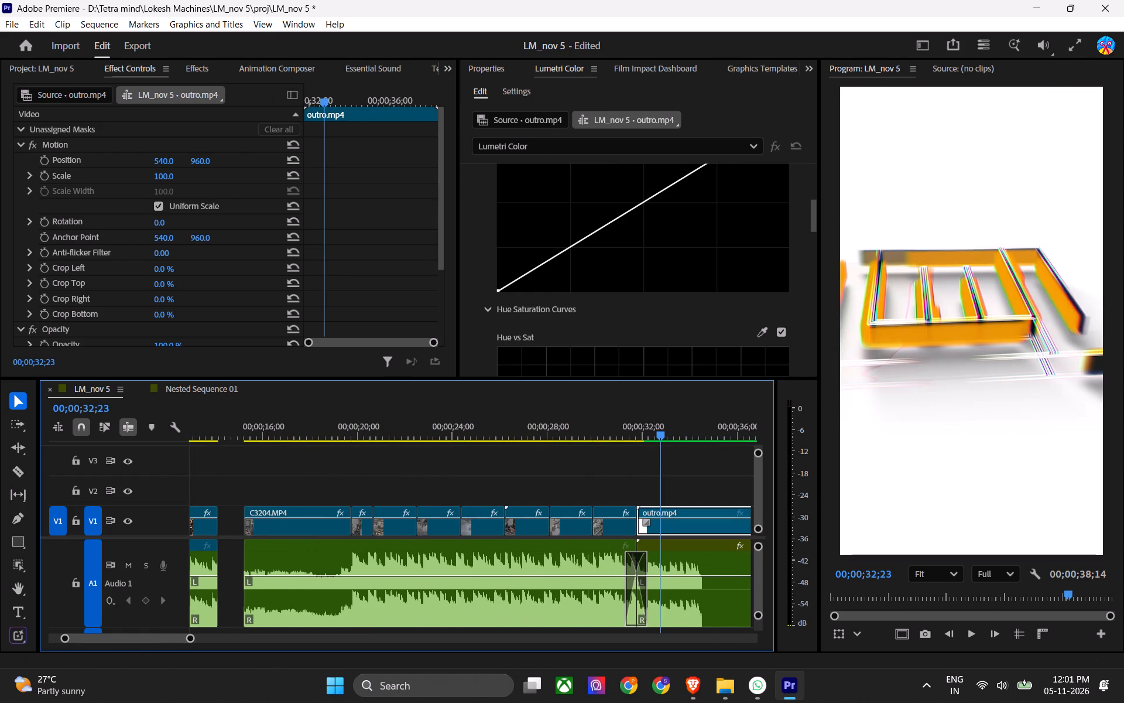
key("Up")
left_click(277, 70)
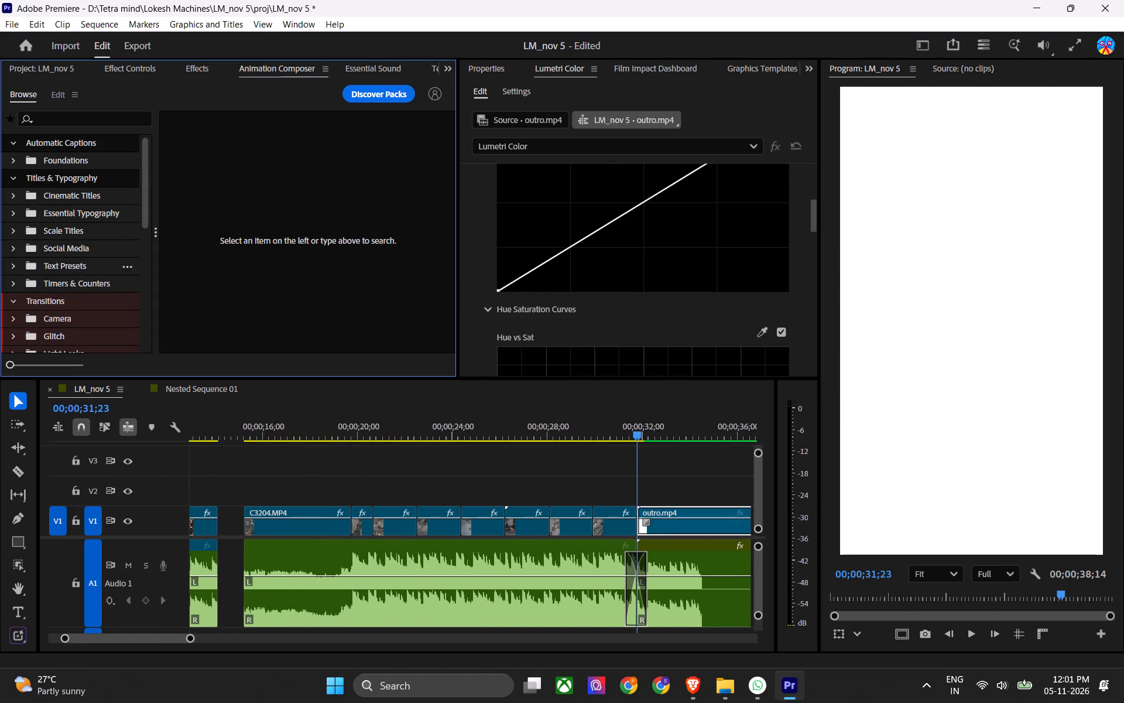
left_click(81, 298)
double_click(205, 145)
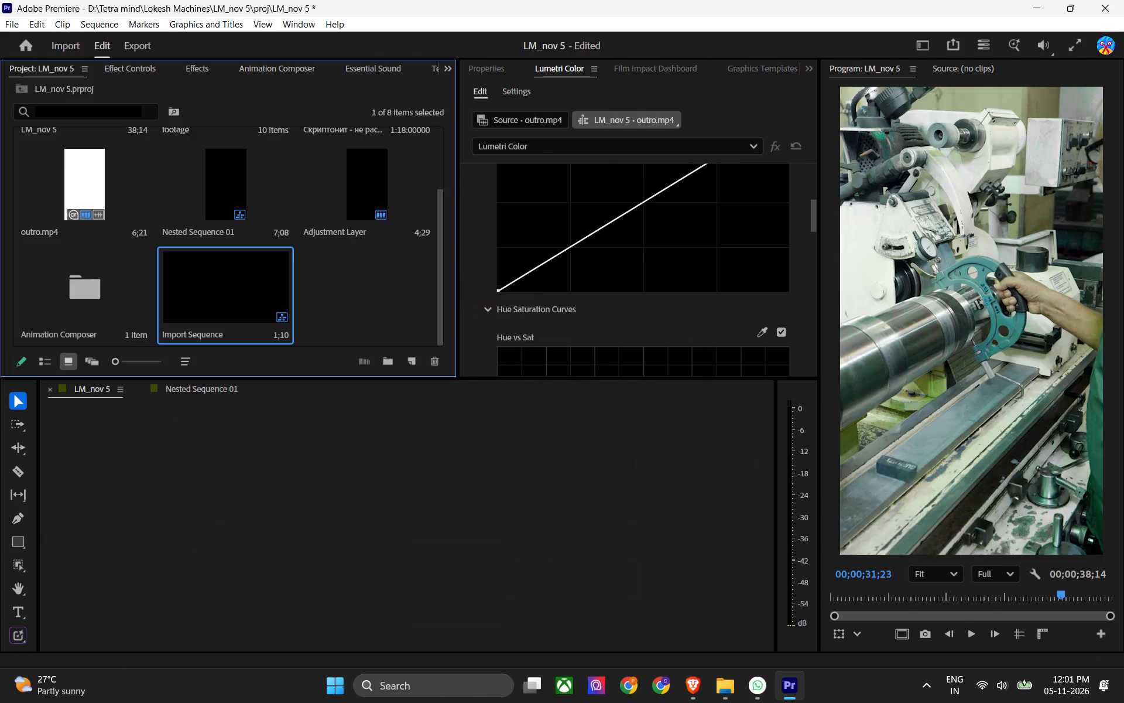
Copy the Mister Horse Adjustment clip before the outro cut to the end of outro.mp4 on V2, and move the playhead to about 00;00;30;12.
scroll(499, 443, "down", 7)
left_click(556, 459)
left_click_drag(476, 493, 595, 451)
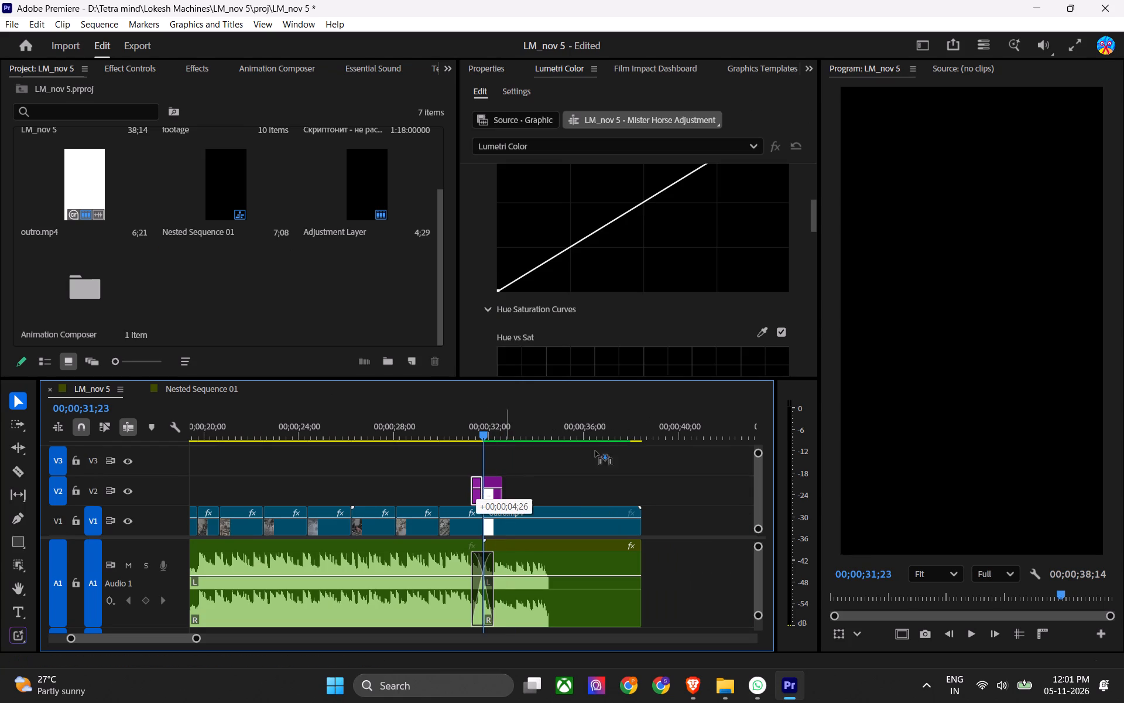
left_click_drag(595, 451, 629, 493)
left_click_drag(468, 441, 461, 441)
left_click_drag(453, 434, 451, 434)
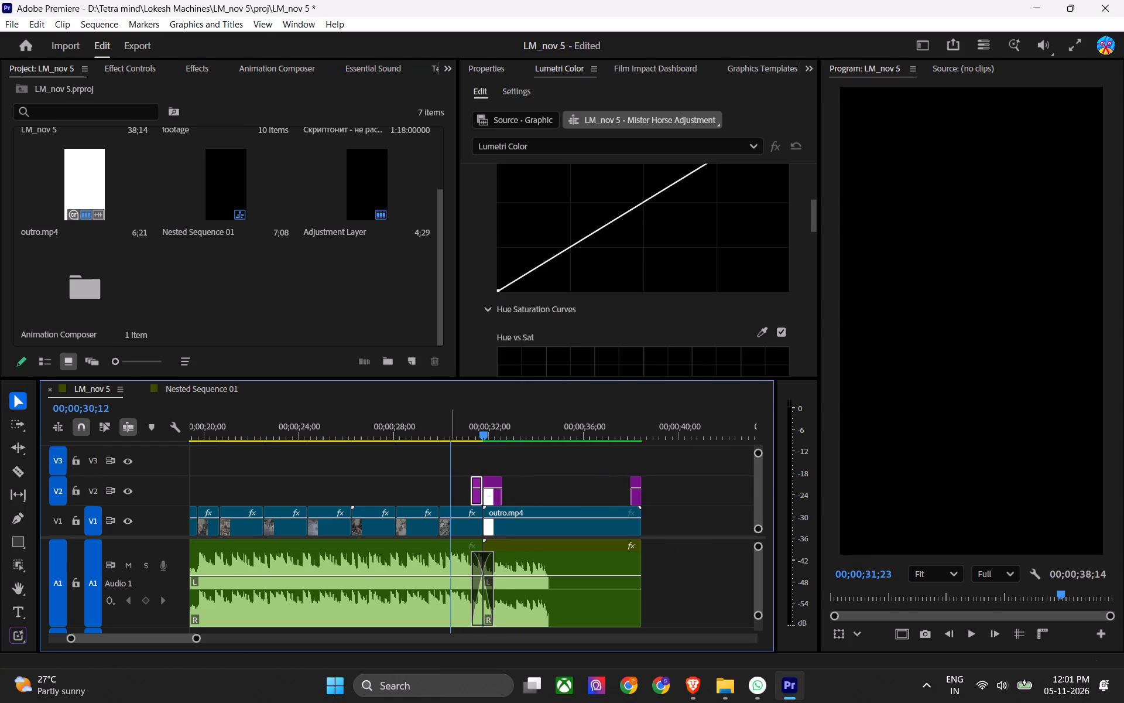
Play back the music end and the transition into outro.mp4 from just before the cut, and save the project.
left_click_drag(451, 434, 446, 435)
key("space")
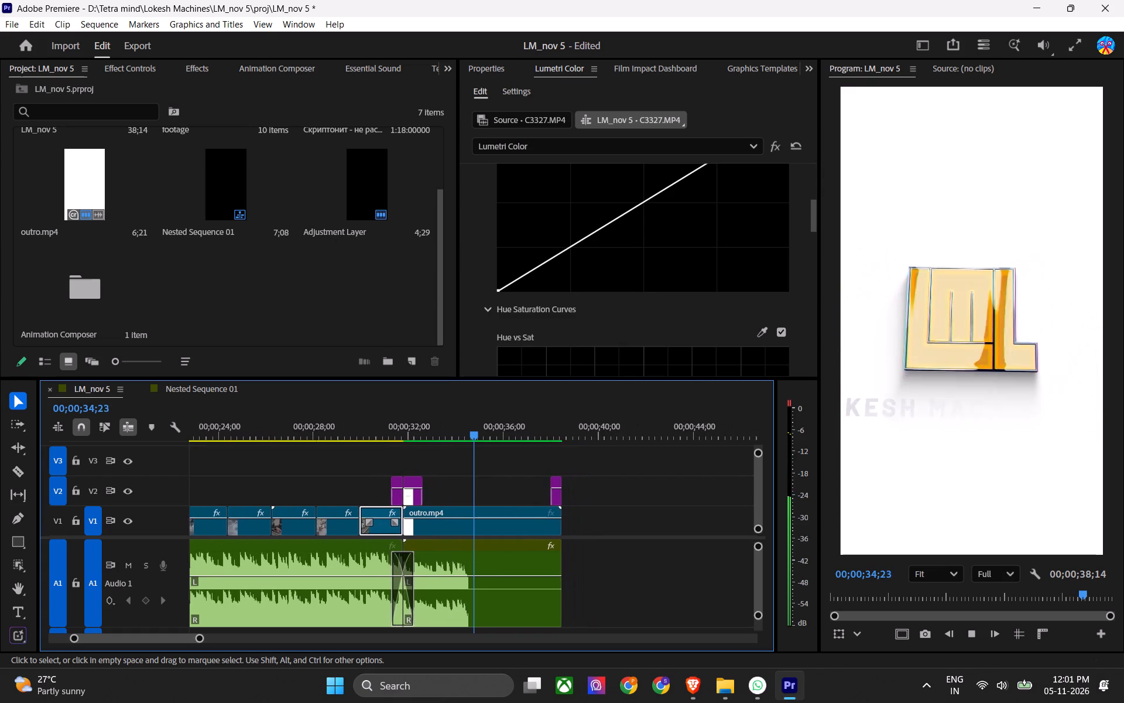
scroll(478, 551, "down", 5, "alt")
key("space")
scroll(348, 521, "down", 3)
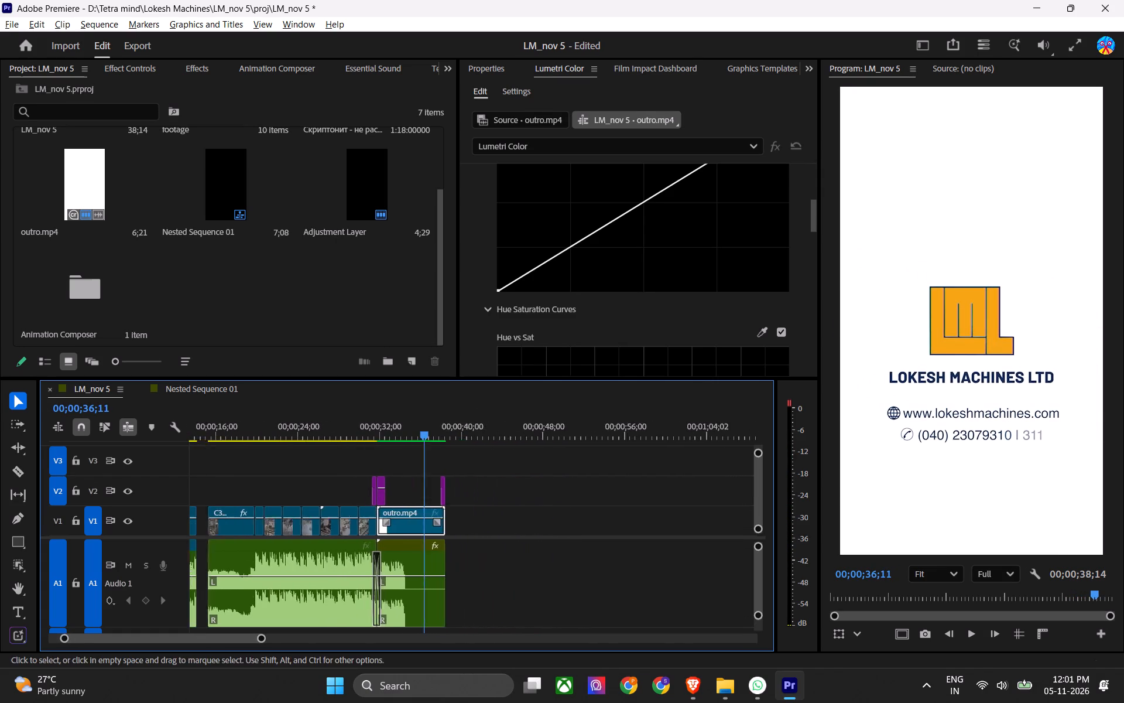
scroll(349, 524, "down", 2)
scroll(349, 524, "up", 7)
key("ctrl+s")
Ripple delete the seven short clips with their audio that follow the opening Video-94146.mp4 clip, and save the project.
left_click_drag(319, 483, 318, 560)
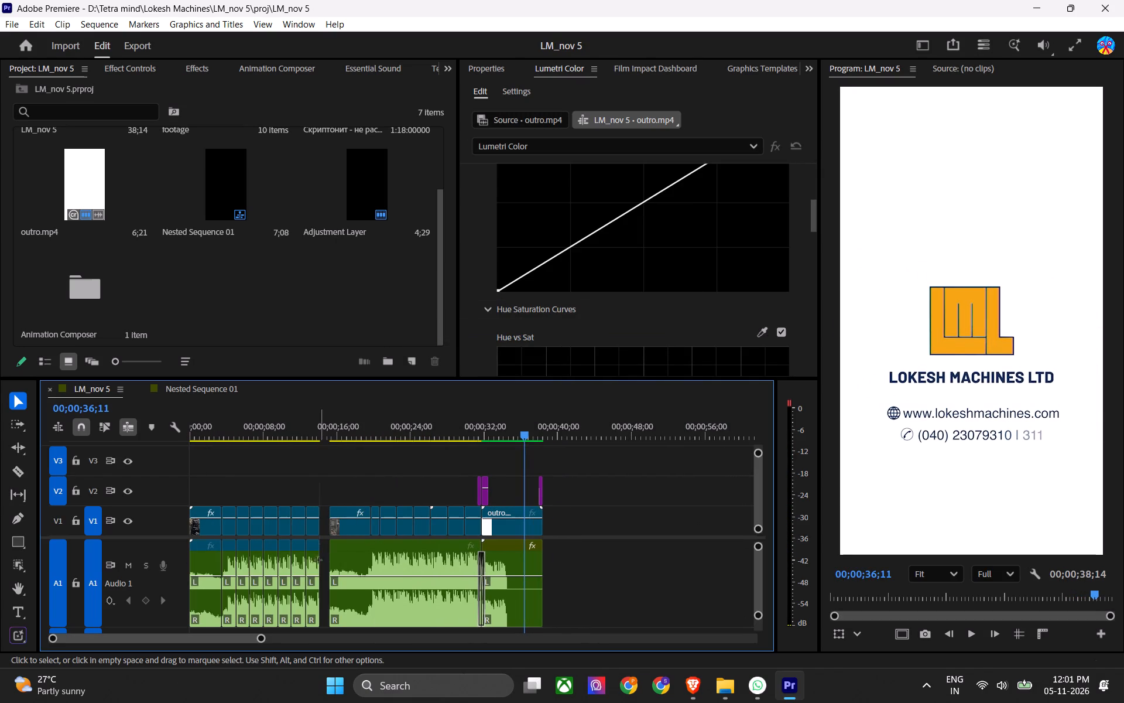
left_click_drag(318, 560, 223, 612)
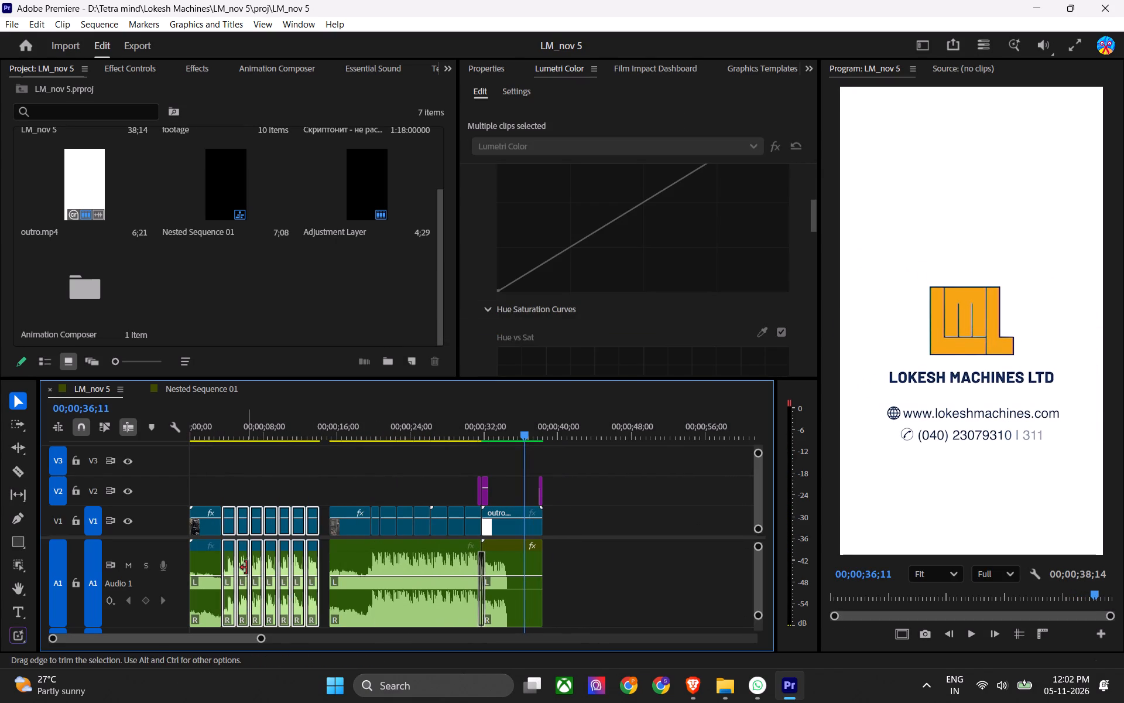
key("x")
scroll(194, 557, "up", 5, "alt")
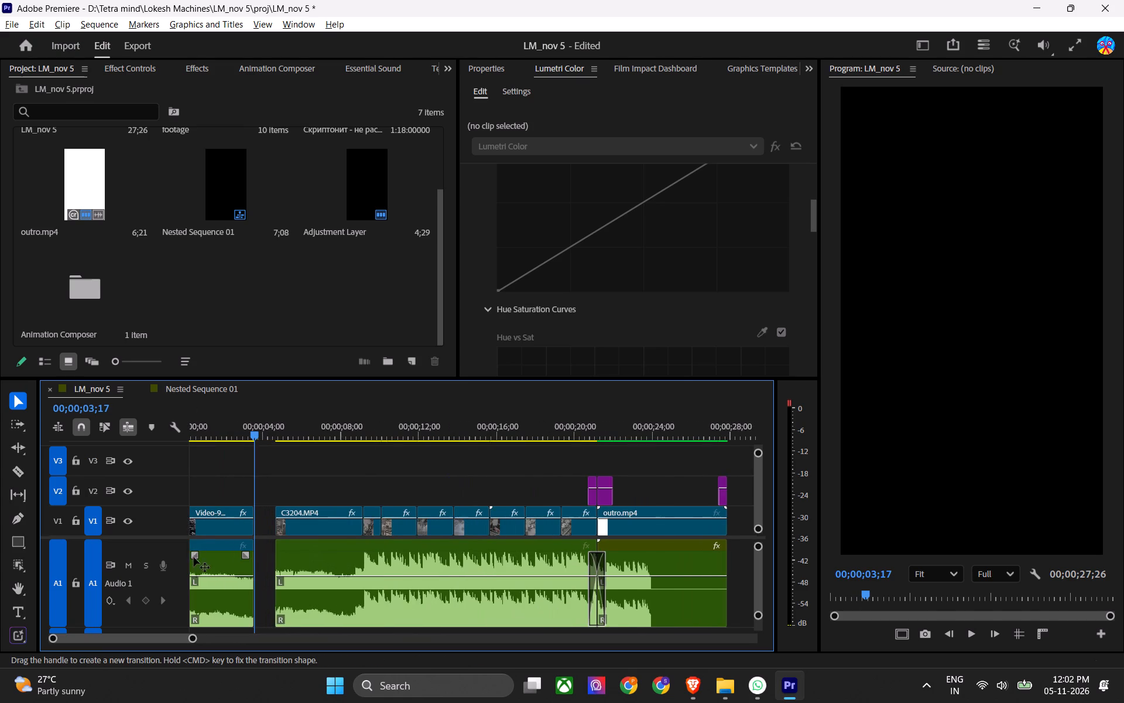
scroll(194, 557, "up", 8, "alt")
key("ctrl+s")
Save the project and start a text layer at 00;00;01;24 above the burned-in caption, with the first line "Life is hard.".
left_click(227, 428)
key("ctrl+s")
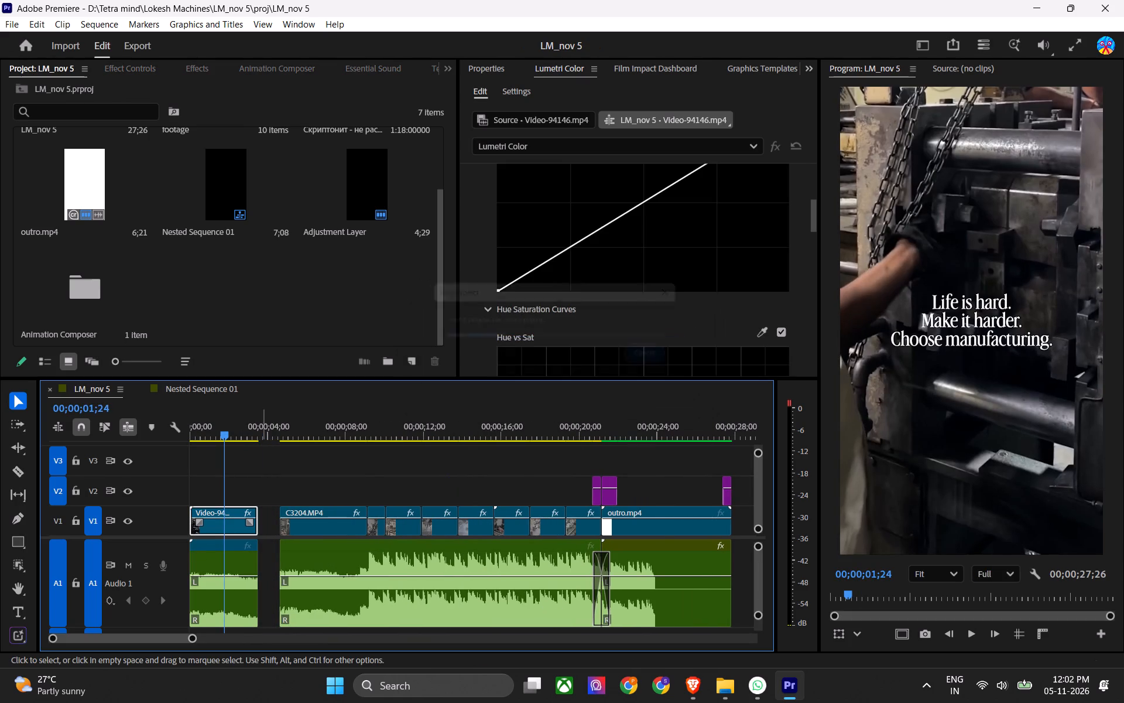
key("ctrl+s")
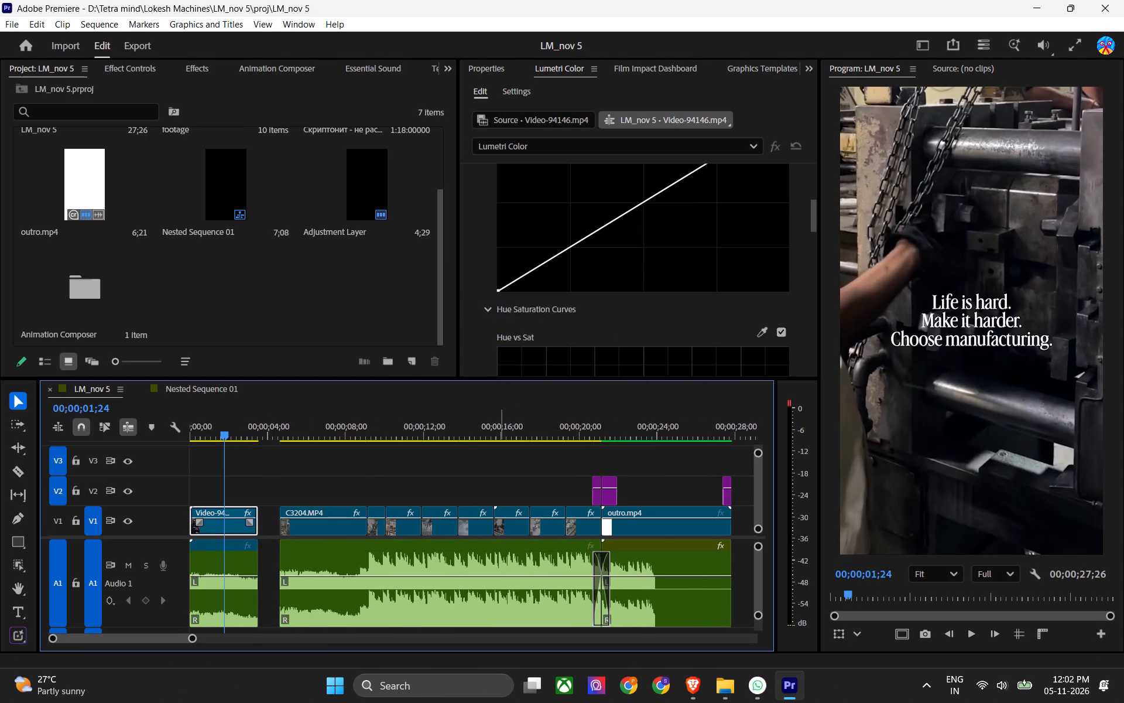
key("t")
left_click(919, 234)
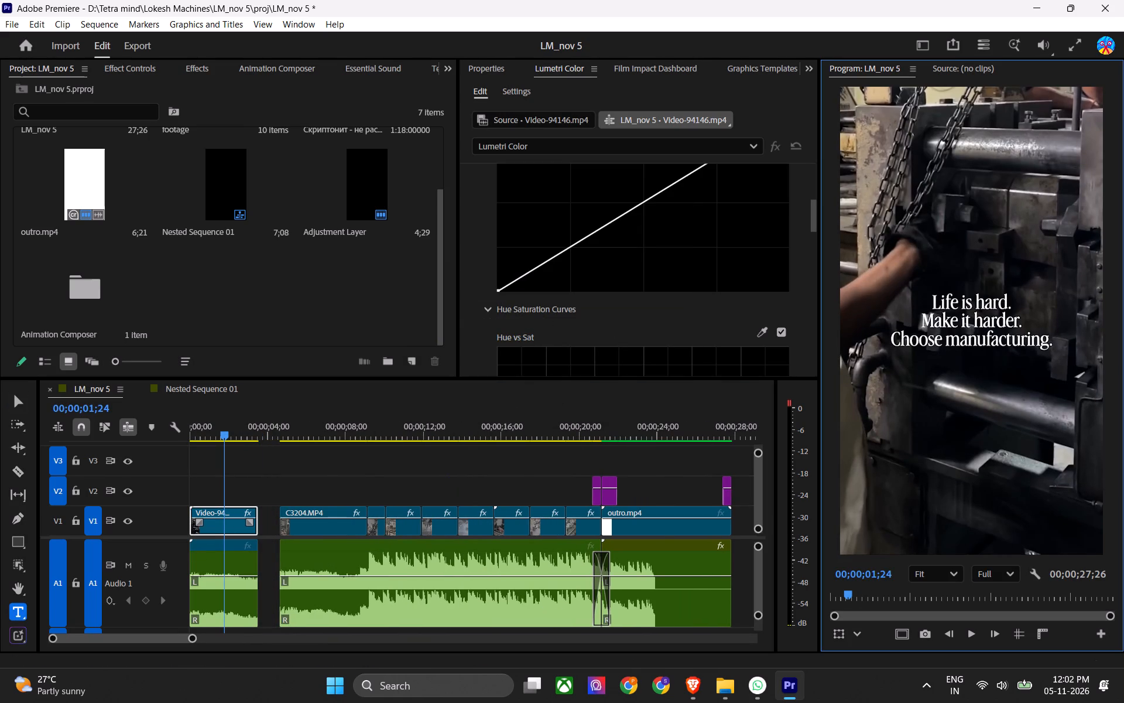
type("Life id")
key("space")
key("BackSpace")
key("BackSpace")
type("s")
key("space")
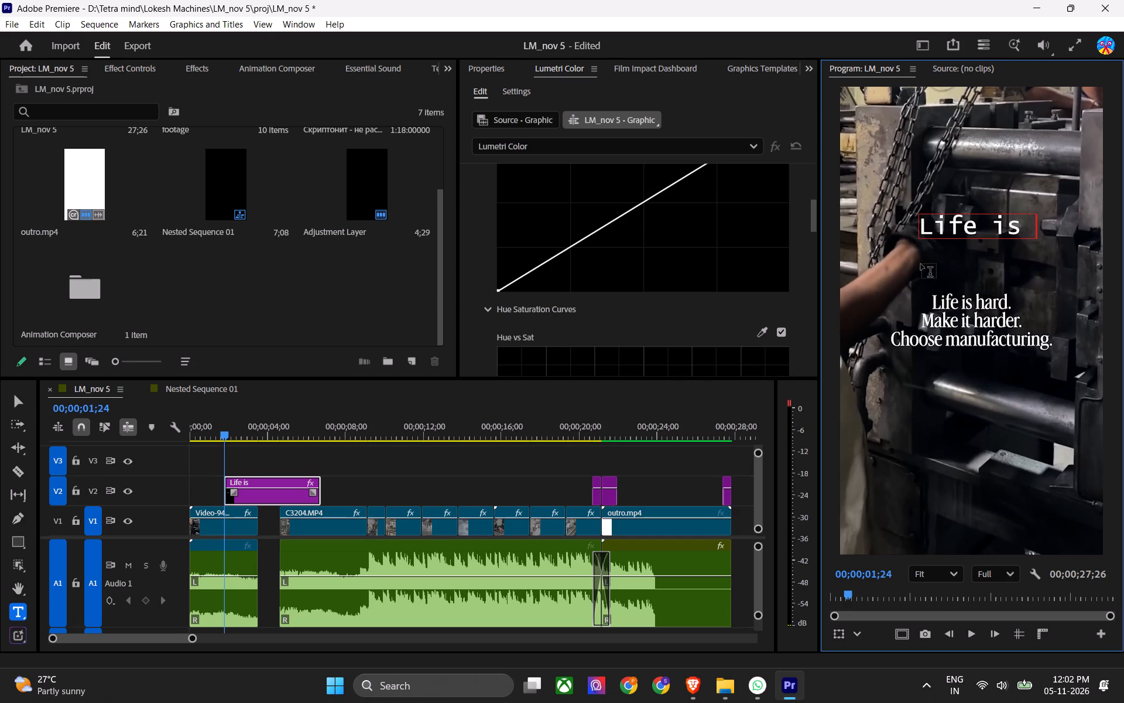
type("hard")
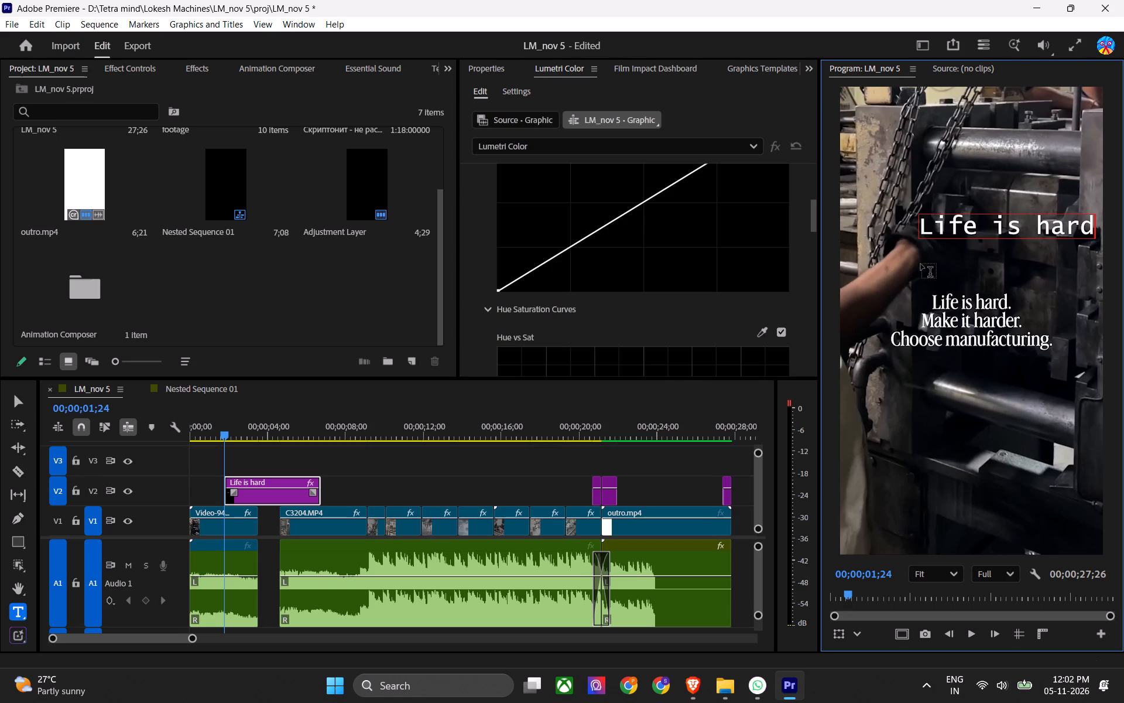
key("period")
key("Return")
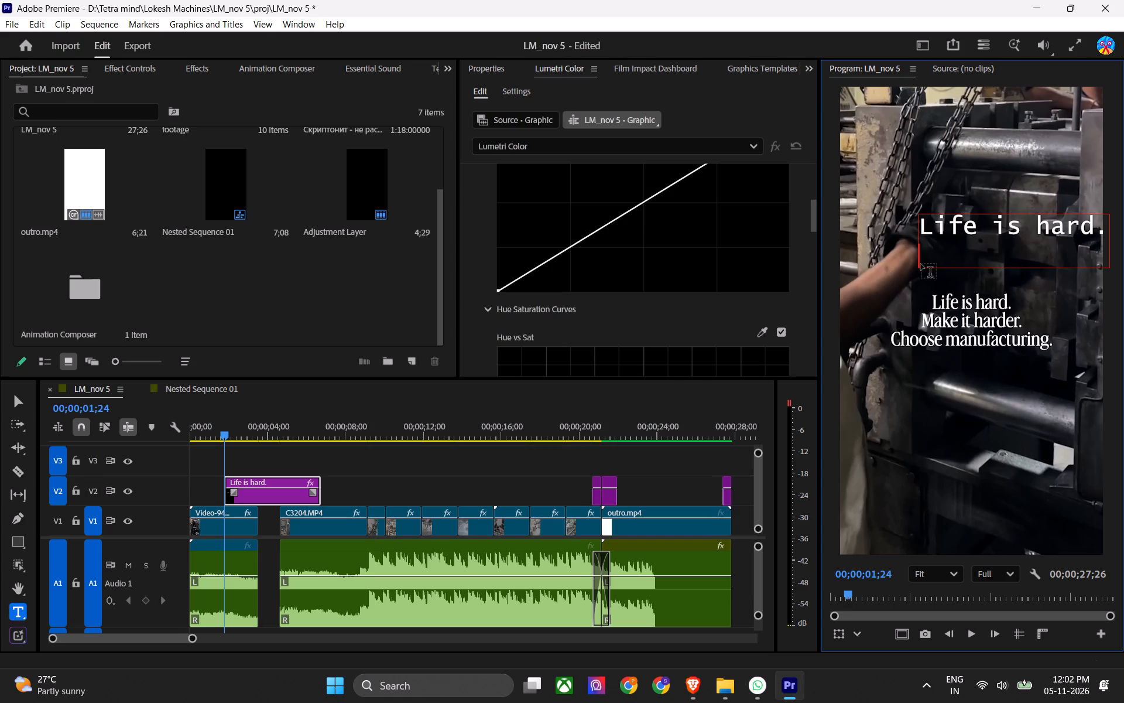
Add "Make it harder." as the second line of the text and begin a third line.
type("Make ir")
key("space")
key("BackSpace")
key("BackSpace")
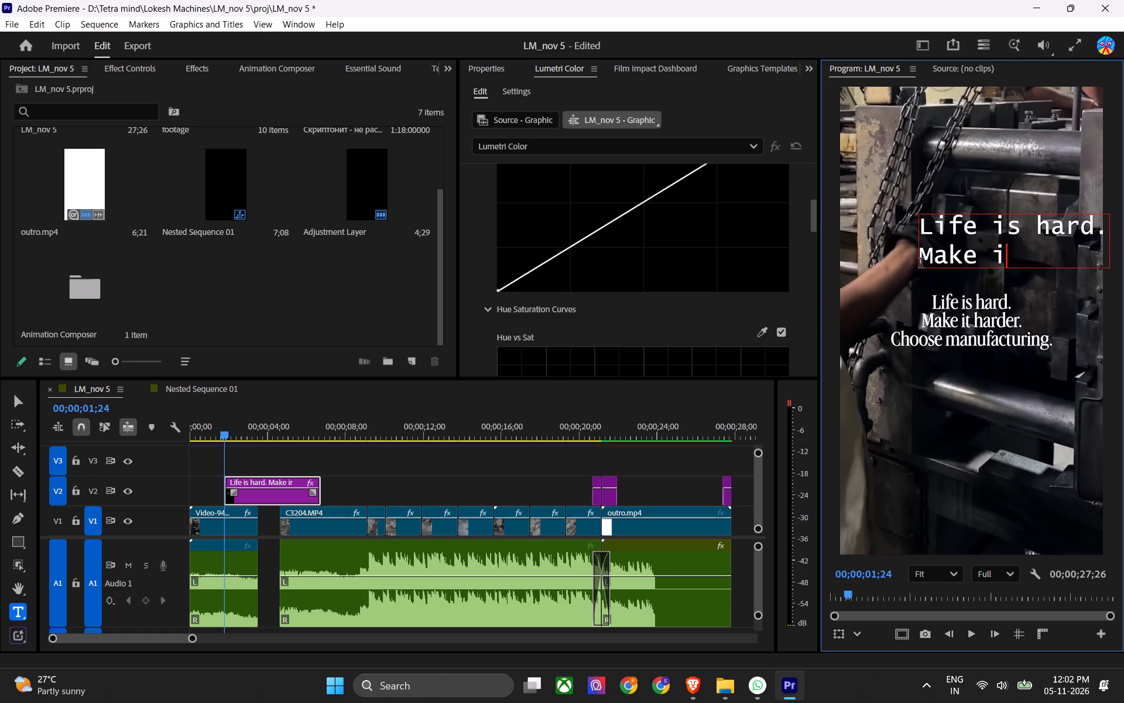
type("t")
key("space")
type("harder")
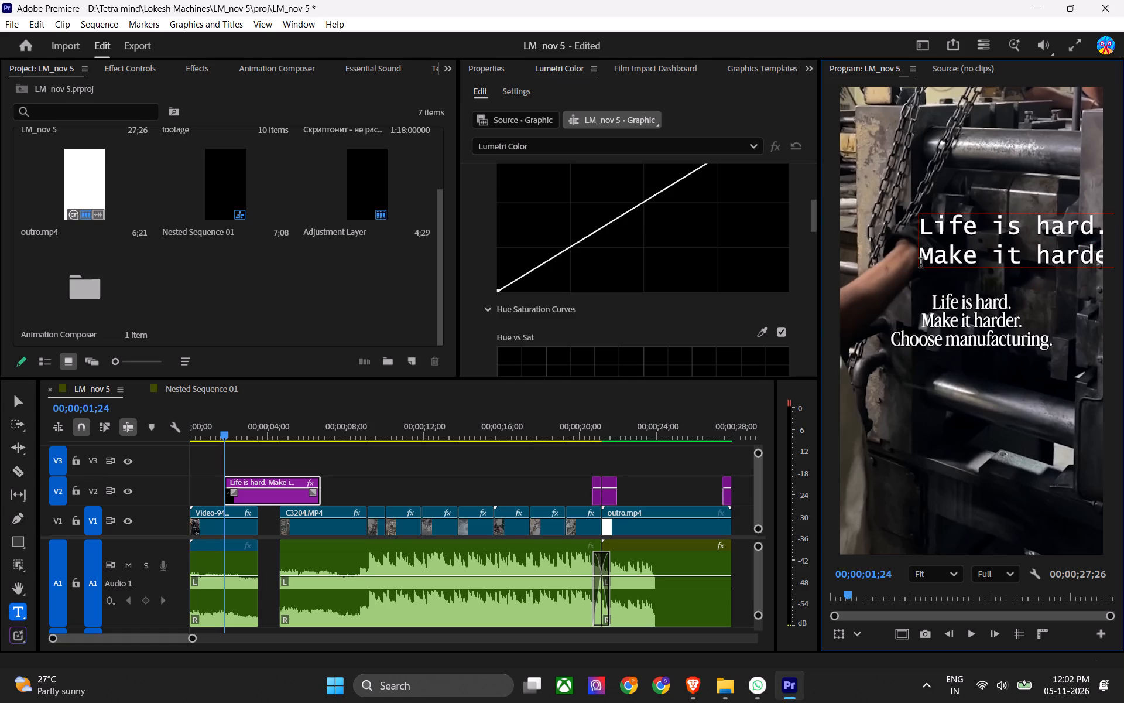
key("period")
key("Return")
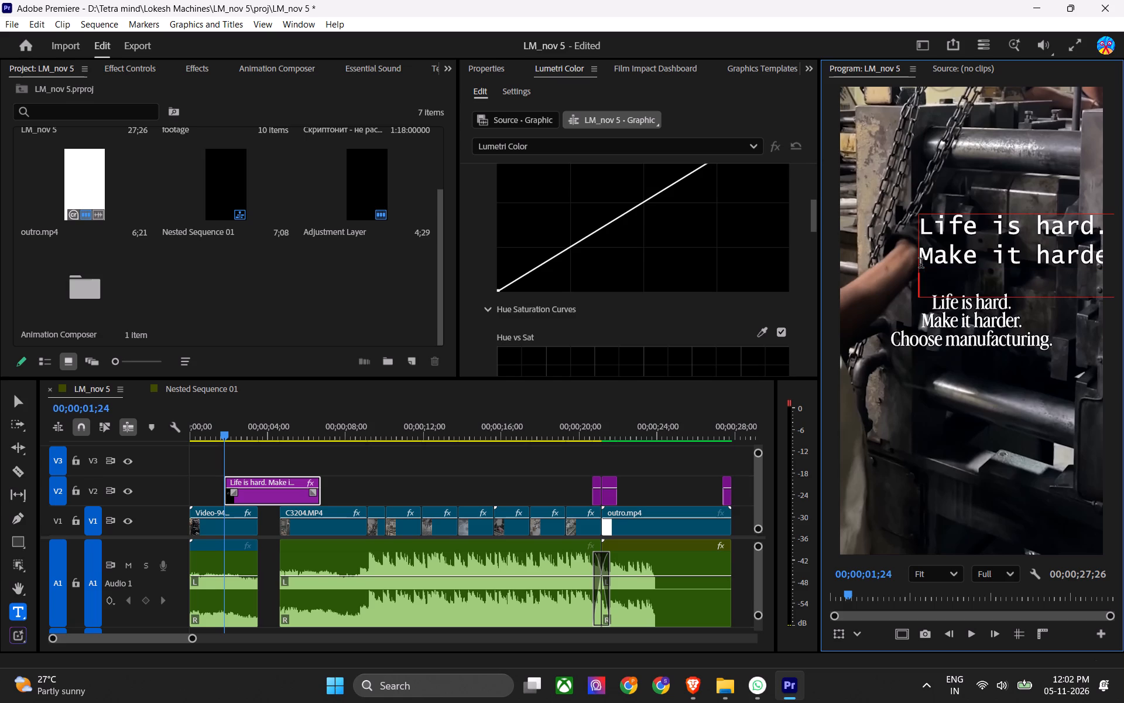
Add "Choose manufacturing." as the third line of the text, finish editing it and save the project.
type("Choose")
key("space")
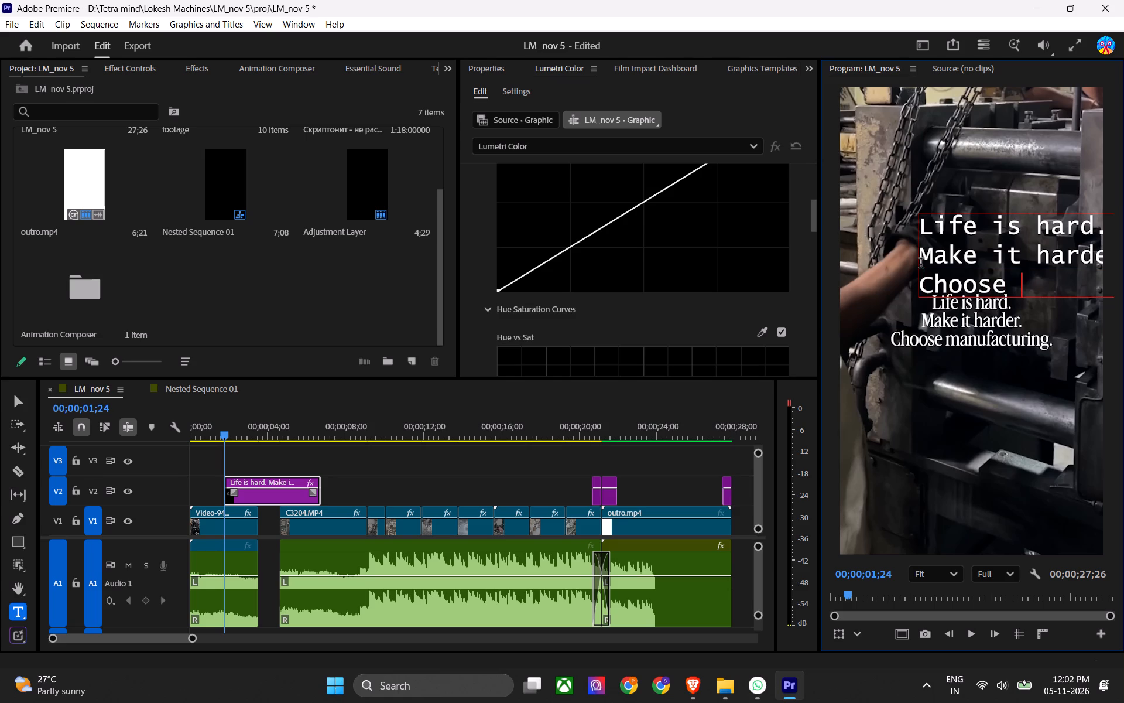
type("manufacturi")
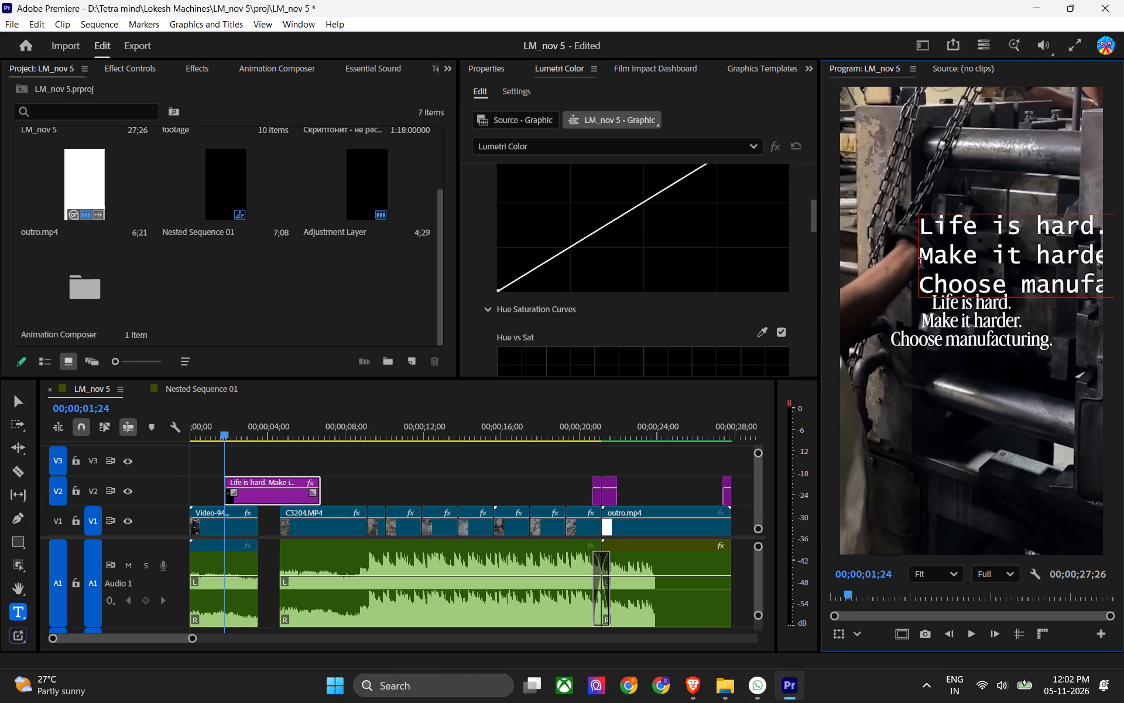
key("BackSpace")
key("BackSpace")
key("BackSpace")
key("BackSpace")
key("BackSpace")
key("BackSpace")
key("a")
key("c")
type("turing")
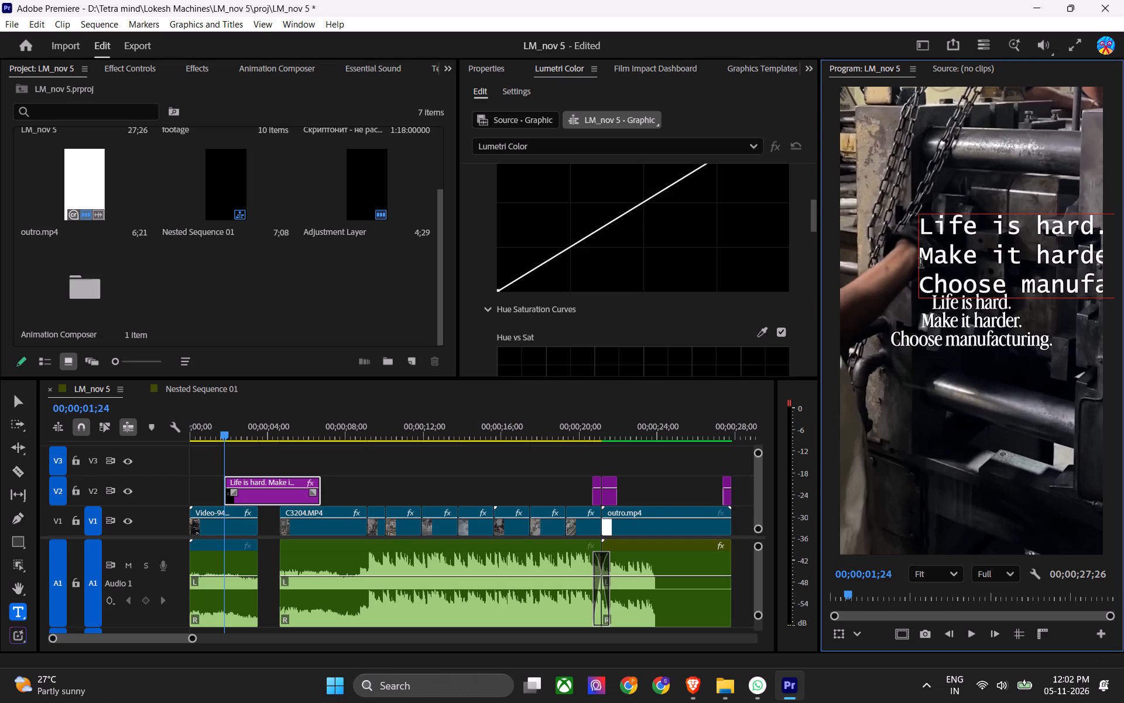
key("period")
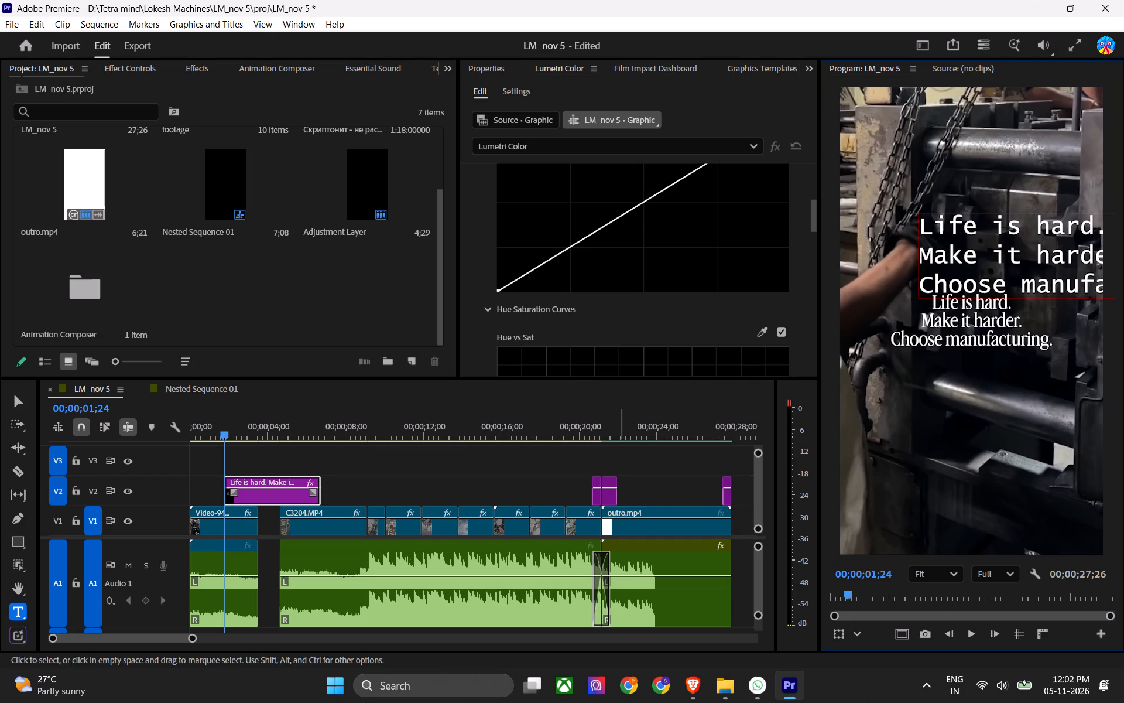
left_click(379, 500)
key("ctrl+s")
Center-align the three-line text layer's paragraph and center it horizontally in the frame, with the playhead at 00;00;02;29.
left_click(250, 436)
left_click(242, 496)
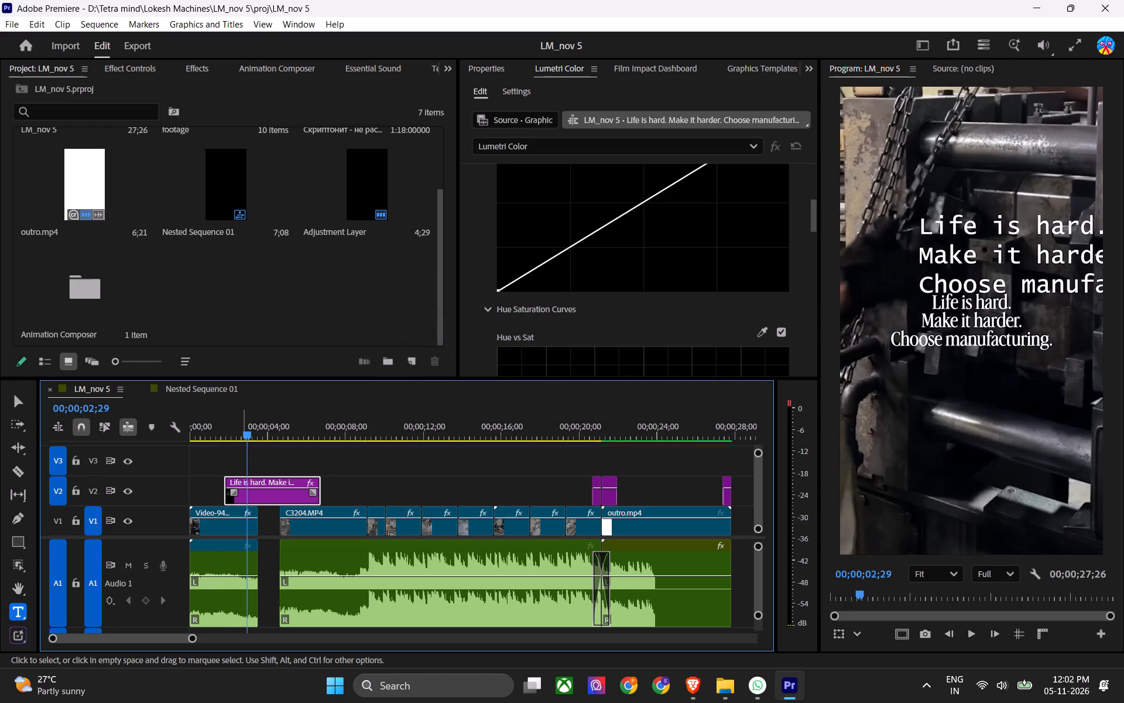
left_click_drag(814, 213, 796, 64)
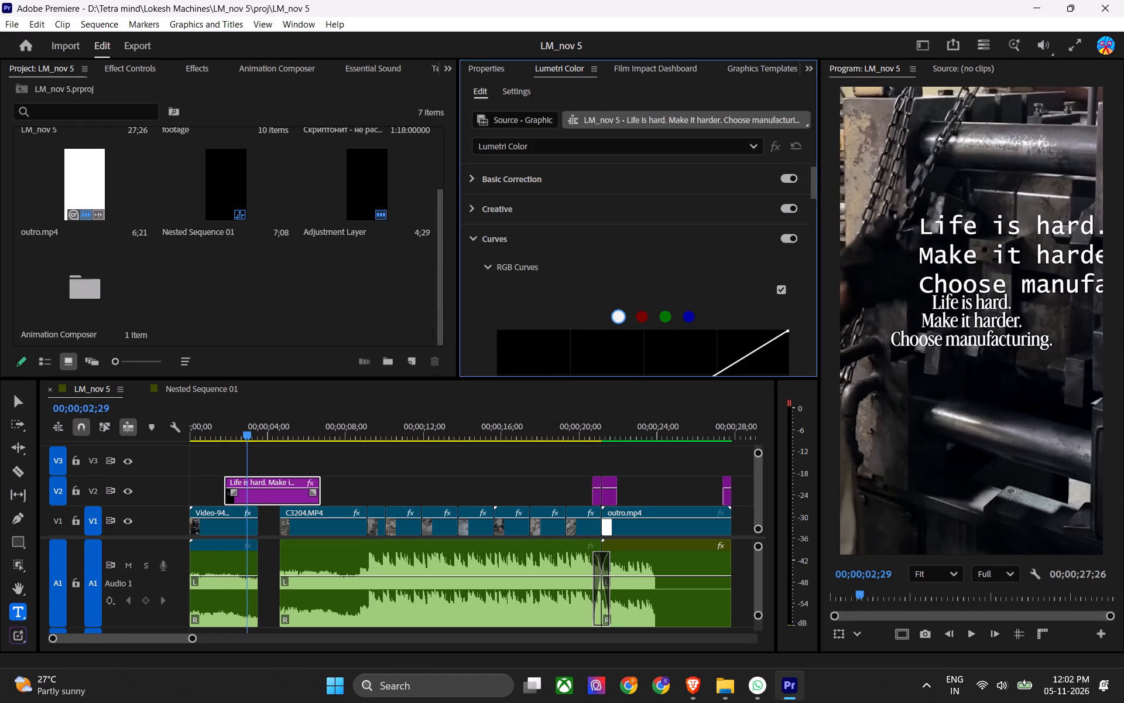
left_click(485, 67)
left_click(542, 121)
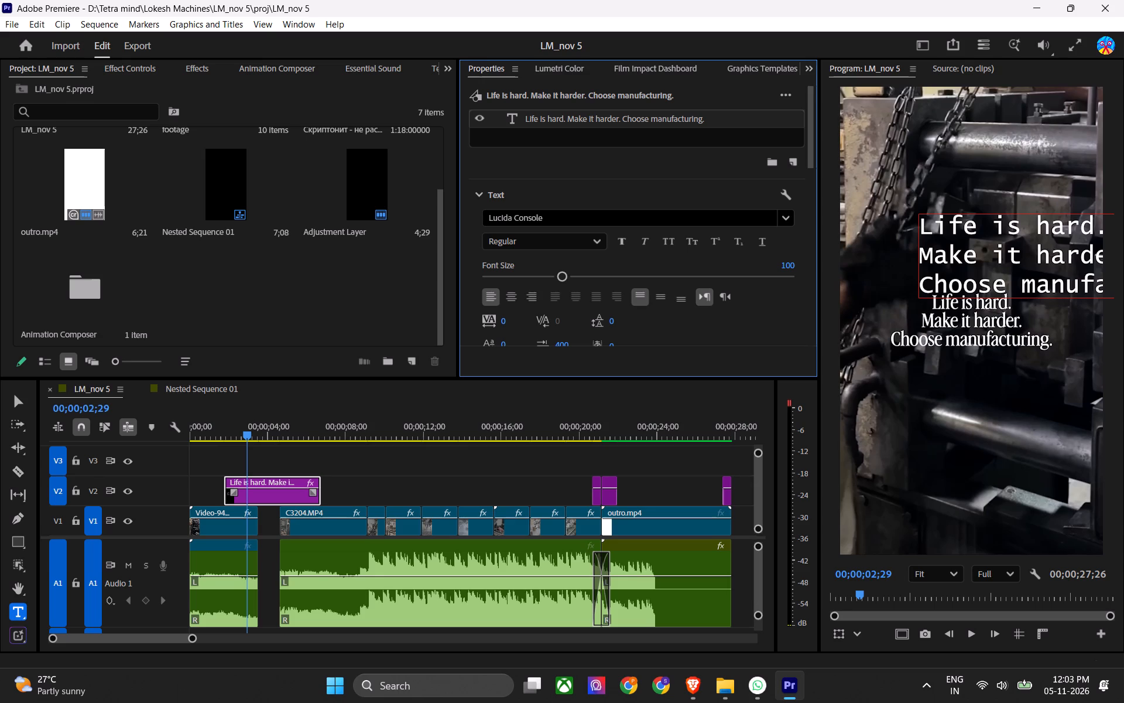
left_click(512, 298)
left_click_drag(811, 155, 803, 290)
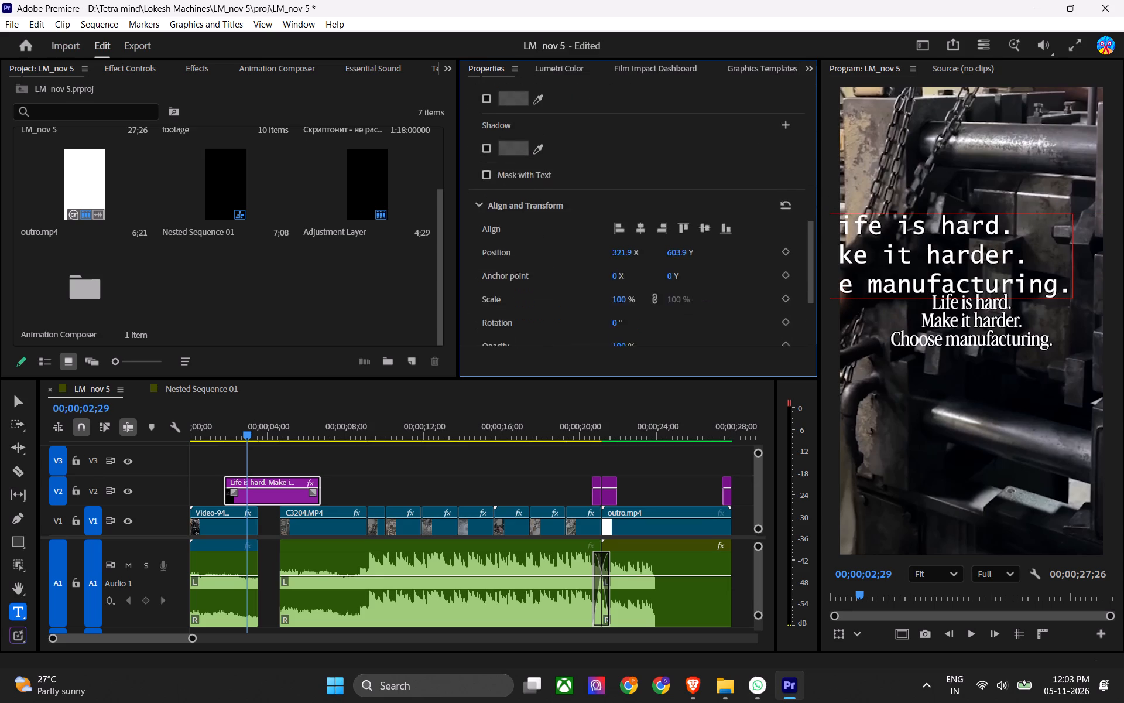
left_click_drag(803, 290, 801, 294)
triple_click(643, 213)
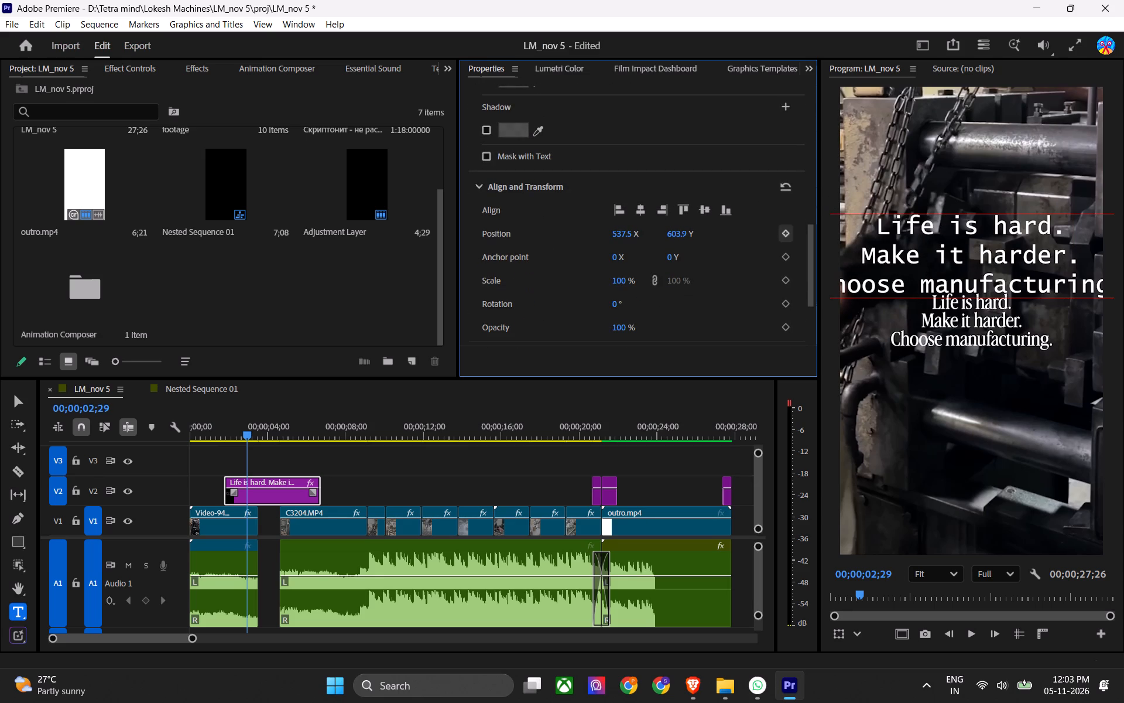
Reduce the three-line text's font size to 56.
left_click_drag(808, 243, 810, 127)
left_click_drag(783, 192, 763, 195)
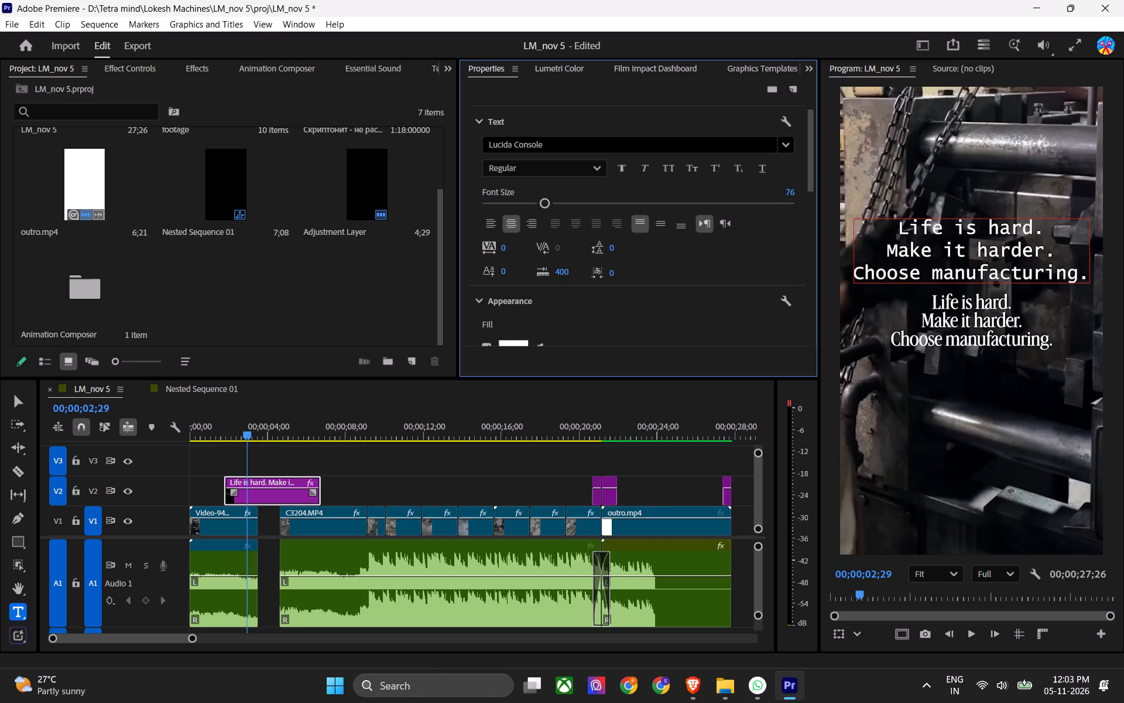
left_click_drag(763, 195, 752, 196)
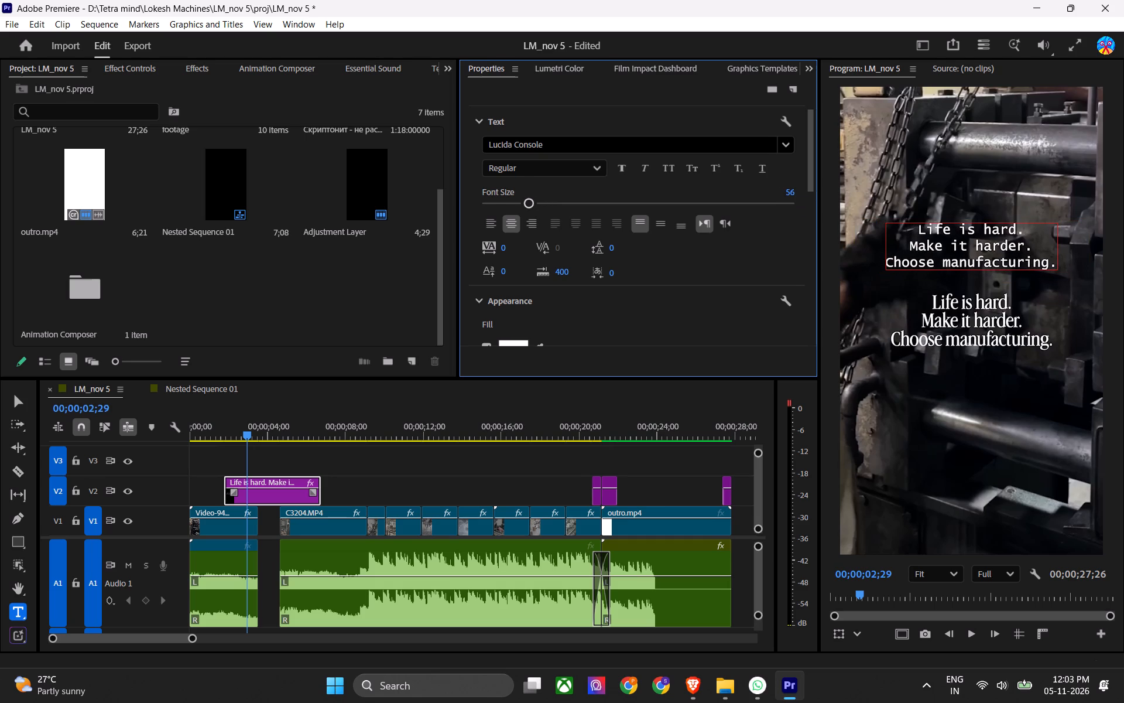
Preview alternative fonts on the three-line text, including Lucida Fax, Maiandra GD and Mandalika DEMO, and set its font to Mastro.
left_click(573, 141)
key("Down")
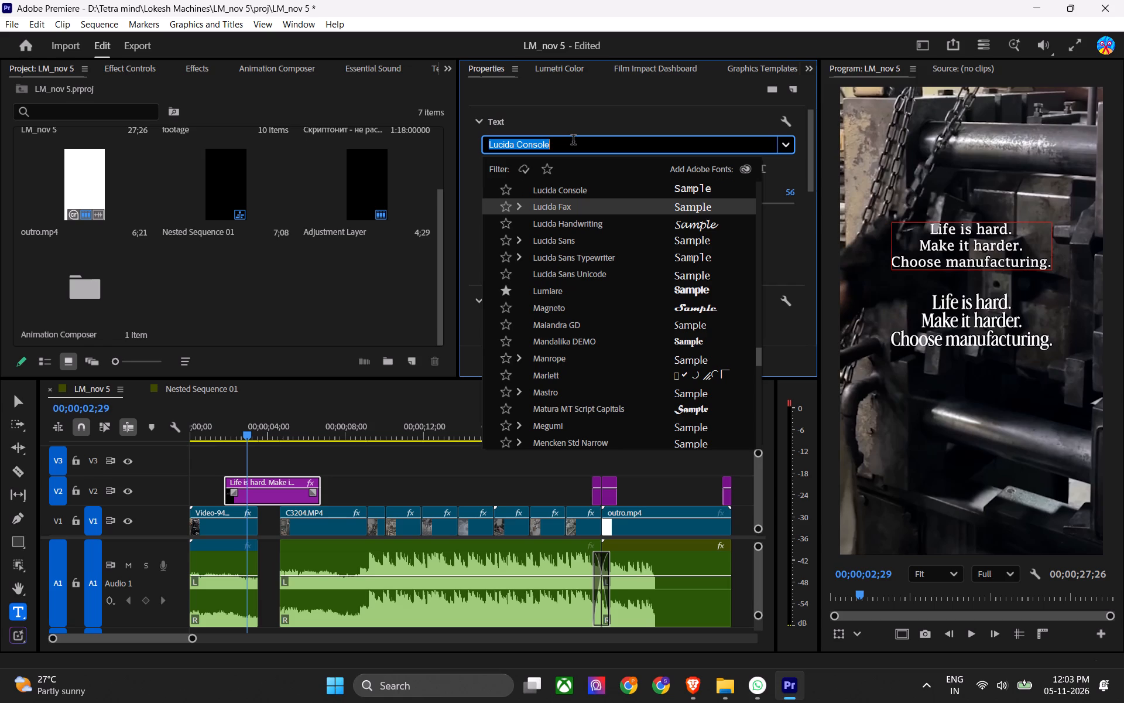
key("Down")
key("Up")
key("Down")
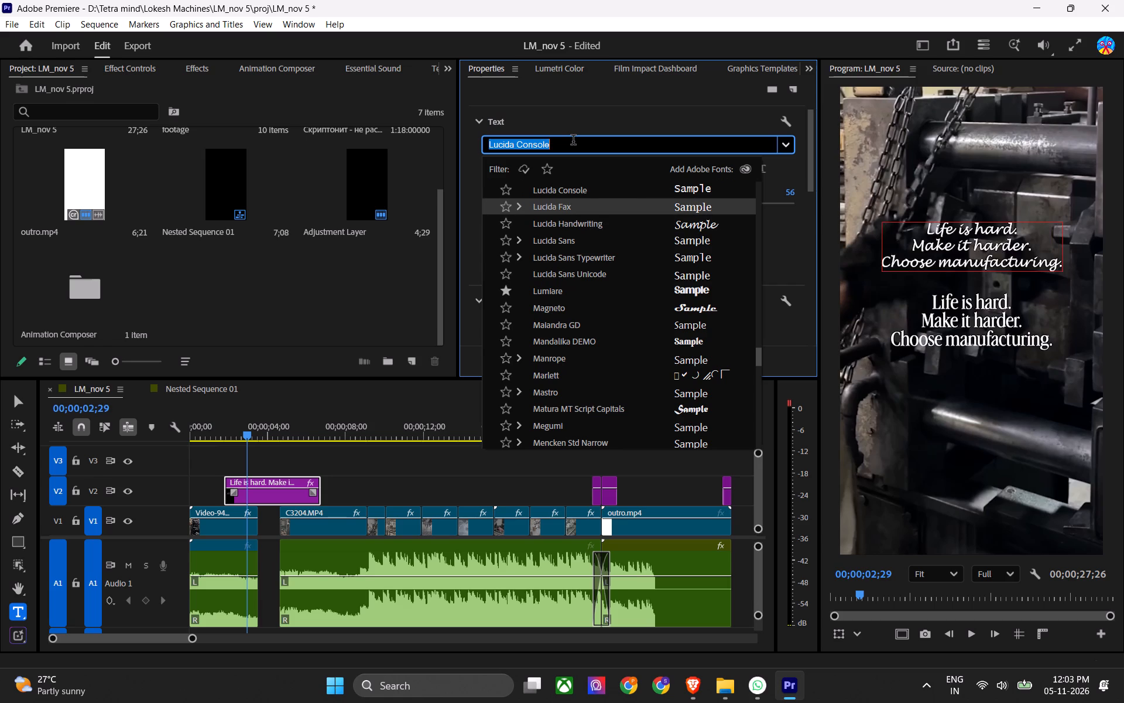
key("Down")
key("Up")
key("Up")
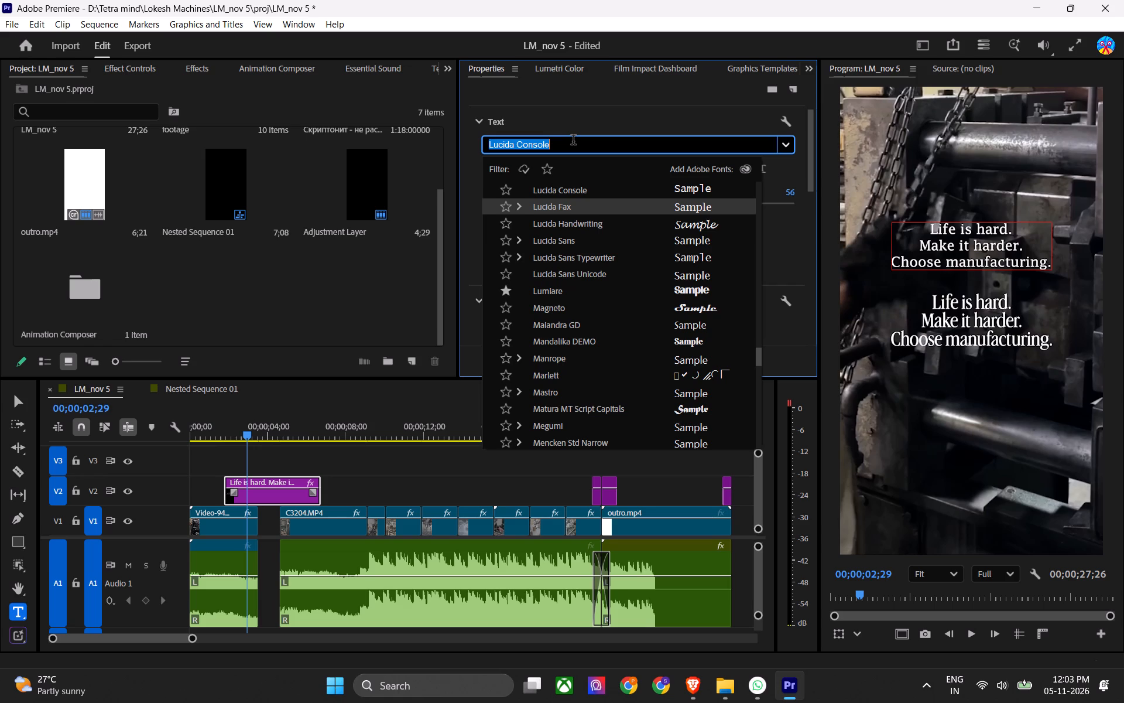
key("Down")
key("Down")
key("Down")
key("Down")
key("Down")
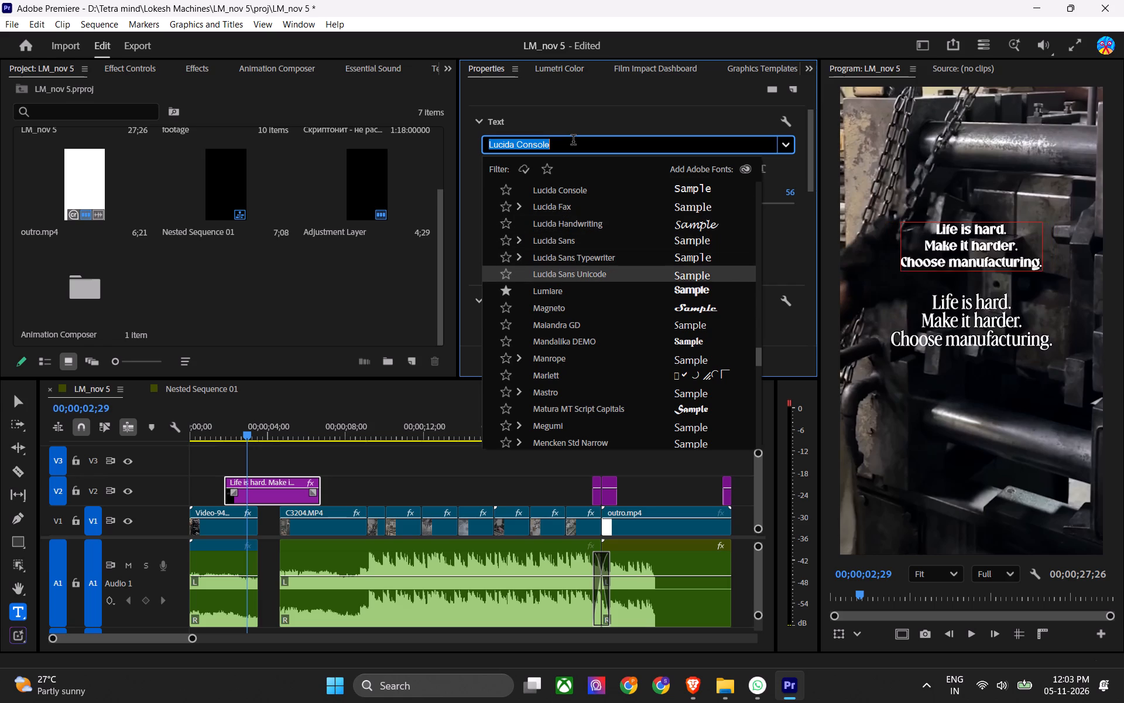
key("Down")
key("Up")
key("Down")
key("Down")
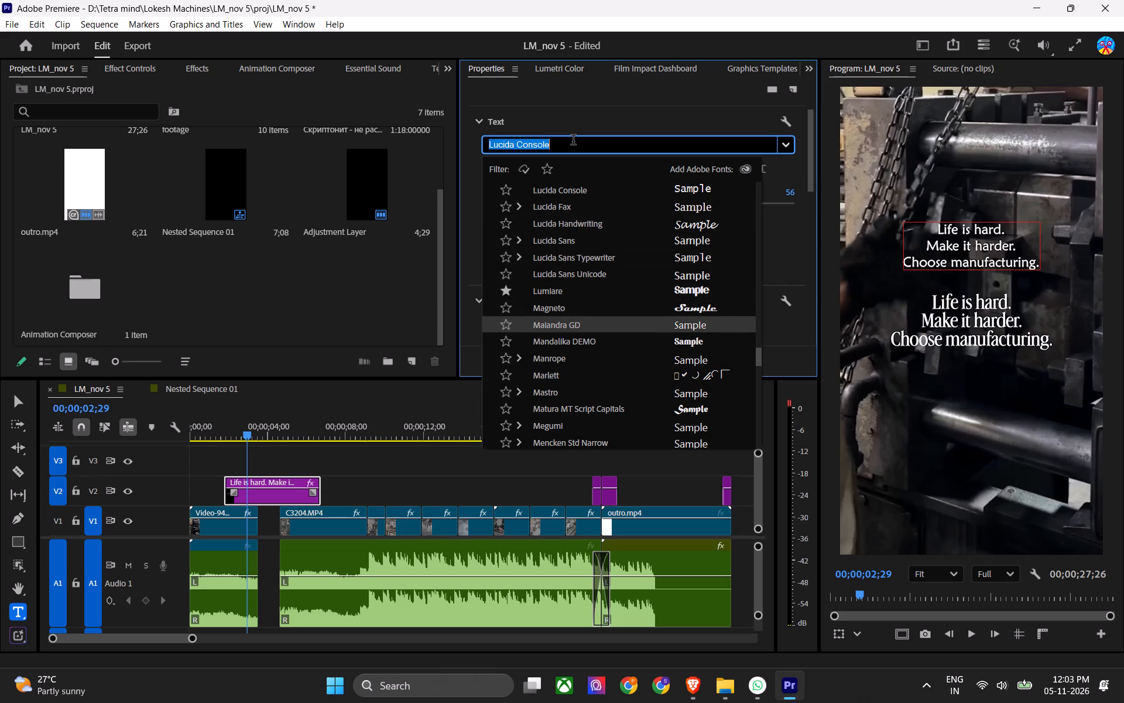
key("Up")
key("Down")
key("Down")
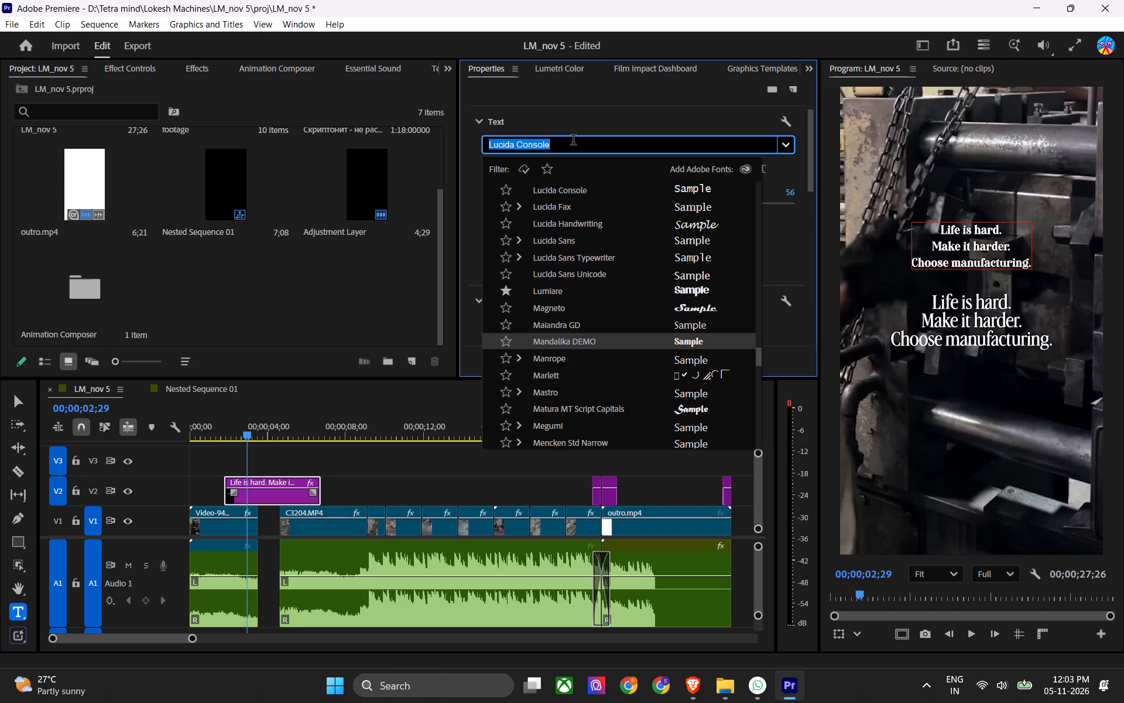
key("Down")
key("Down")
key("Down")
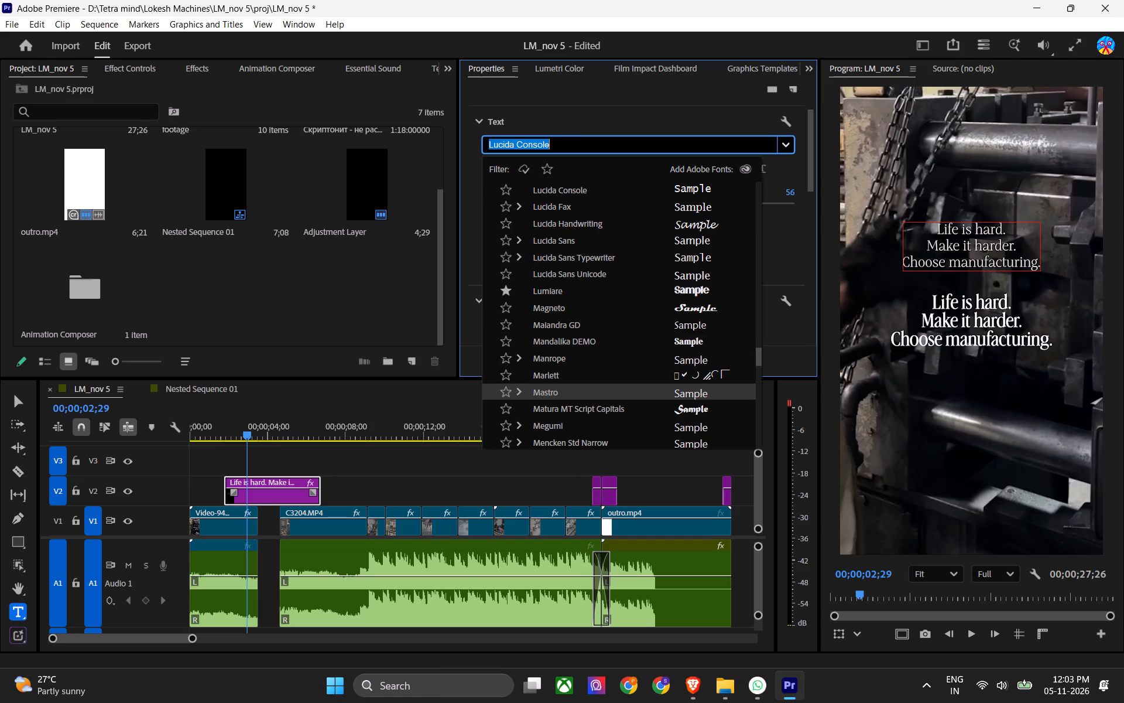
left_click(523, 393)
scroll(567, 394, "down", 7)
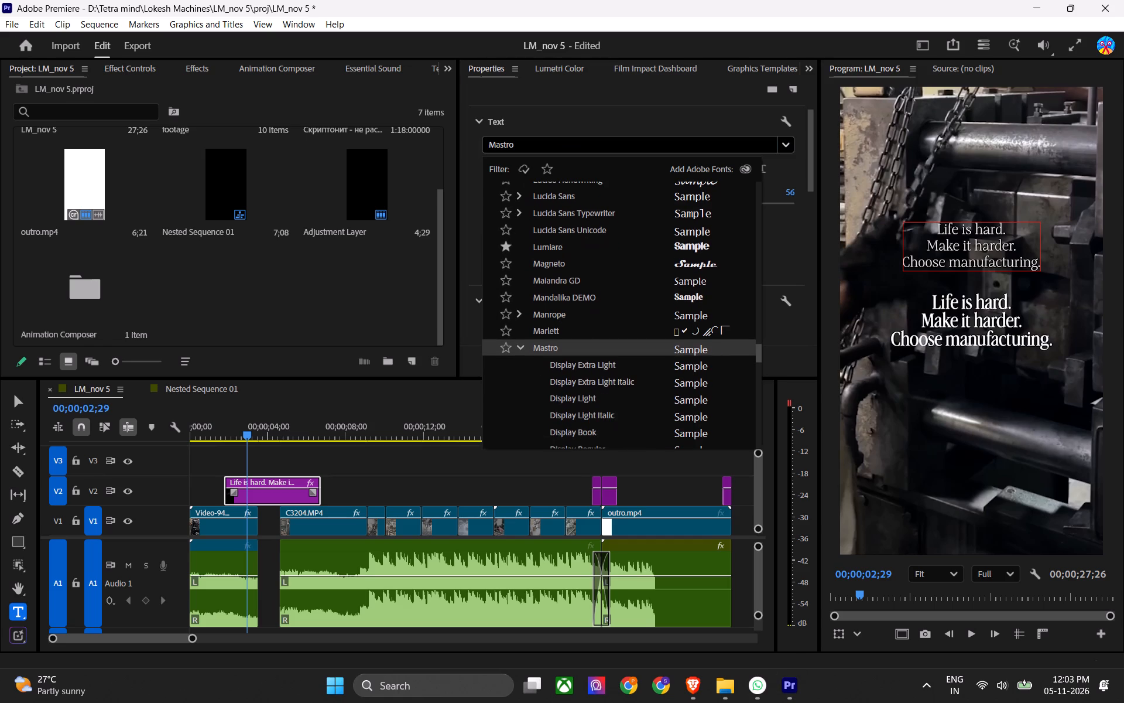
left_click(686, 149)
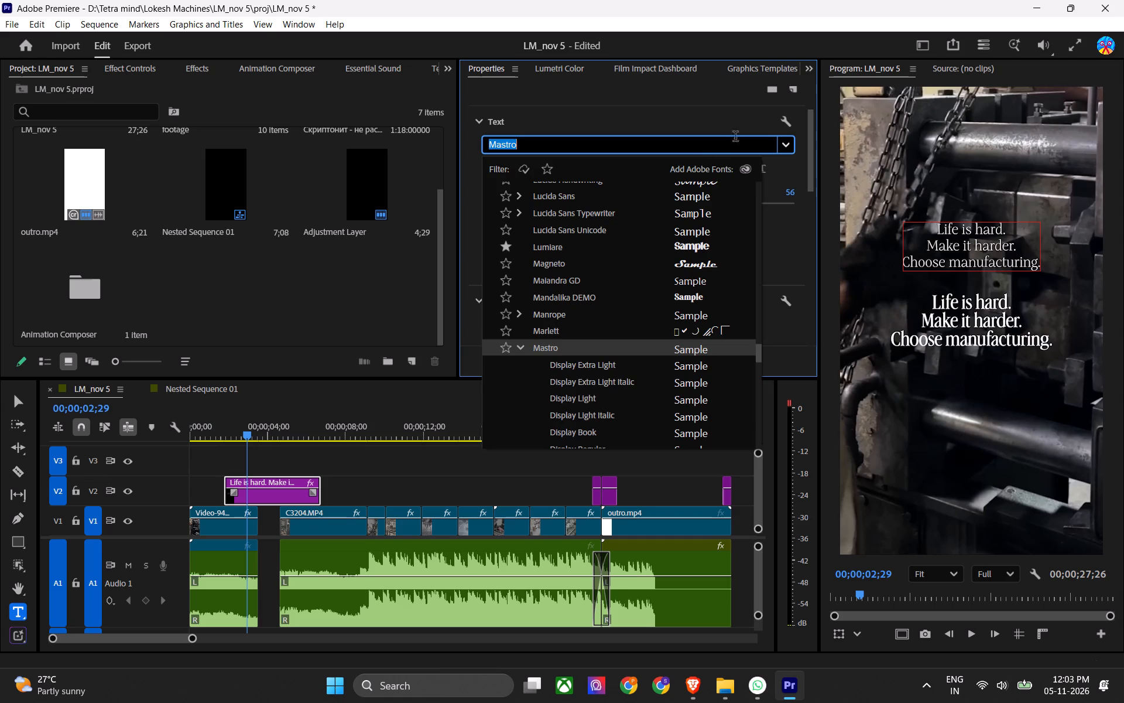
left_click(735, 129)
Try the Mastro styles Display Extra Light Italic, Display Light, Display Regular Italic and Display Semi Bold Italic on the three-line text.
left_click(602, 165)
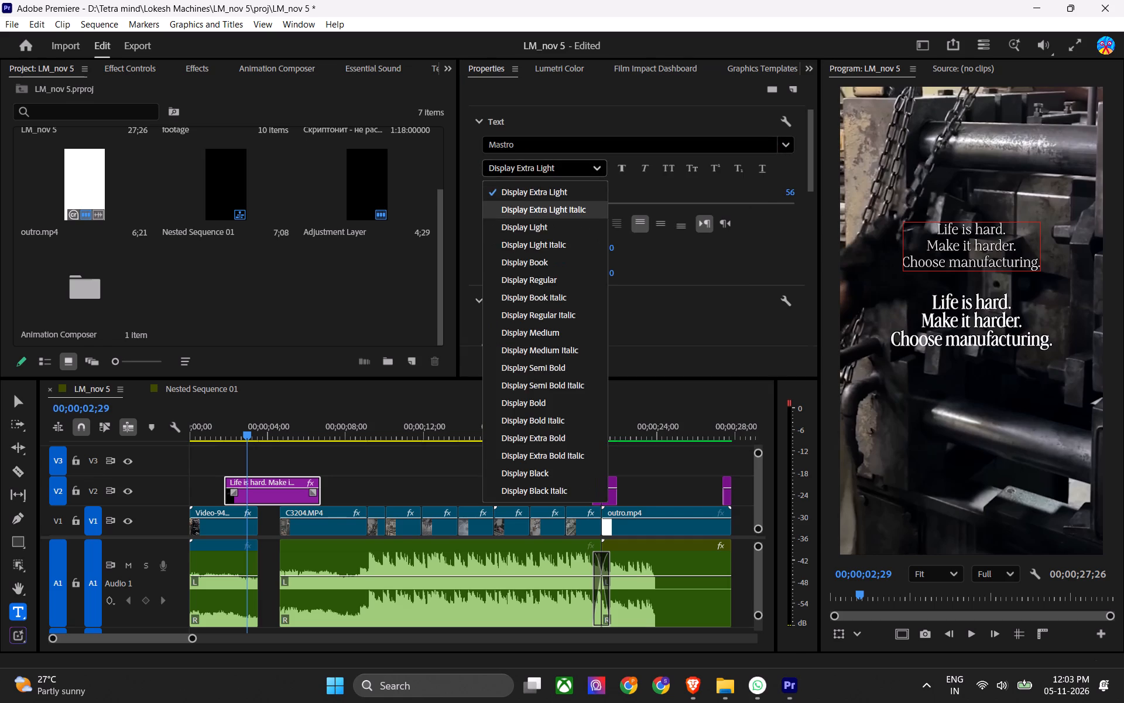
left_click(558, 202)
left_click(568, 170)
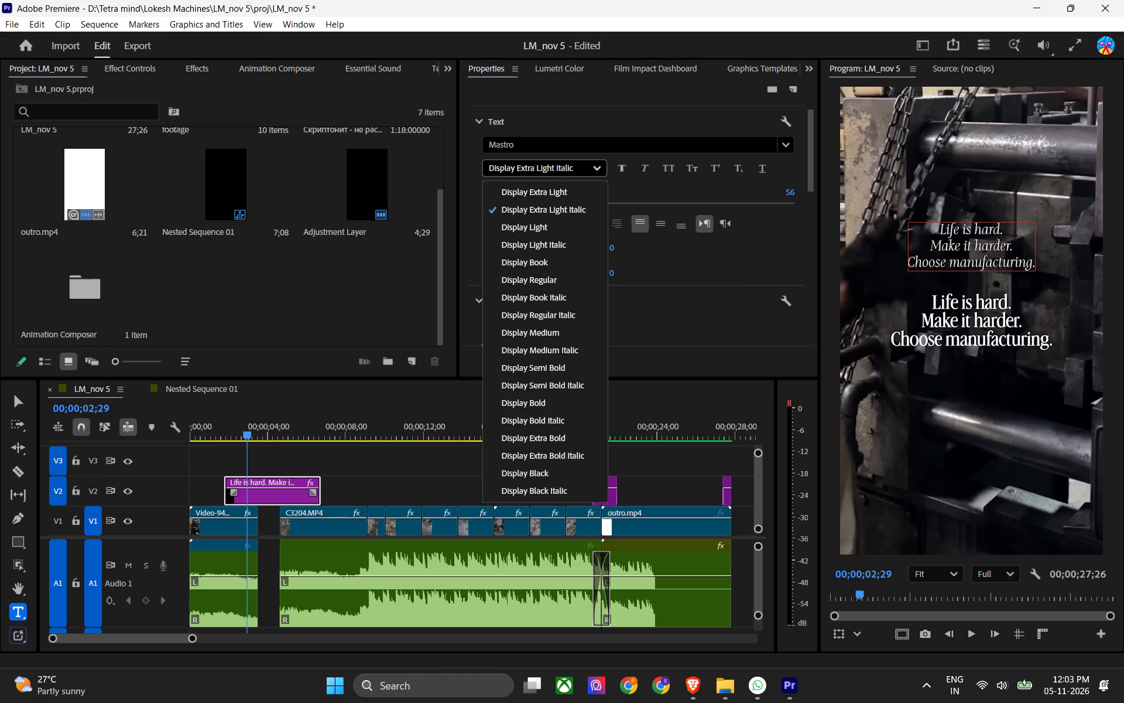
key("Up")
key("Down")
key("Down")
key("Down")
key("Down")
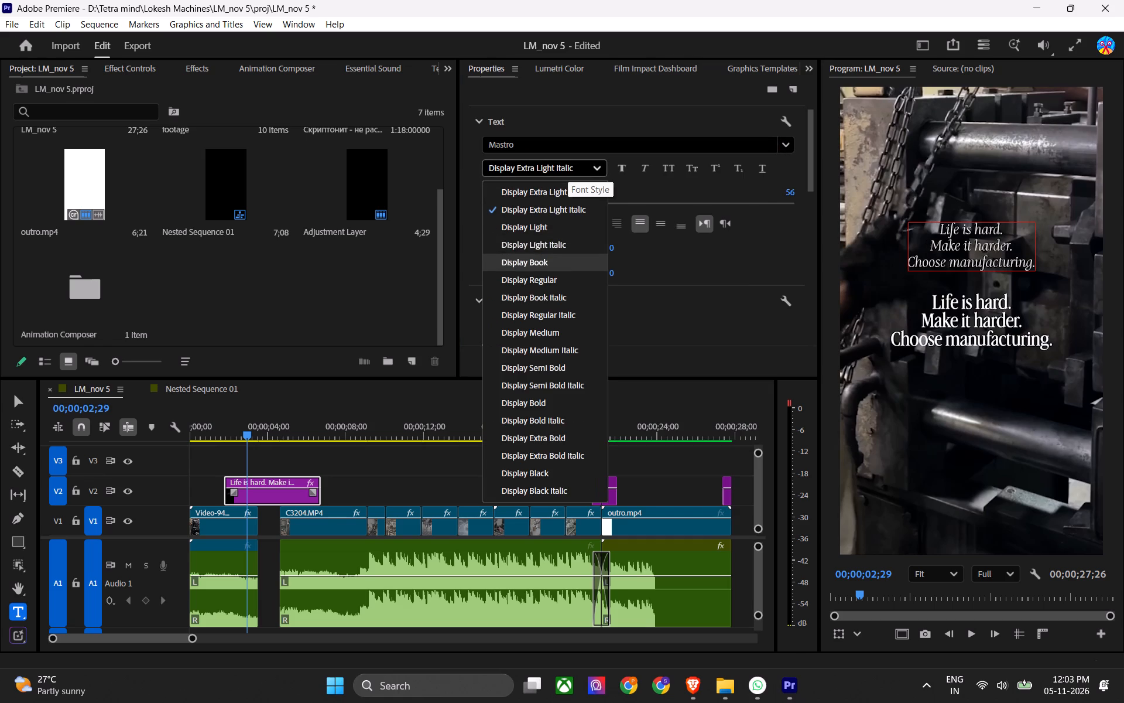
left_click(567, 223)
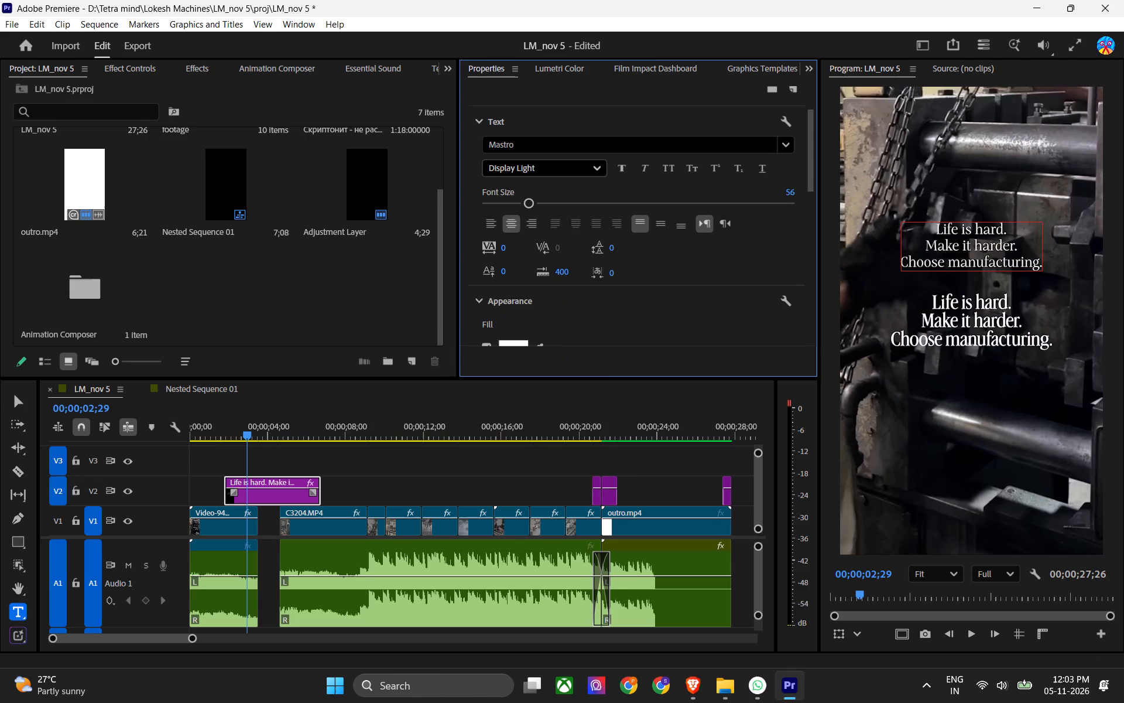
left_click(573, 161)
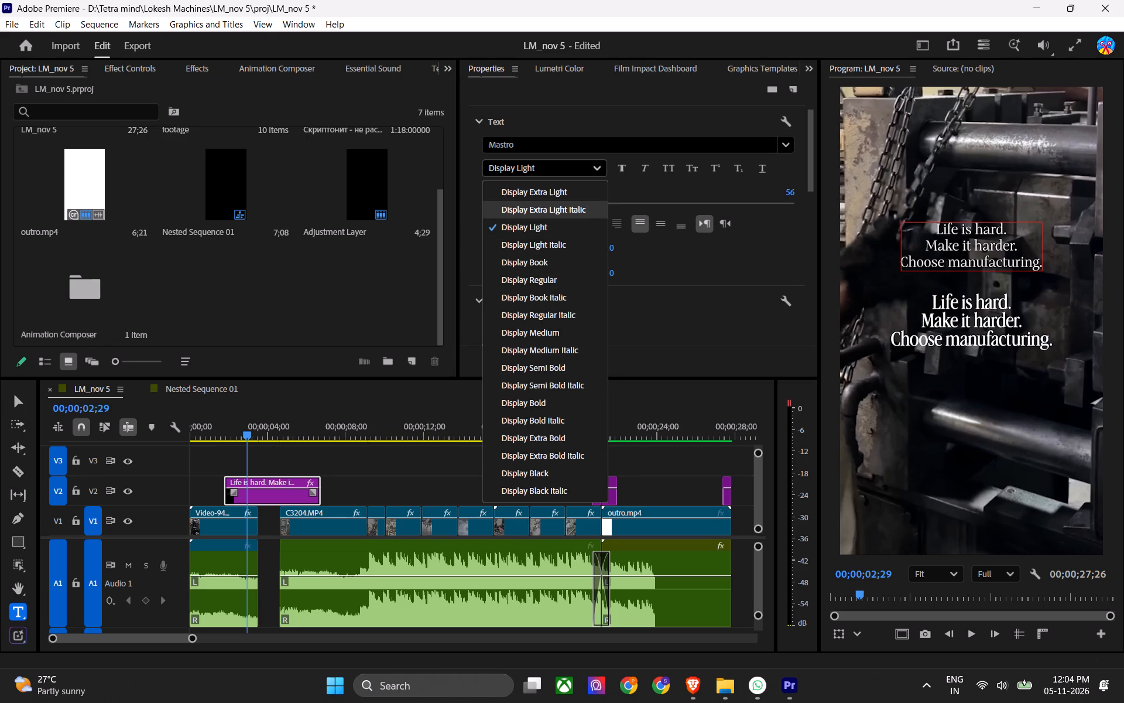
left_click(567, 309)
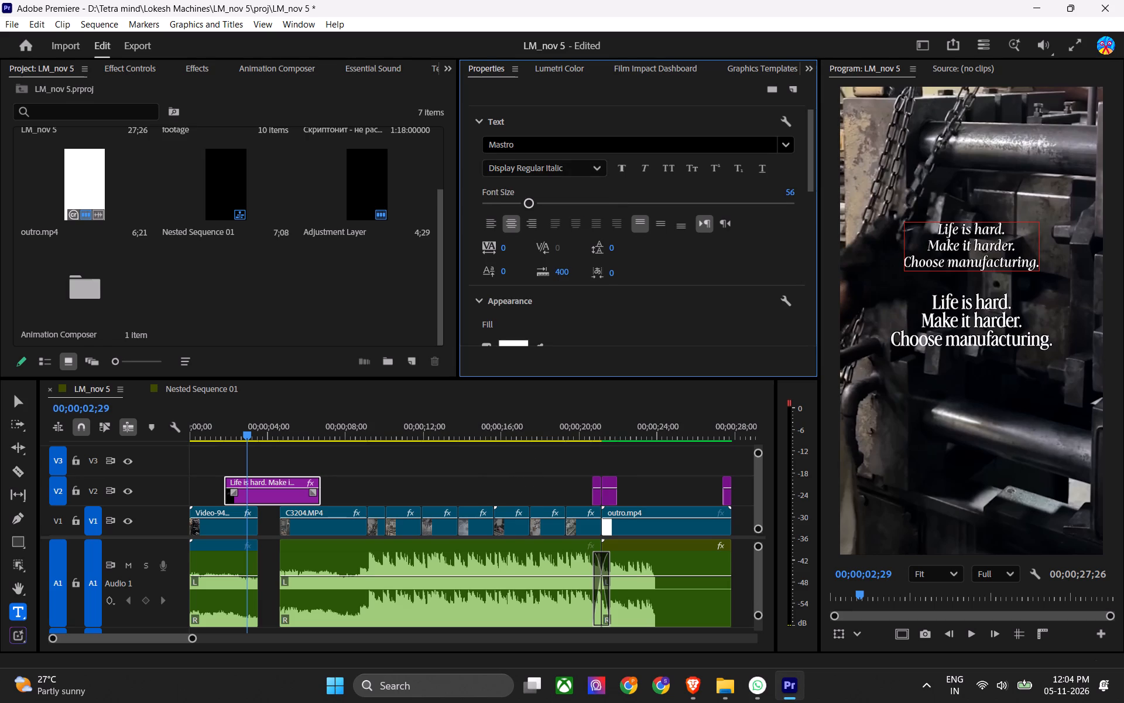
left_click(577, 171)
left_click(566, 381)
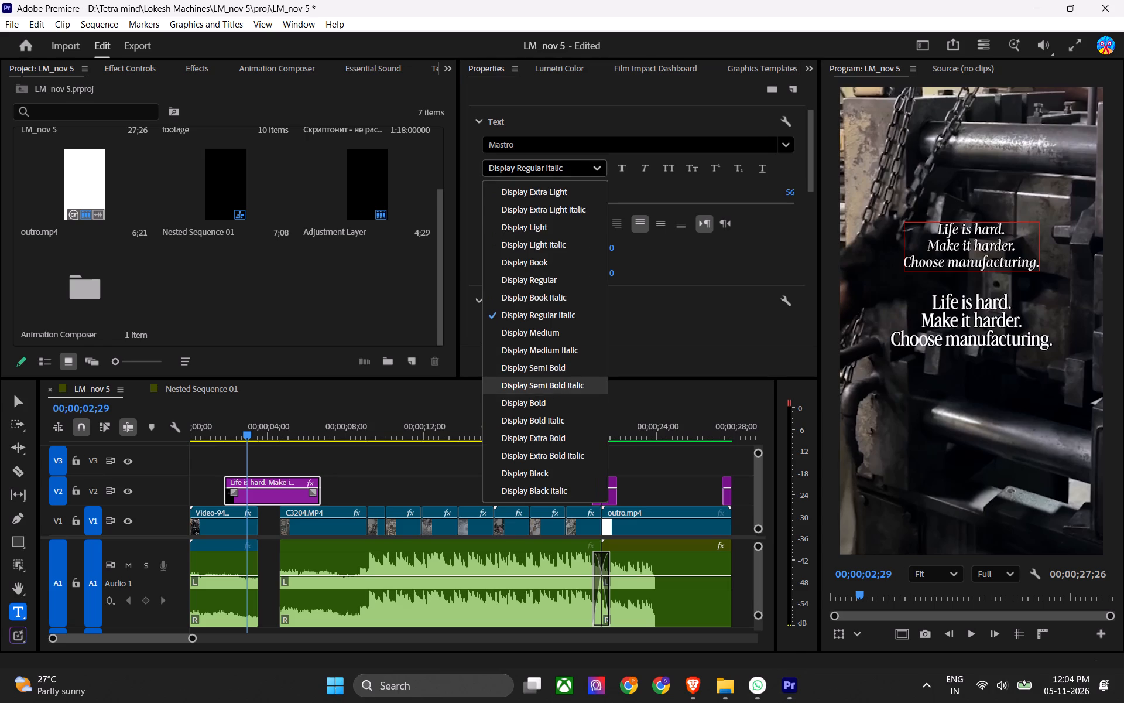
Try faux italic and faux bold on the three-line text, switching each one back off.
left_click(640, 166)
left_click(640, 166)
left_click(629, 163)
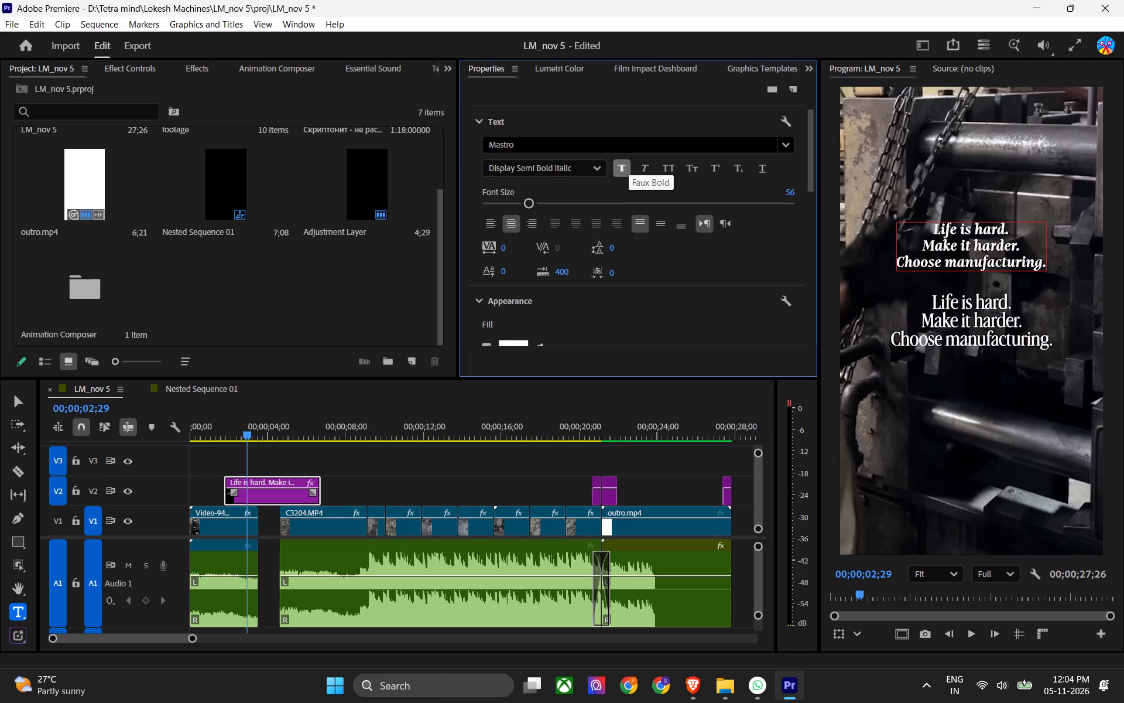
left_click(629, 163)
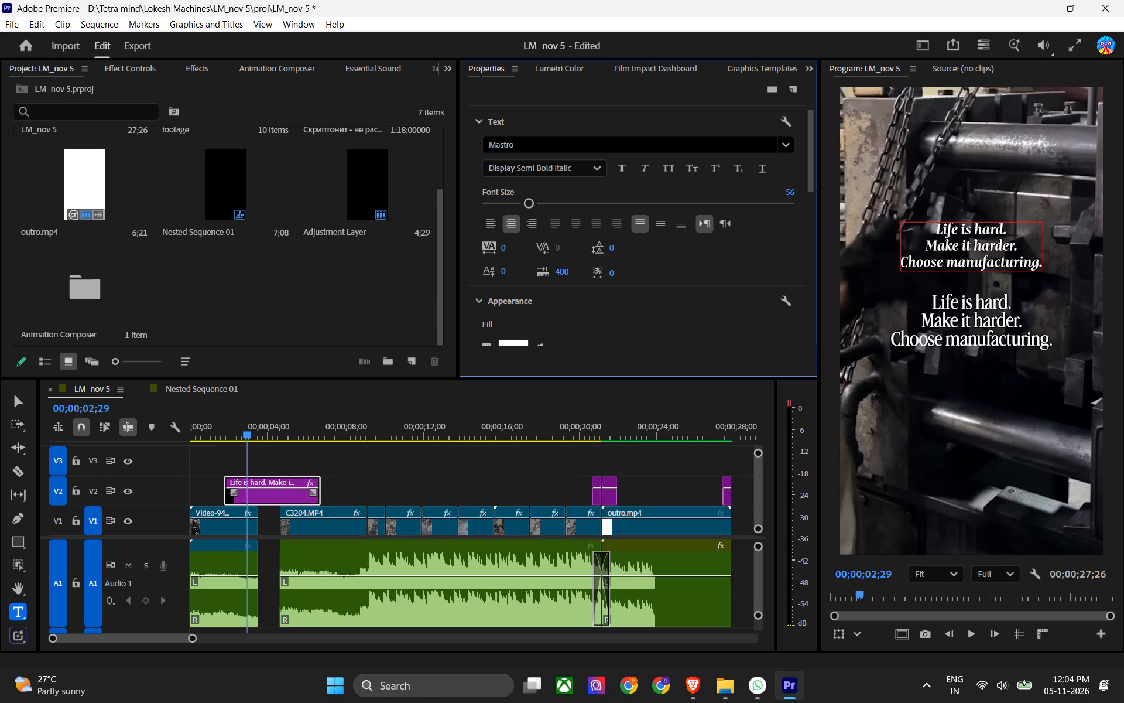
Set the three-line text's font style to Display Semi Bold.
scroll(732, 307, "up", 6)
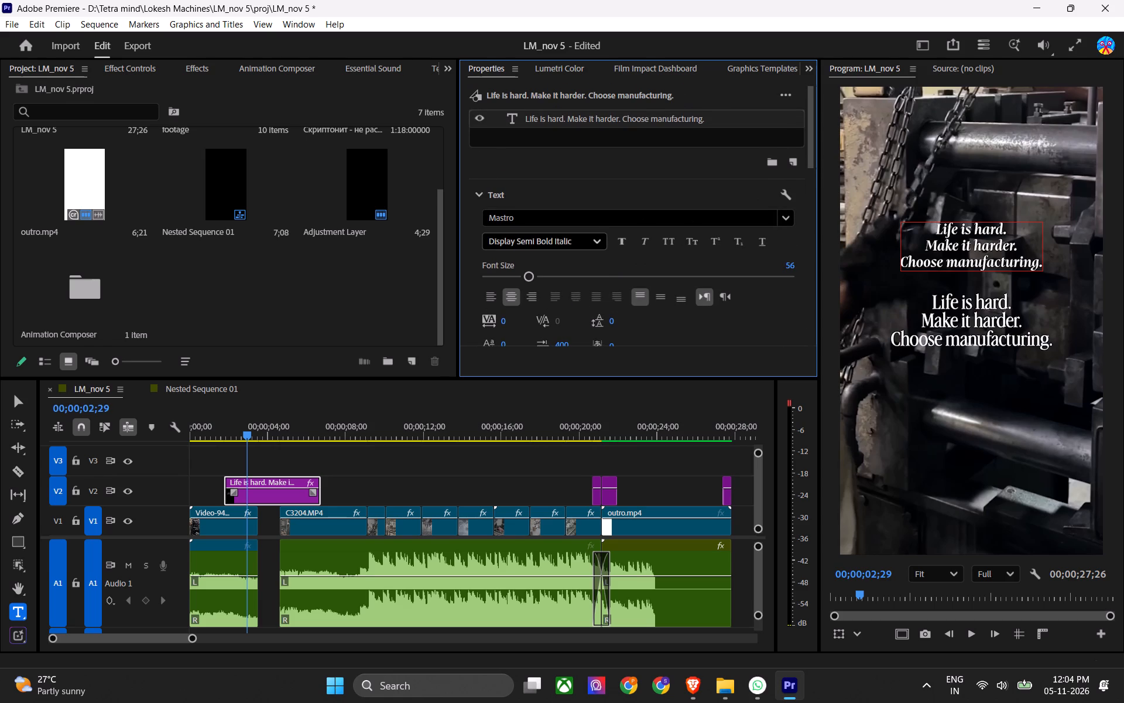
left_click(575, 241)
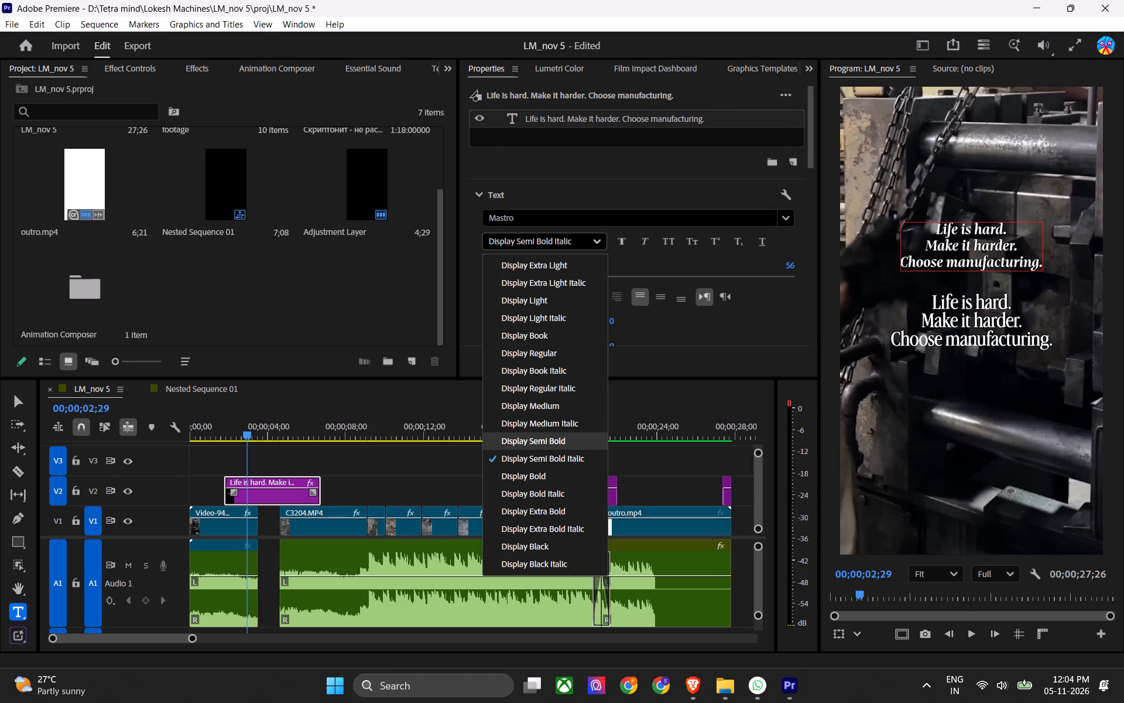
left_click(575, 435)
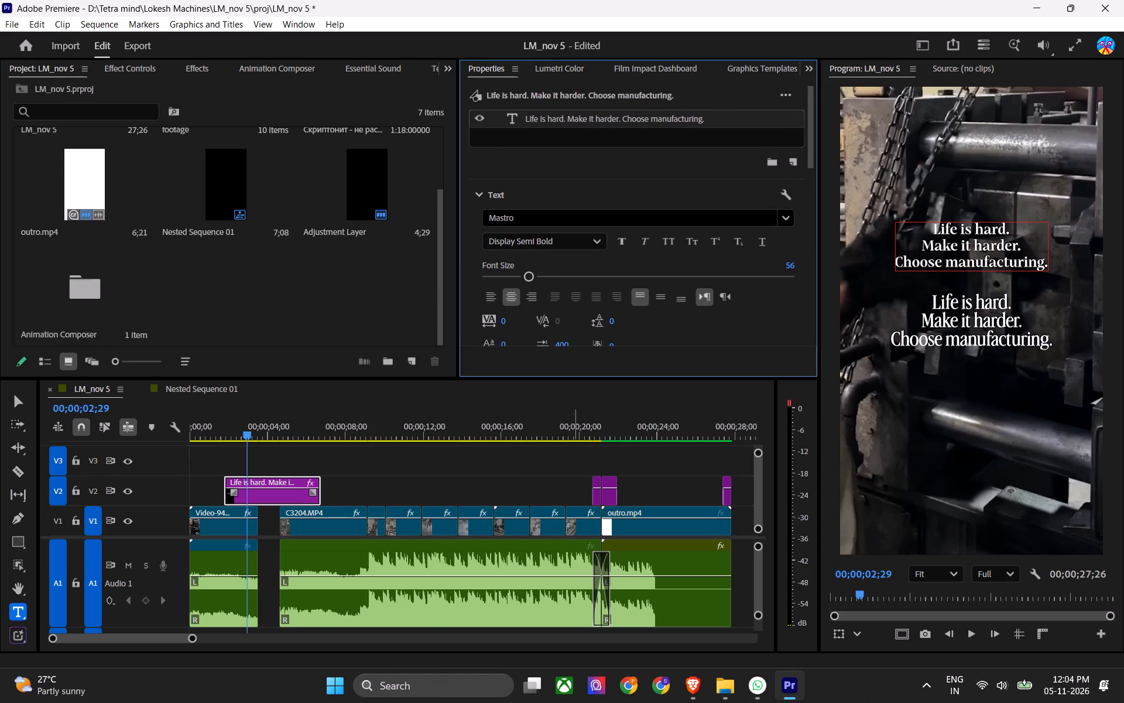
Move the whole text graphic down over the footage's existing caption, to a clip Y position of 1269.
left_click(643, 134)
left_click_drag(673, 241, 683, 244)
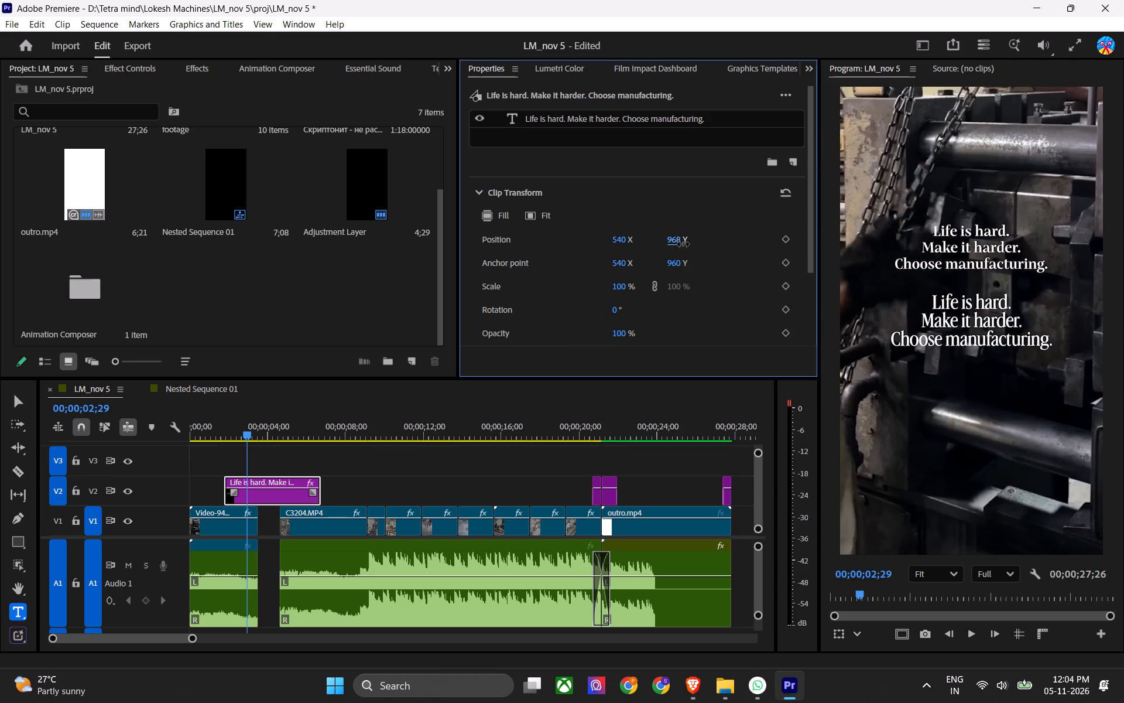
left_click_drag(683, 244, 883, 227)
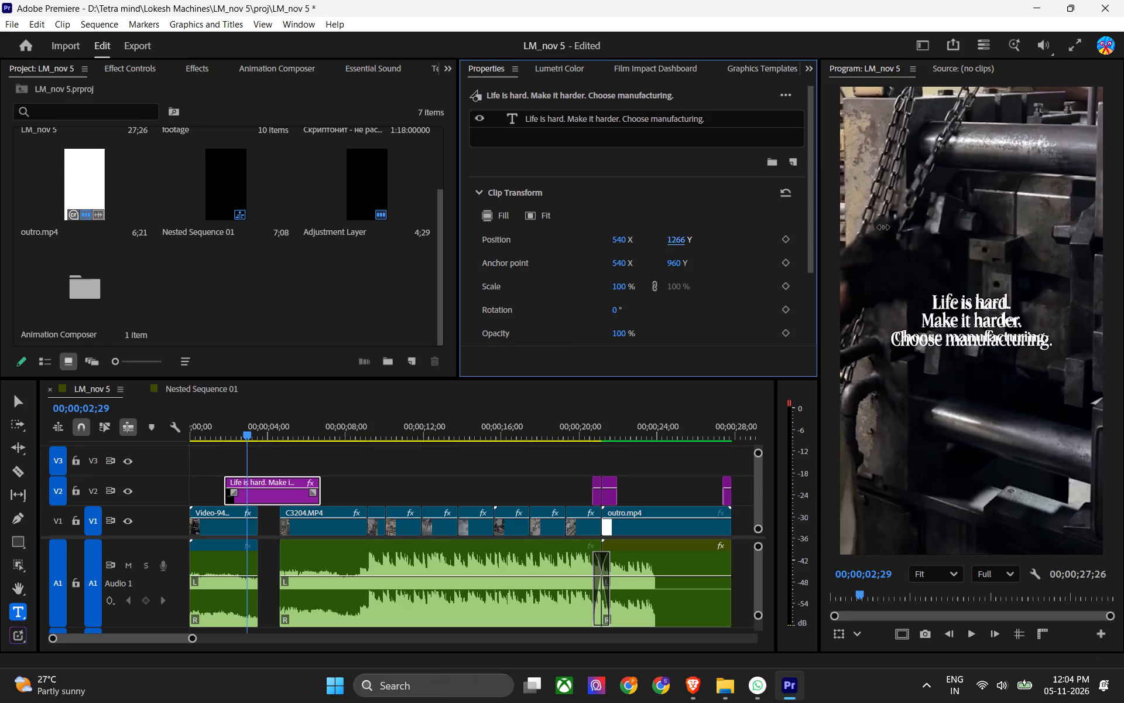
left_click_drag(883, 227, 878, 220)
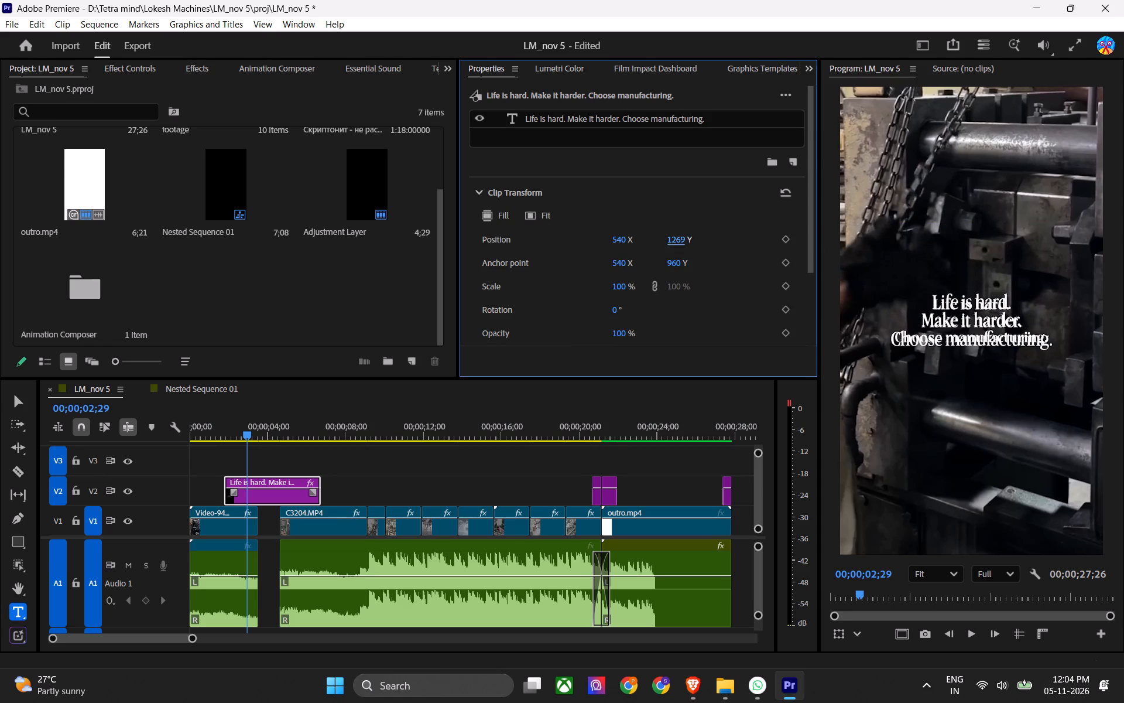
Match the text's font size to the existing caption by trying 60, 69 and 65, settle on 60, and save the project.
left_click(658, 114)
left_click(794, 268)
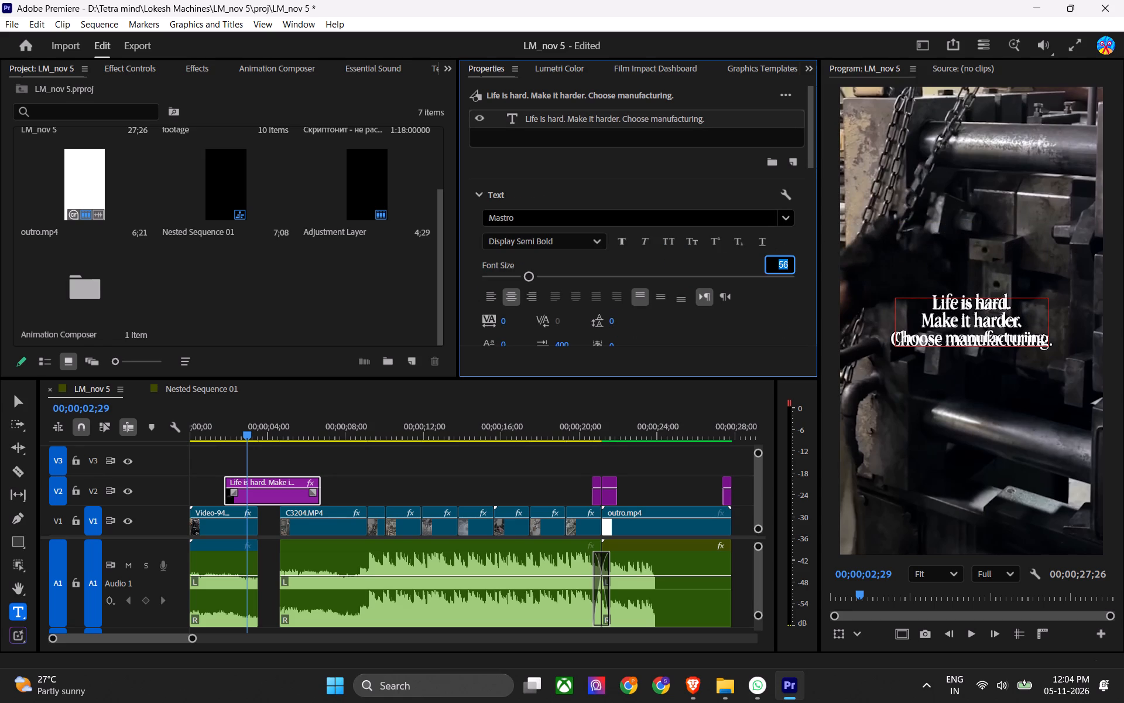
type("60")
key("Return")
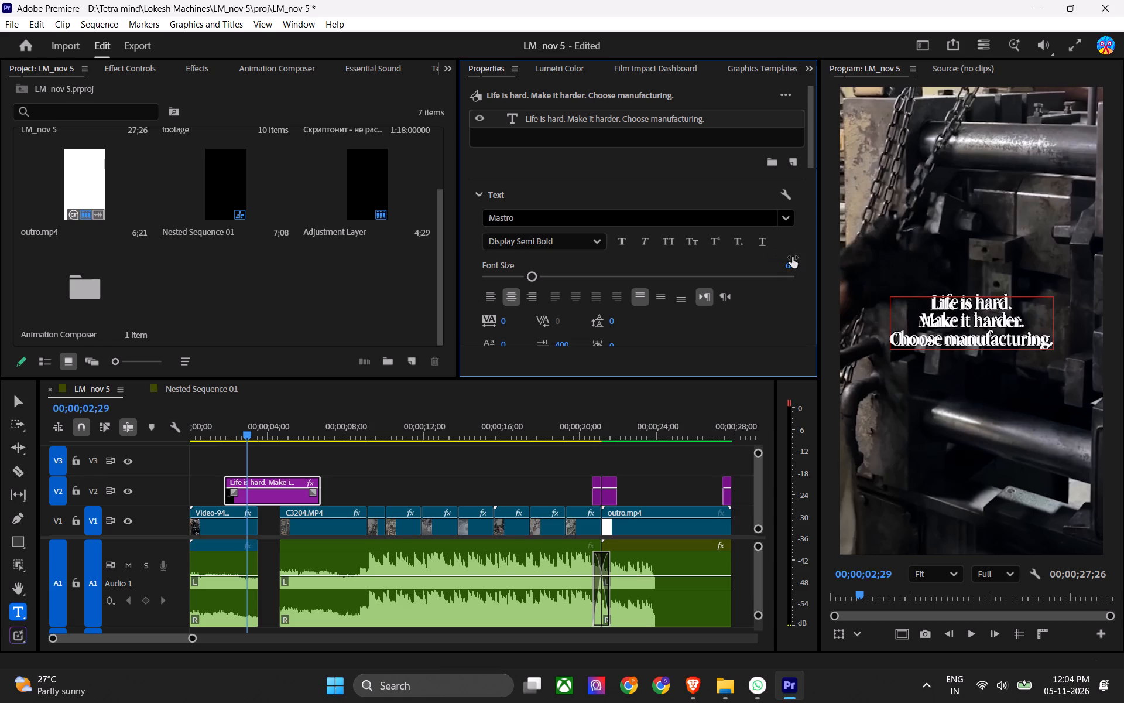
left_click(792, 260)
type("69")
key("Return")
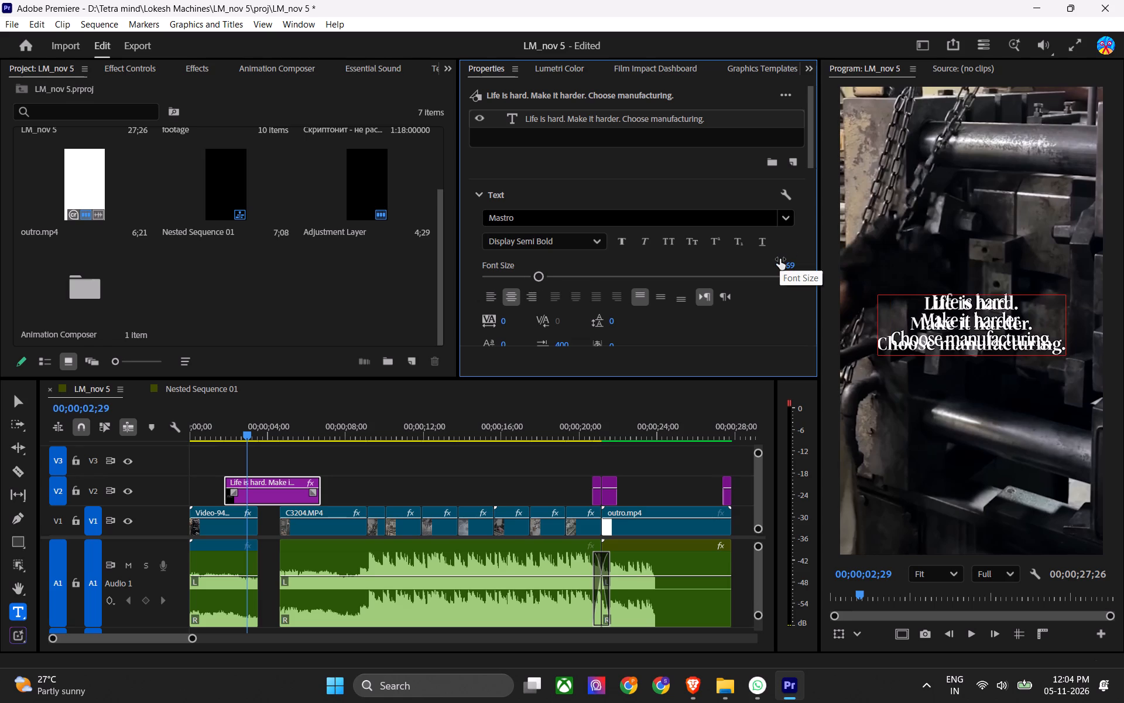
left_click(780, 259)
type("65")
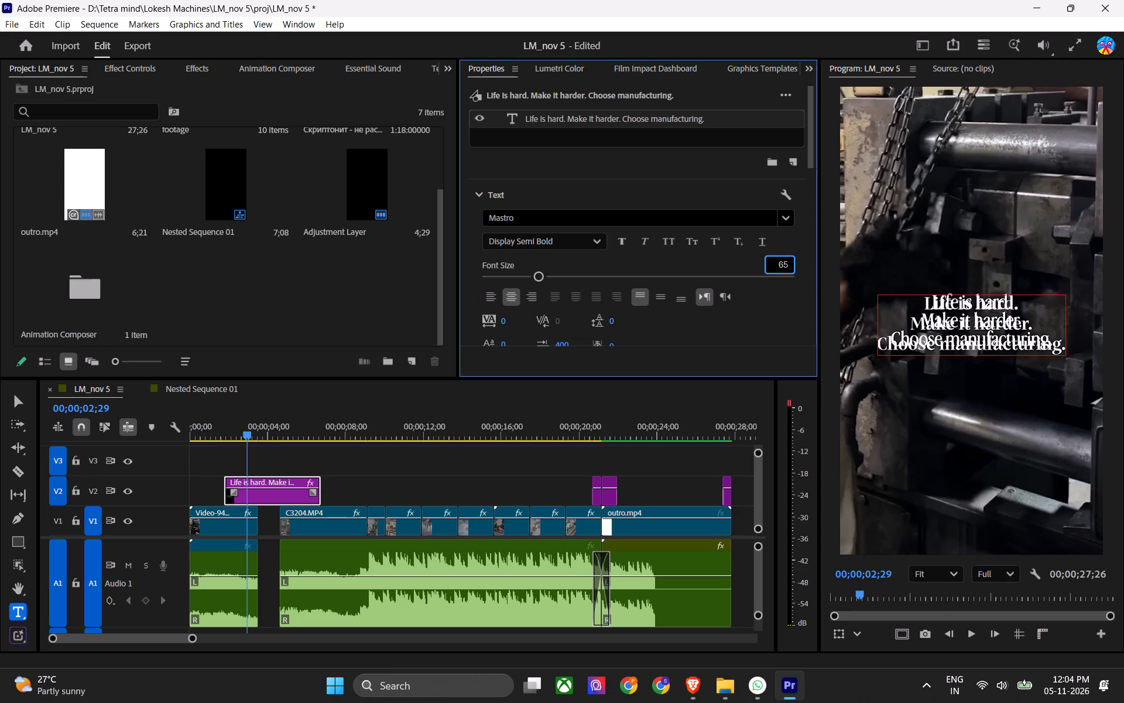
key("Return")
left_click(780, 259)
type("60")
key("Return")
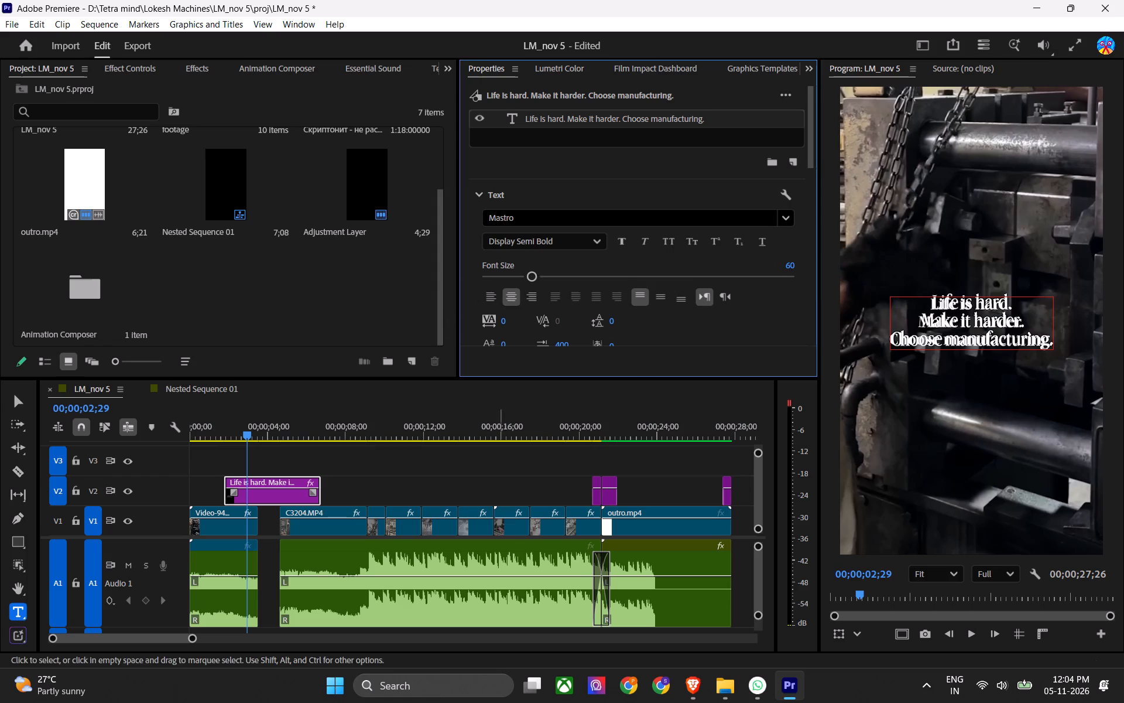
key("ctrl+s")
Move the three-line text clip on V2 so it starts together with the C3204.MP4 clip.
left_click_drag(292, 497, 344, 487)
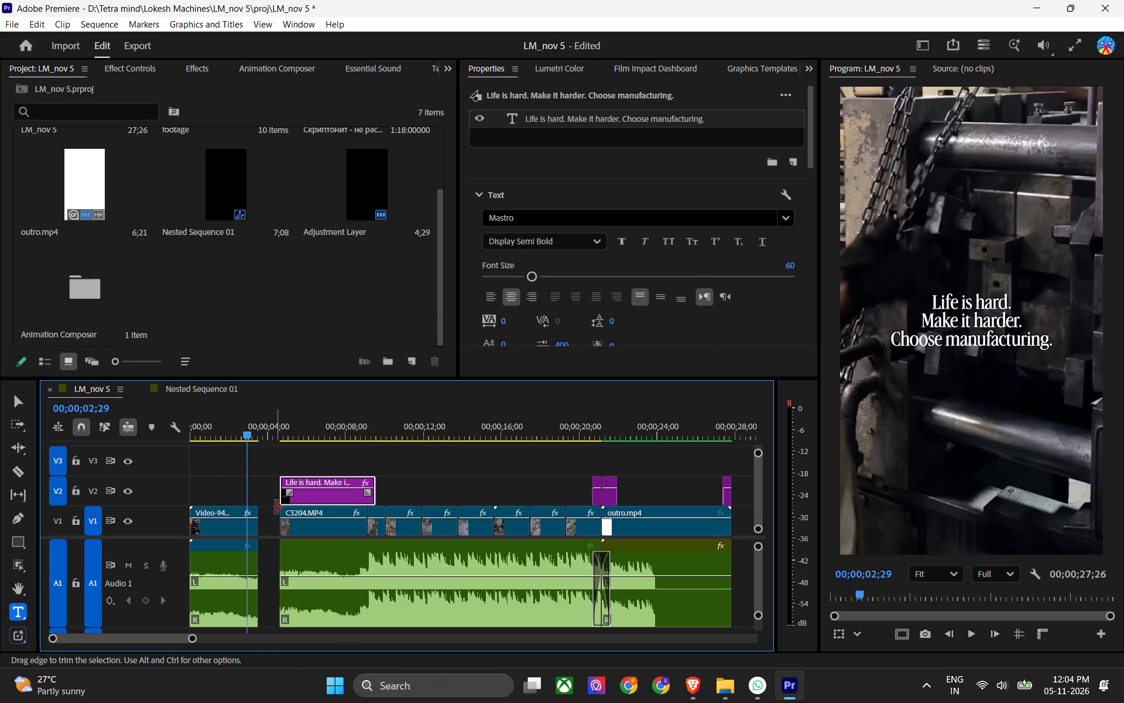
Ripple-delete the reference clip Video-94146.mp4 with its audio, close the gap so C3204.MP4 starts the sequence, and save the project.
left_click_drag(228, 476, 218, 554)
key("x")
key("q")
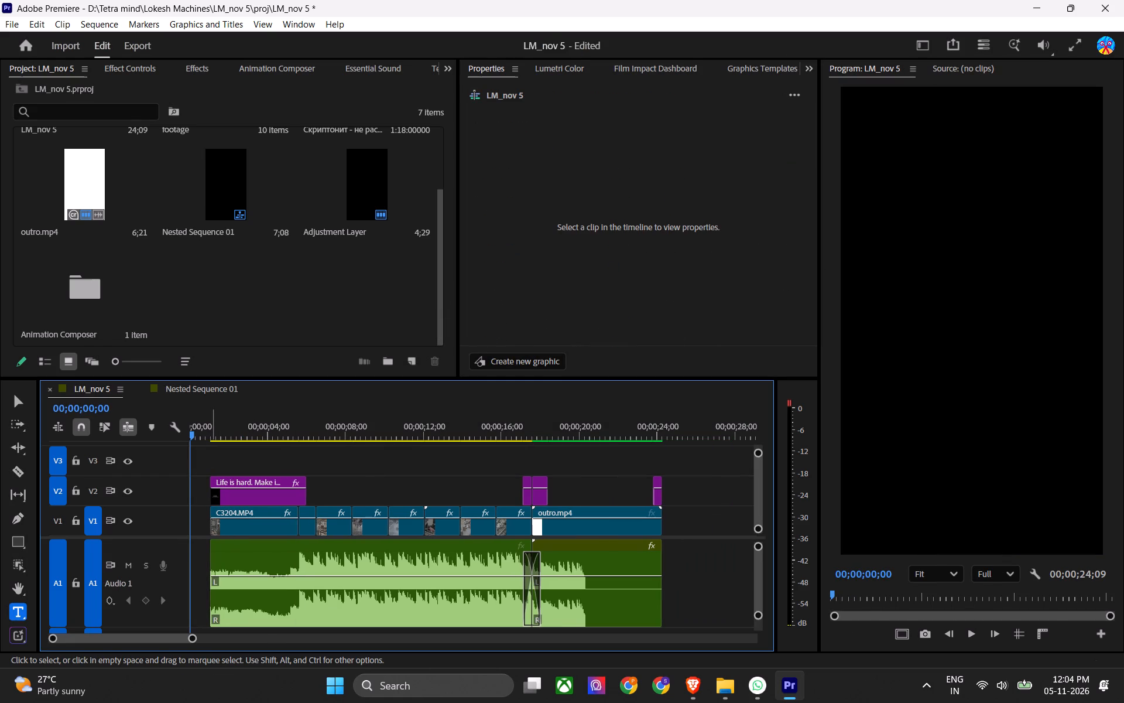
key("w")
key("ctrl+s")
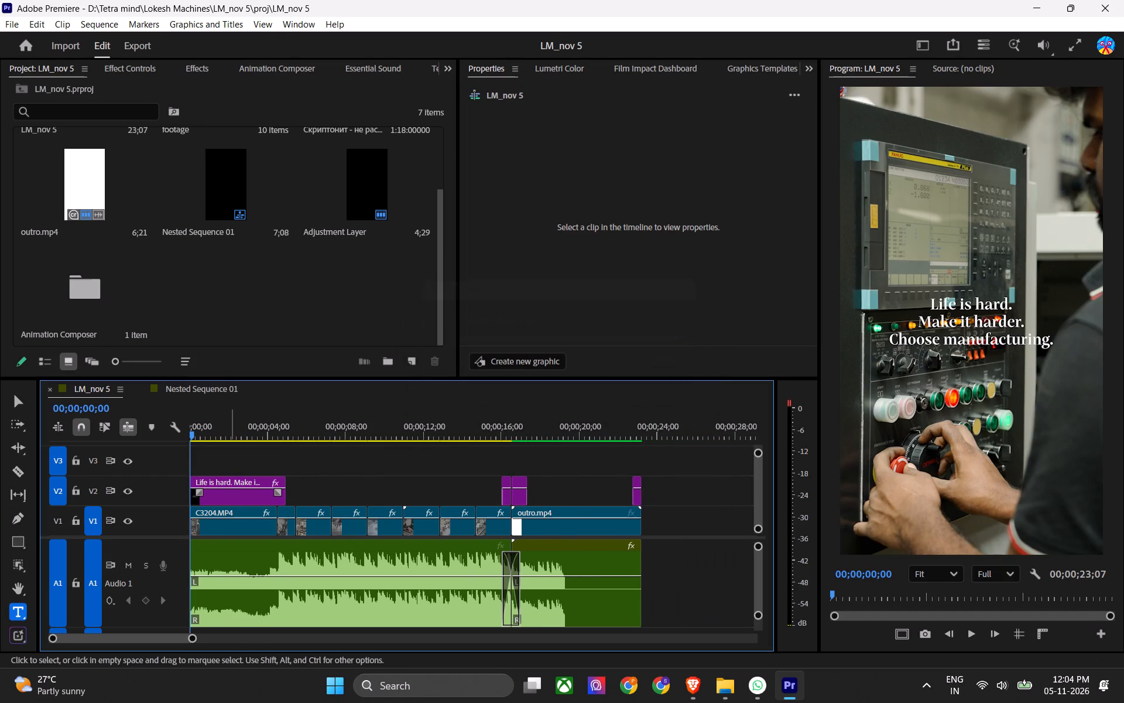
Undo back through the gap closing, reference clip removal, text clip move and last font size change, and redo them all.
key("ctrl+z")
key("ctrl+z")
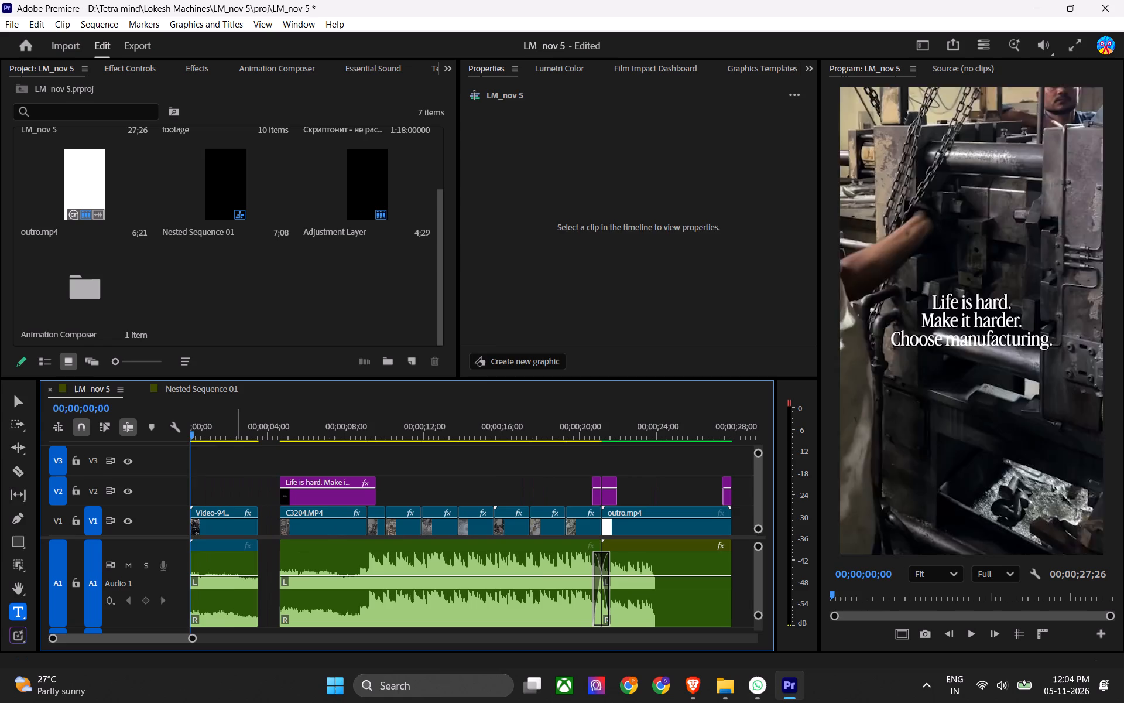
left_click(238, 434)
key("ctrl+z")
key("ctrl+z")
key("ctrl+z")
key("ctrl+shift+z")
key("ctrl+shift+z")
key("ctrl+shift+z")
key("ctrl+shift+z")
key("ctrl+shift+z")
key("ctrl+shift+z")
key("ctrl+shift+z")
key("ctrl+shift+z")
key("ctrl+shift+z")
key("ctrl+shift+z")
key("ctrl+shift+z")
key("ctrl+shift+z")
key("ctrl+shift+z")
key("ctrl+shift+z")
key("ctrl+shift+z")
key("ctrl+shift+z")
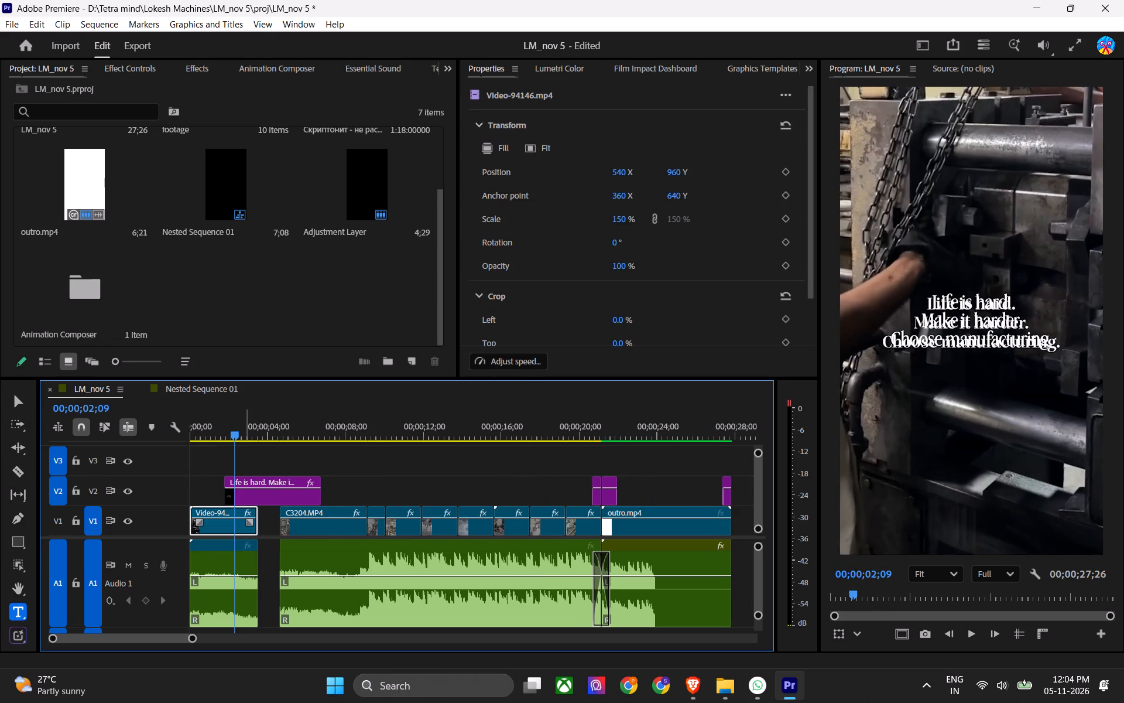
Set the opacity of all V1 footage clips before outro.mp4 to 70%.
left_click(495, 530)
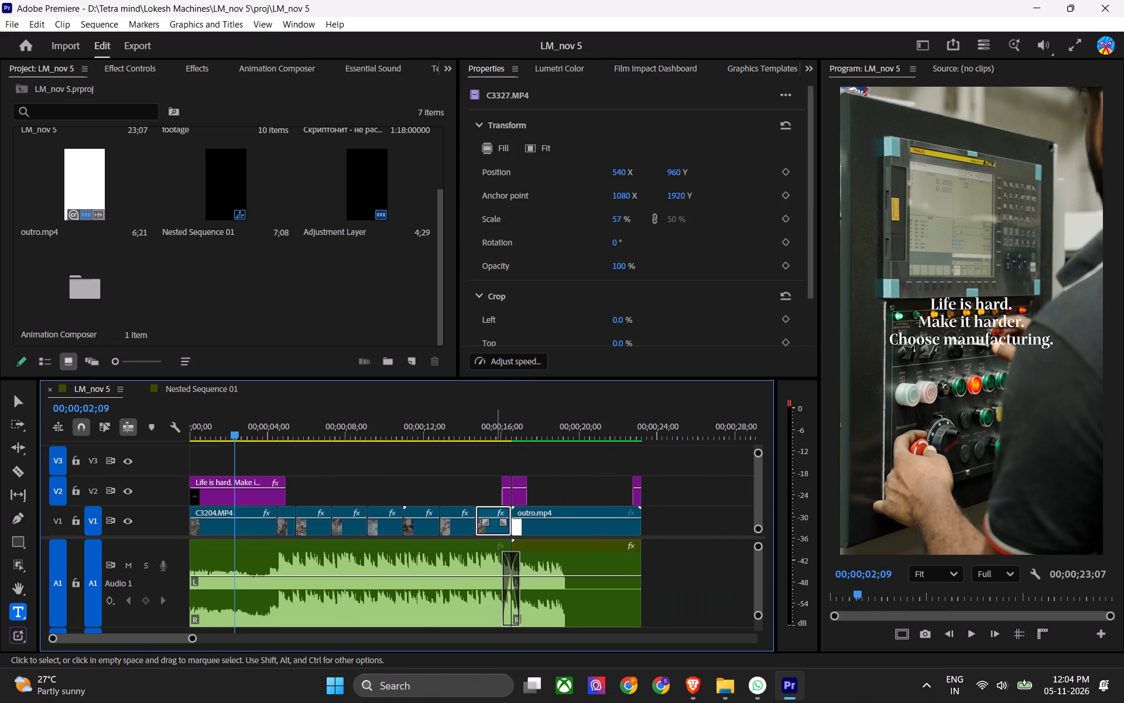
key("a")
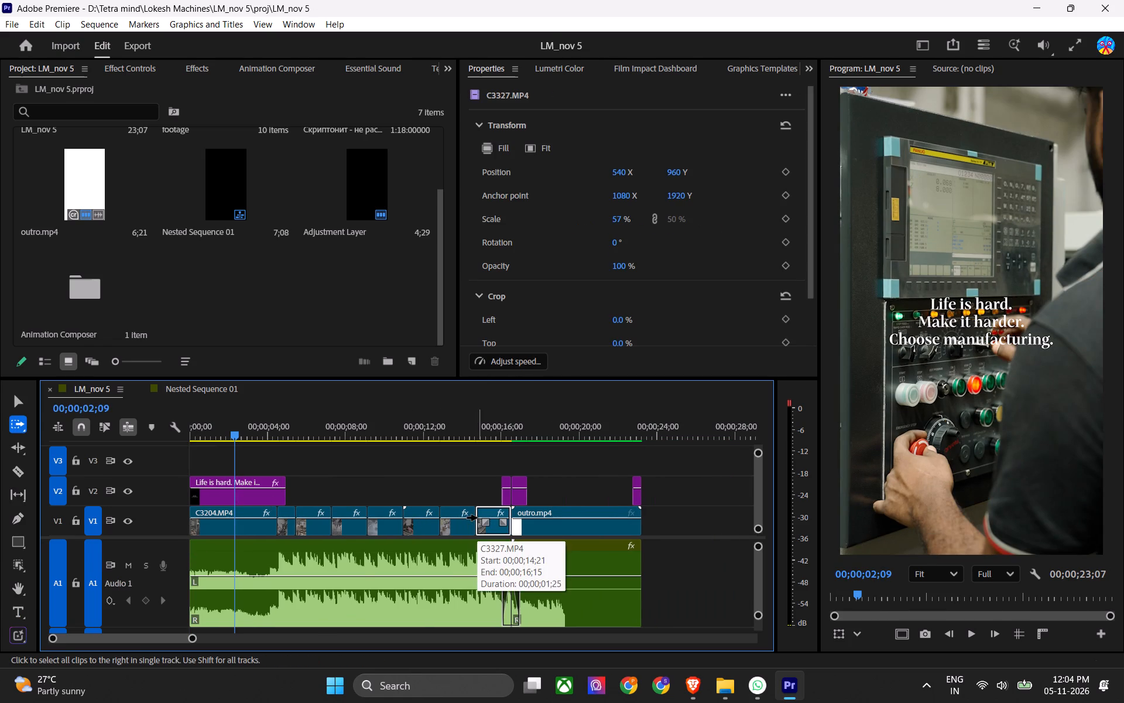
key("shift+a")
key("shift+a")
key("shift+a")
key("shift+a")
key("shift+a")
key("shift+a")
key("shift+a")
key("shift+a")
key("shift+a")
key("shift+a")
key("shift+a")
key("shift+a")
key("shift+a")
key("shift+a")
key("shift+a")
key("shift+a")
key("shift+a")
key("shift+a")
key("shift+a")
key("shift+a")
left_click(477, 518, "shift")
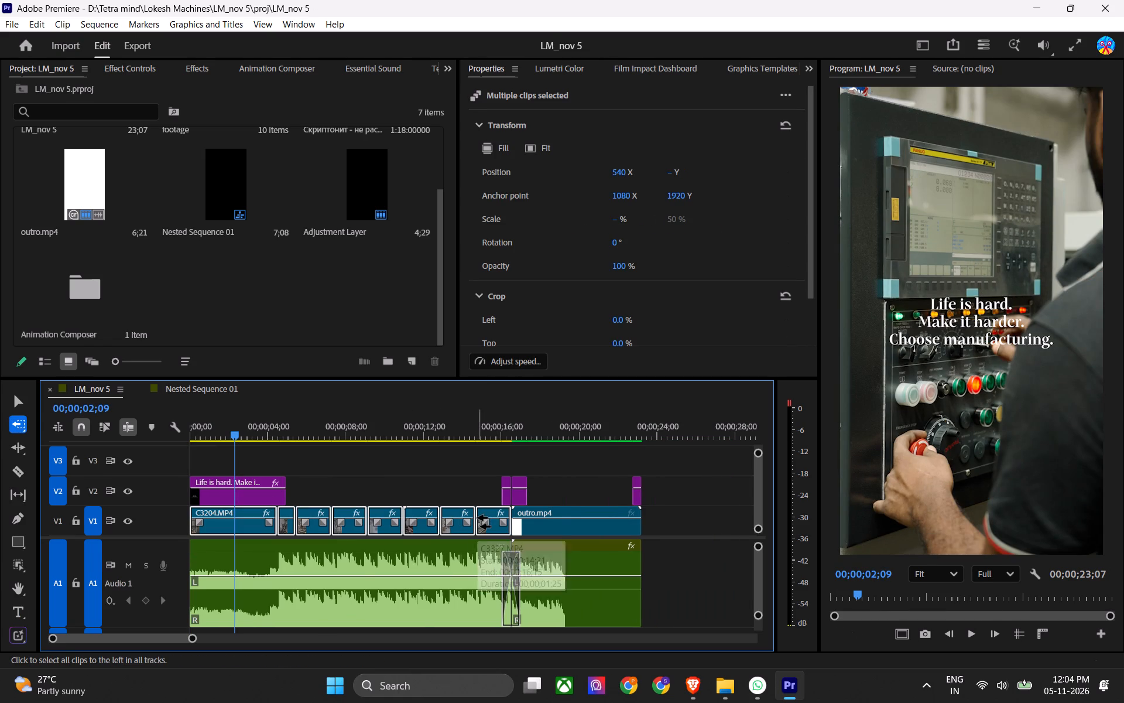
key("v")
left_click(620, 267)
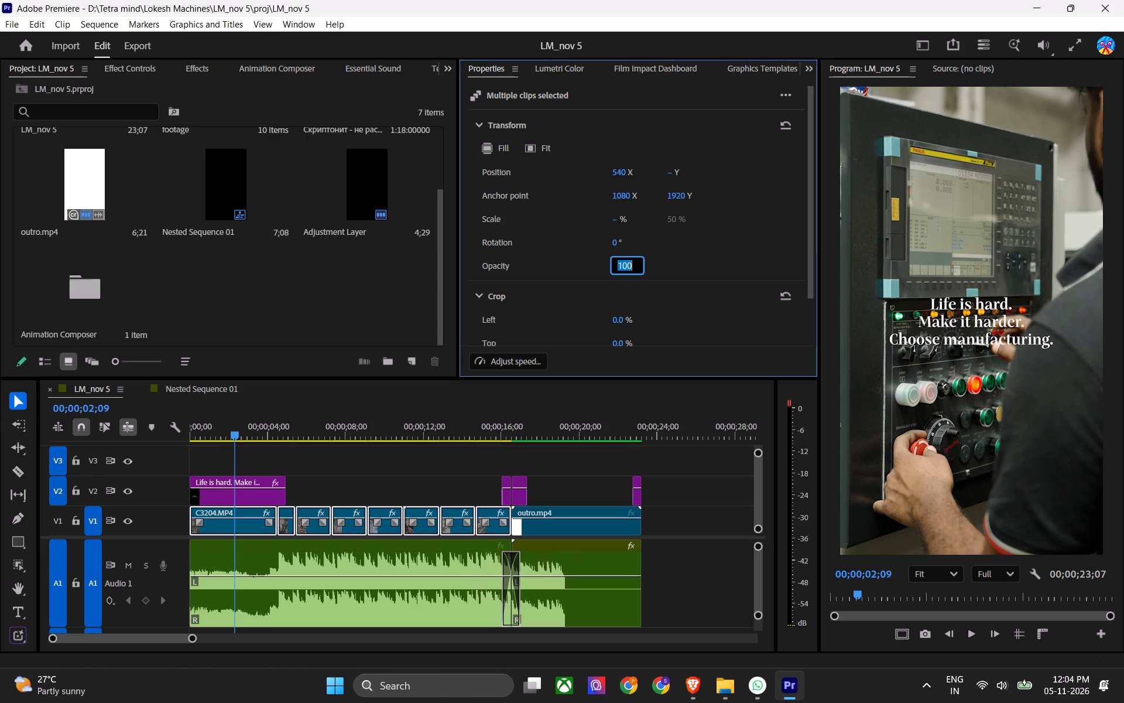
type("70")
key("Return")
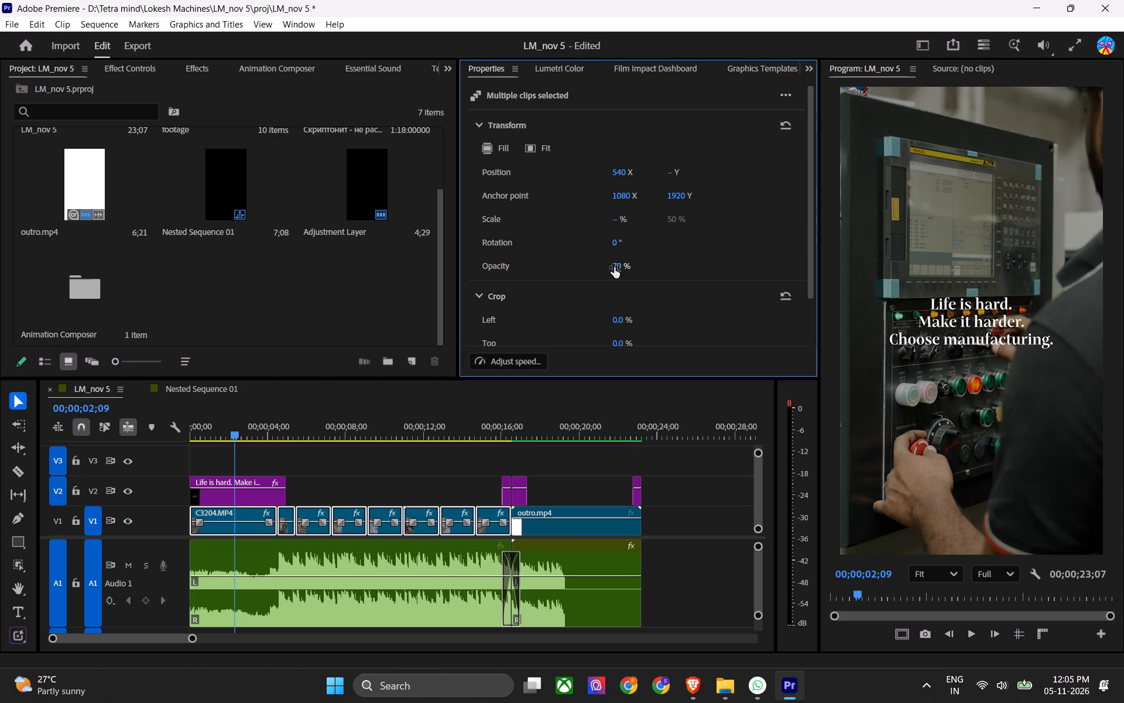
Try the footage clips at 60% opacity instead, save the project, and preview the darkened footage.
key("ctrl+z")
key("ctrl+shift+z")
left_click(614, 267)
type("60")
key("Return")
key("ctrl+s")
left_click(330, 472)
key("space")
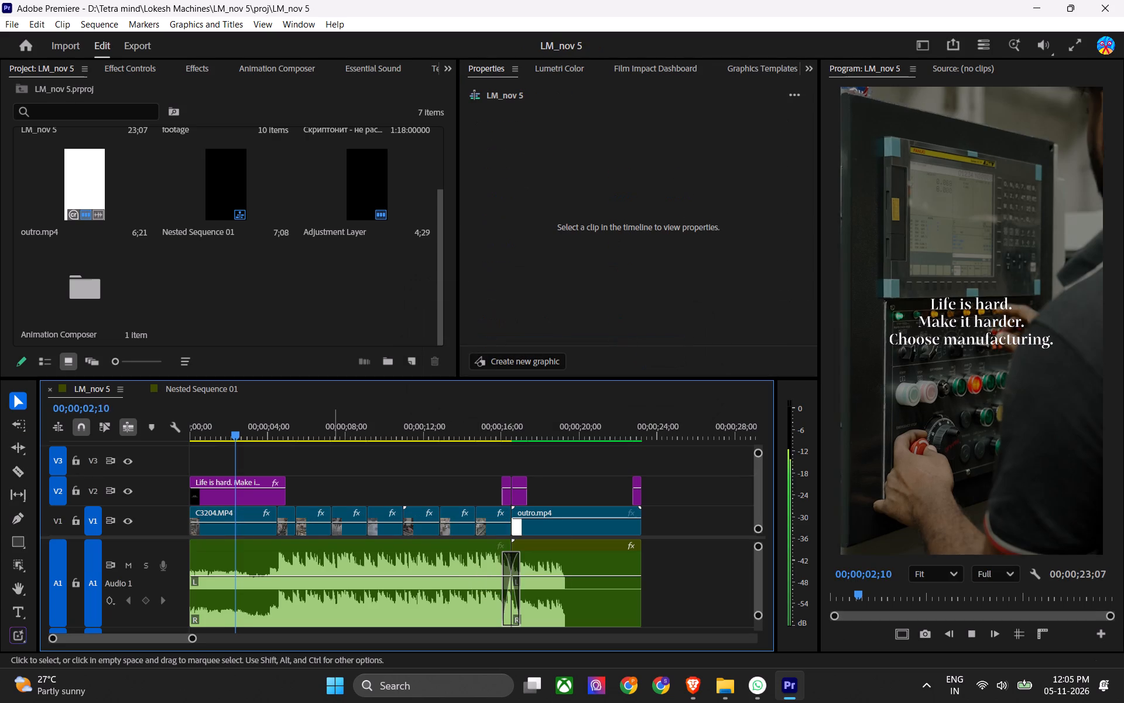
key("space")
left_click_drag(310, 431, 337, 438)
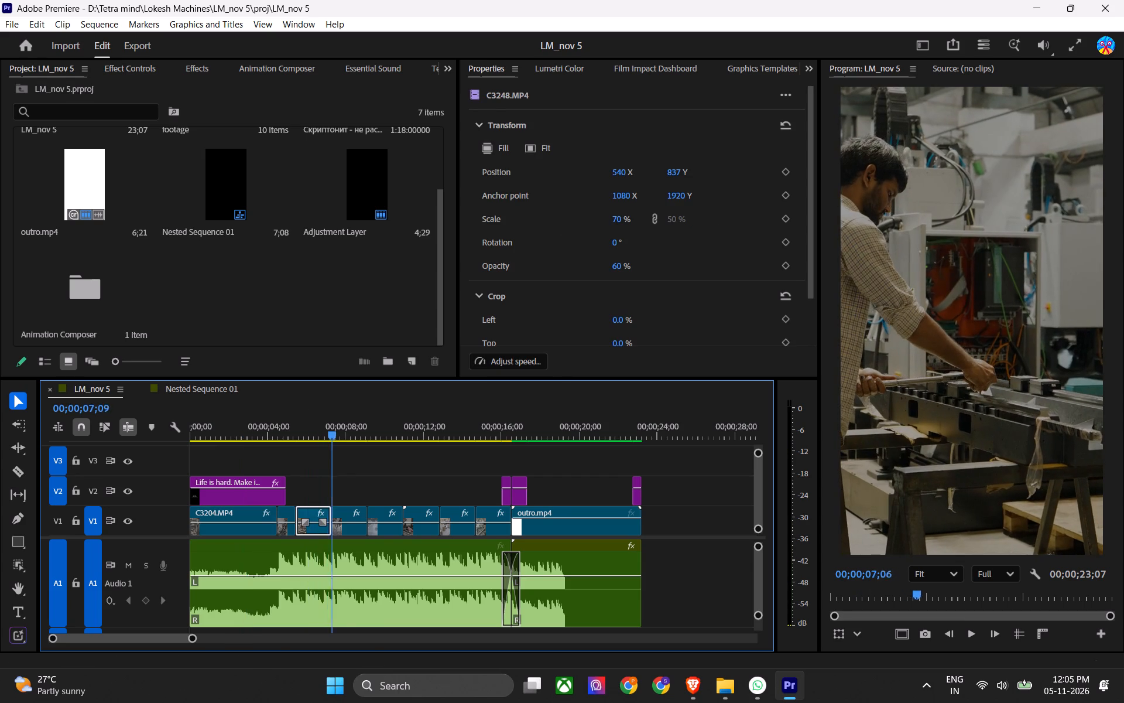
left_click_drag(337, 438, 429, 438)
Select all V1 footage clips before outro.mp4 and set their opacity to 70%.
left_click_drag(484, 502, 371, 522)
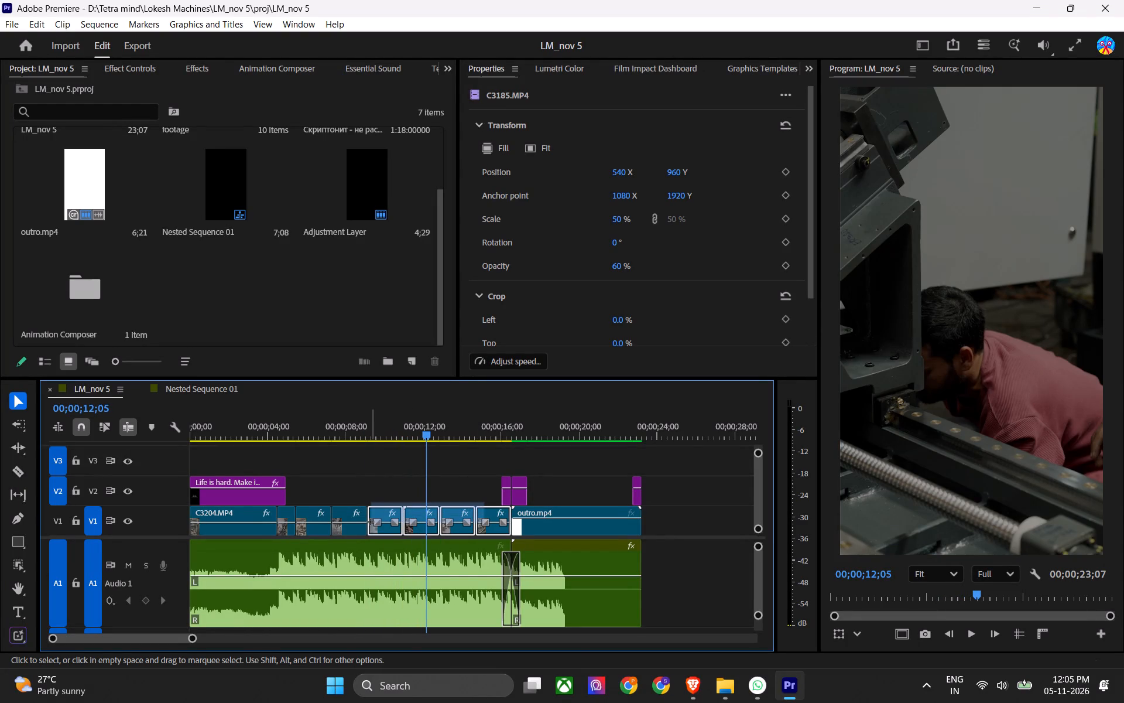
left_click_drag(371, 522, 297, 525)
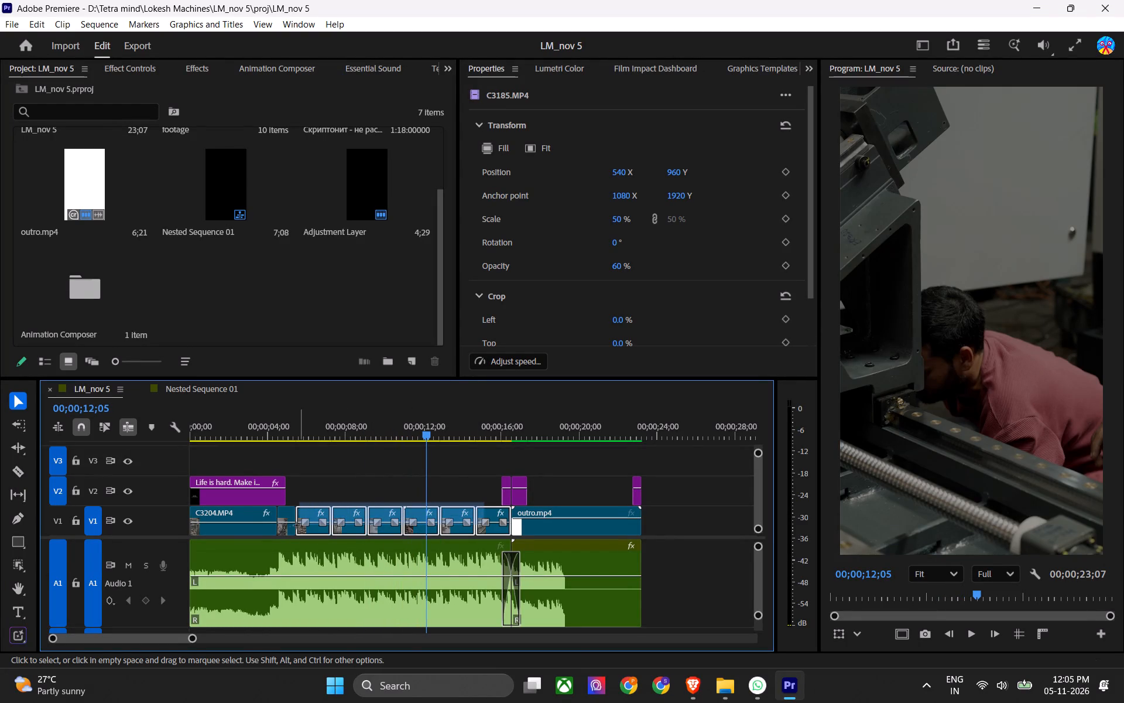
left_click_drag(297, 525, 293, 527)
left_click(237, 517, "shift")
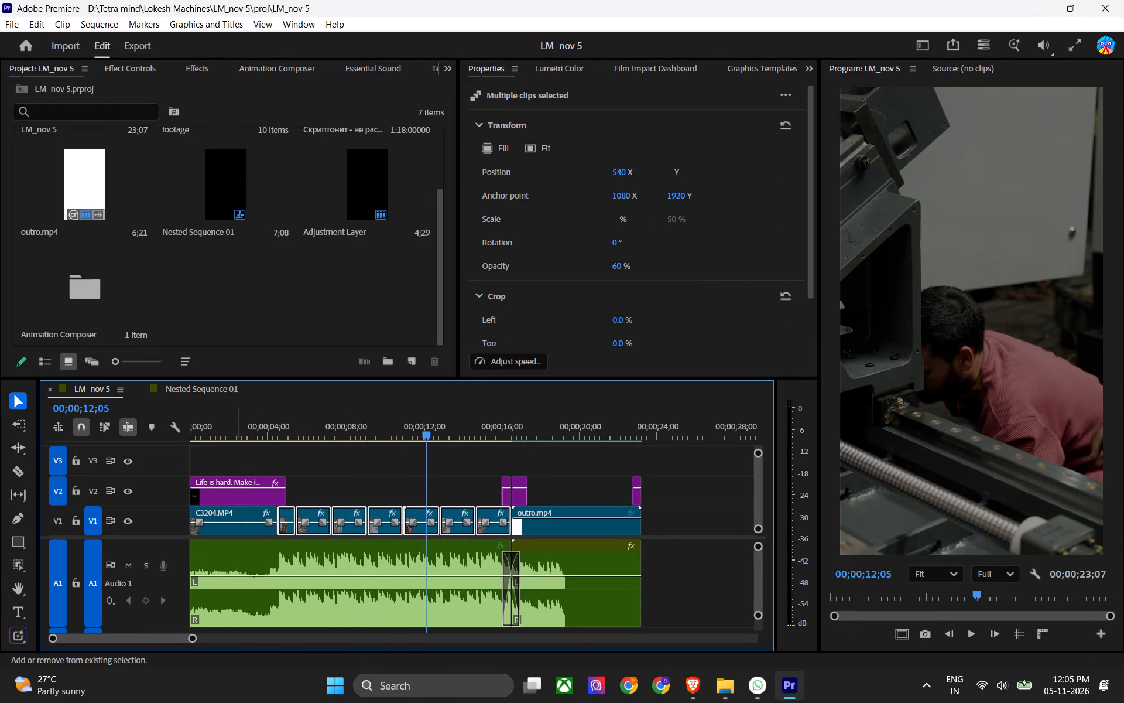
left_click(612, 270)
type("70")
key("Return")
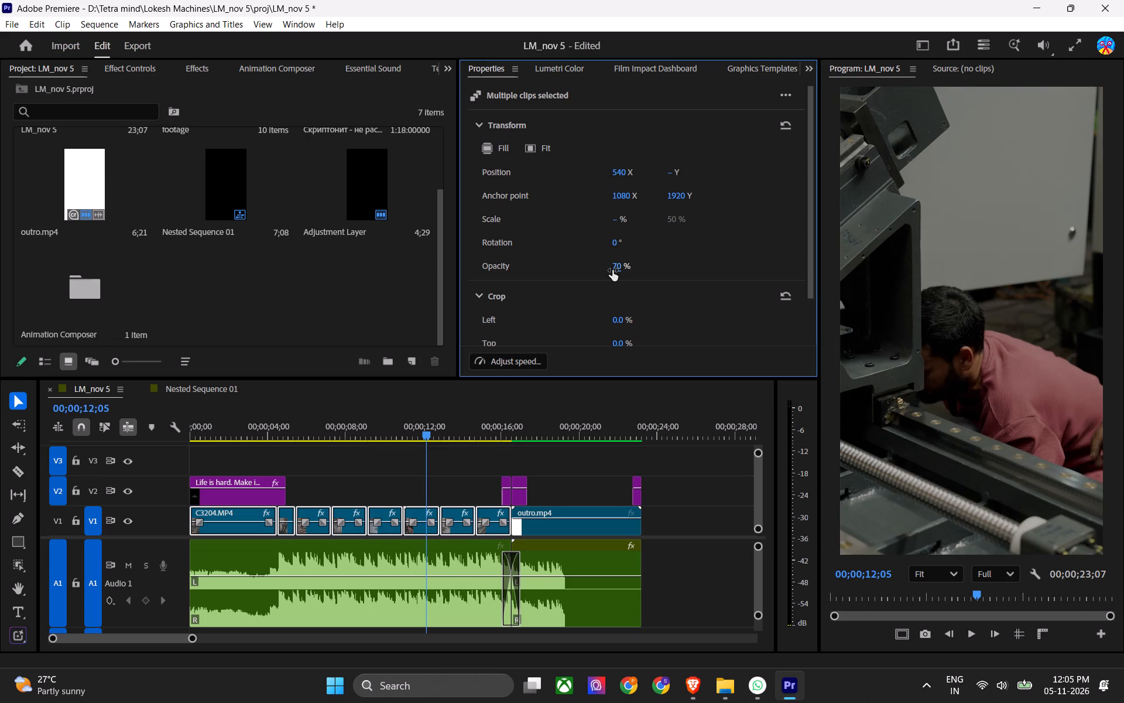
Extend the end of the three-line text clip on V2 to a duration of about 14 seconds.
left_click(314, 481)
left_click_drag(293, 484, 438, 476)
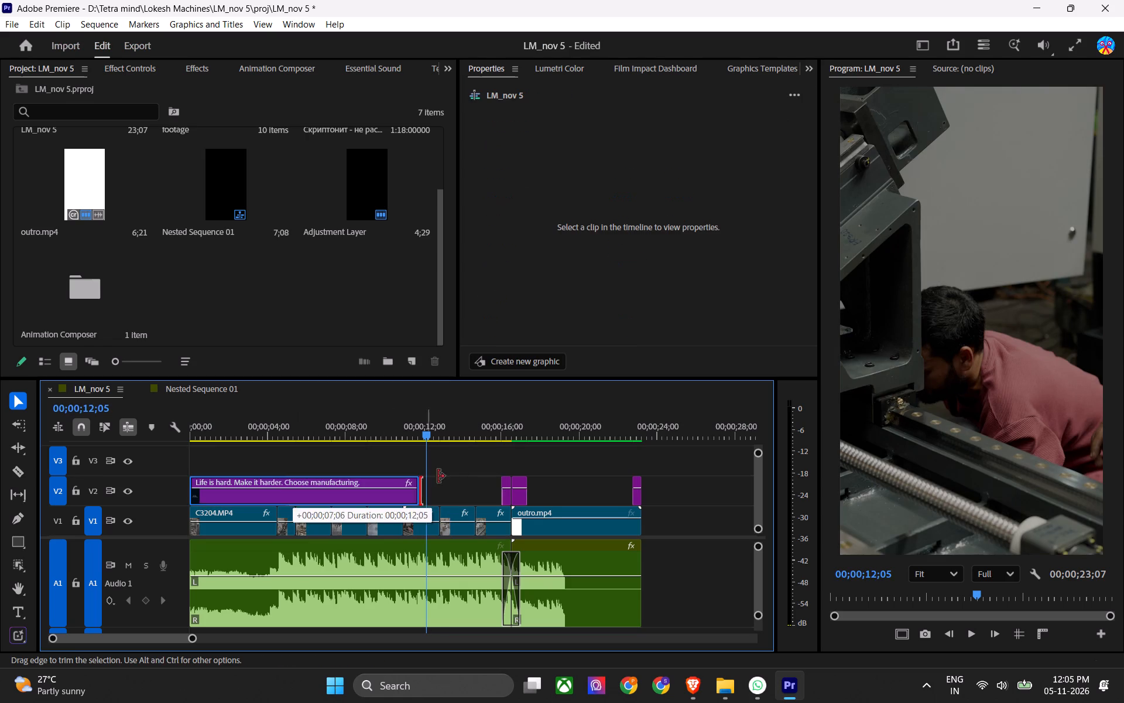
left_click_drag(438, 476, 465, 476)
Move the two V2 clips around the start of outro.mp4 up to V3 and save the project.
left_click_drag(541, 470, 502, 484)
key("alt+Up")
key("ctrl+s")
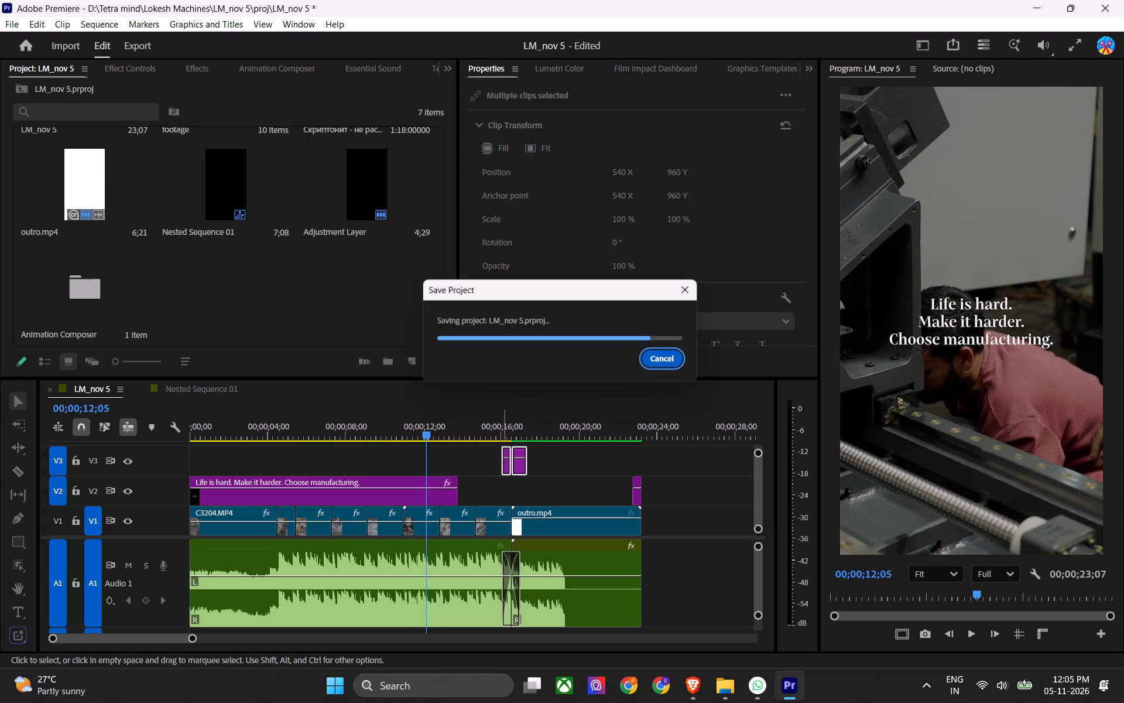
Extend the end of the text clip on V2 to the start of outro.mp4, return the playhead to 00;00;00;00, and save.
scroll(171, 516, "down", 2, "shift")
left_click_drag(462, 513, 529, 521)
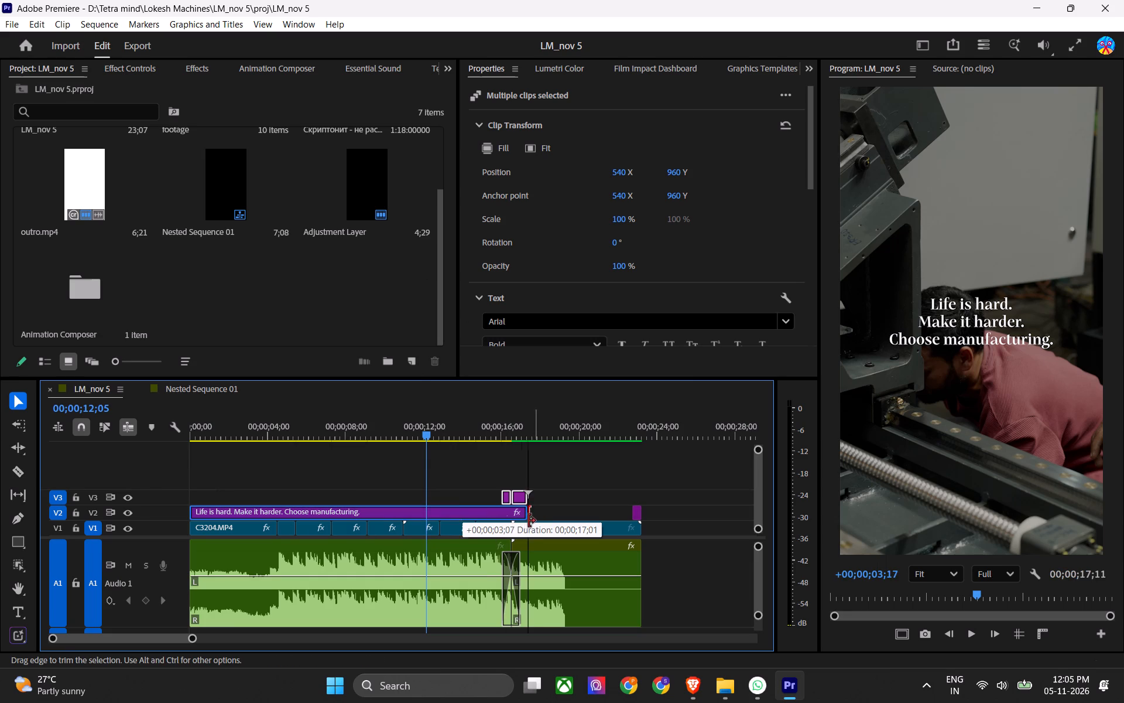
left_click_drag(529, 521, 519, 522)
left_click_drag(364, 425, 131, 456)
left_click(255, 498, "ctrl")
key("ctrl+s")
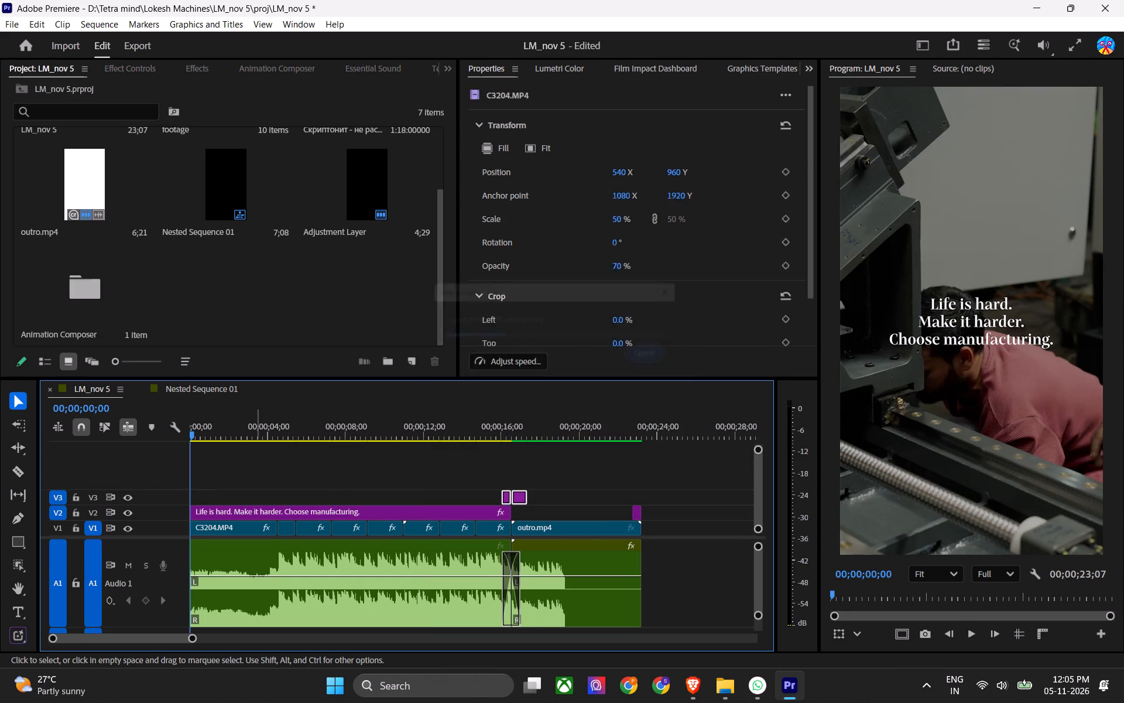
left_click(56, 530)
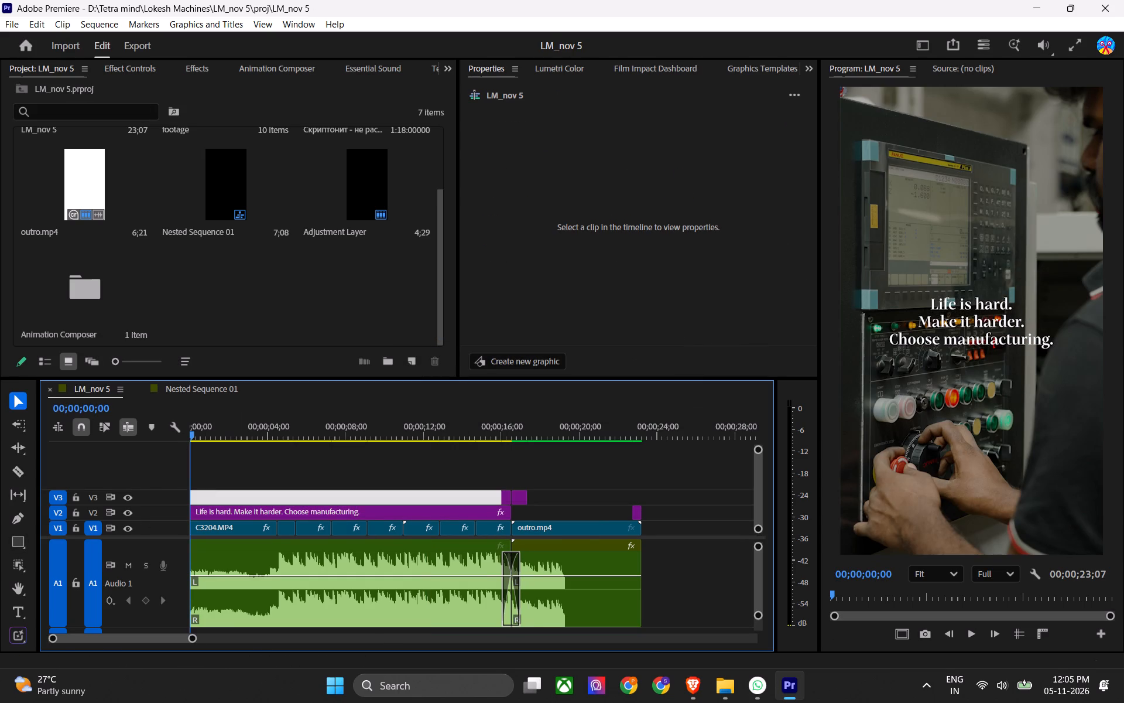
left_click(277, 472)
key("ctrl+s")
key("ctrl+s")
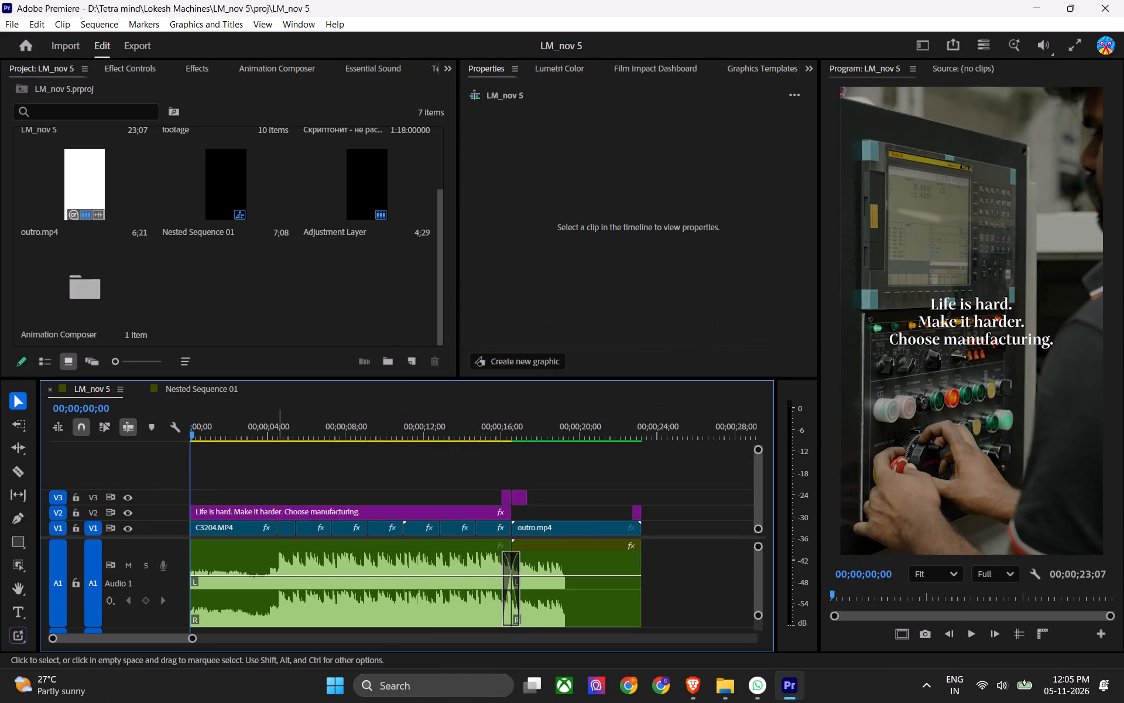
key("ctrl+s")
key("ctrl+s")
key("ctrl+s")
Center the "Life is hard. Make it harder. Choose manufacturing." text layer horizontally in the frame.
left_click(285, 511)
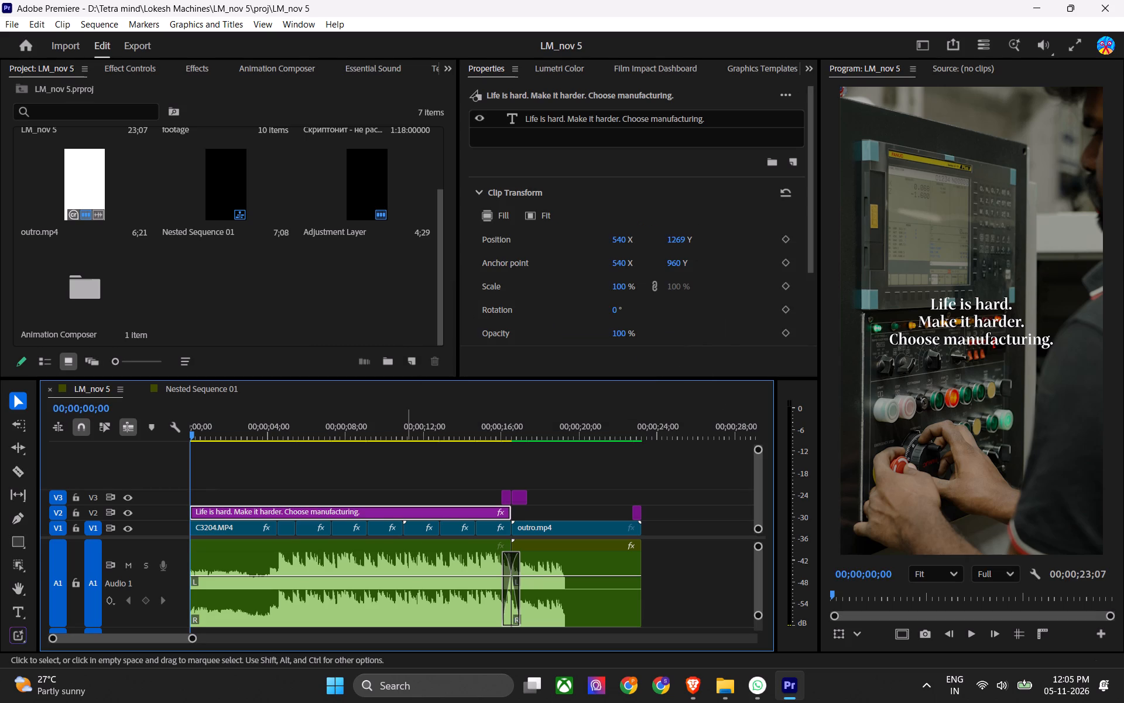
left_click(643, 114)
scroll(666, 201, "down", 2)
right_click_drag(645, 245, 645, 269)
triple_click(640, 309)
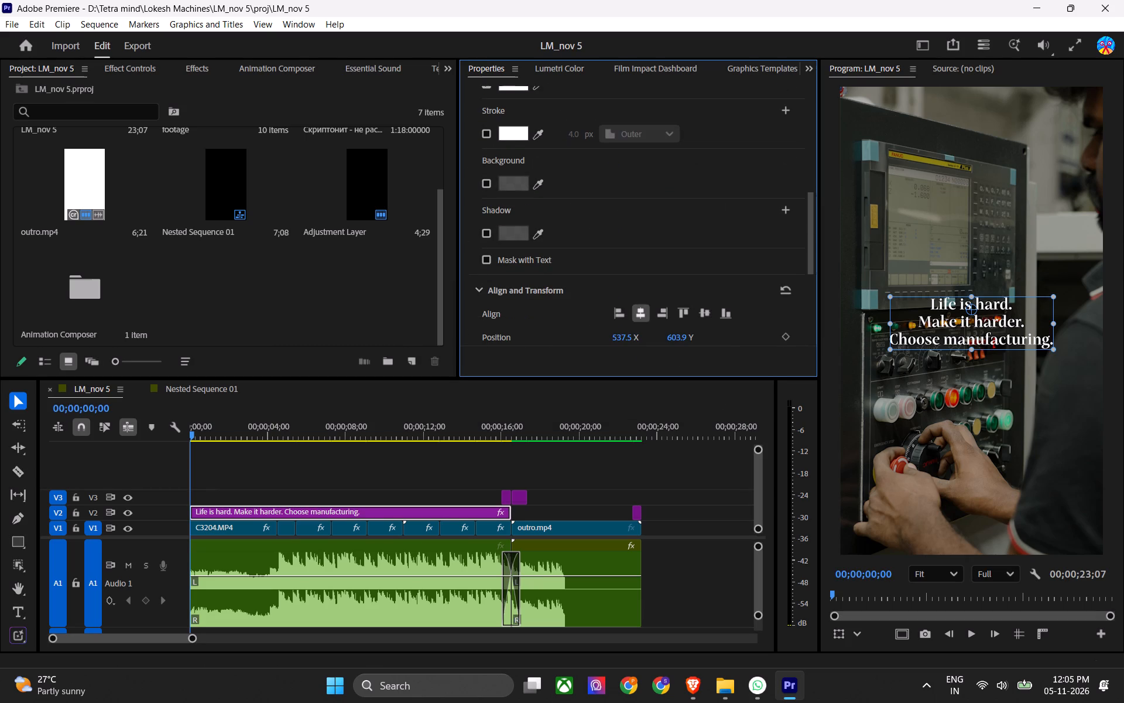
triple_click(640, 309)
Check the text placement against the safe margins and over the footage clips, and save the project.
left_click(930, 574)
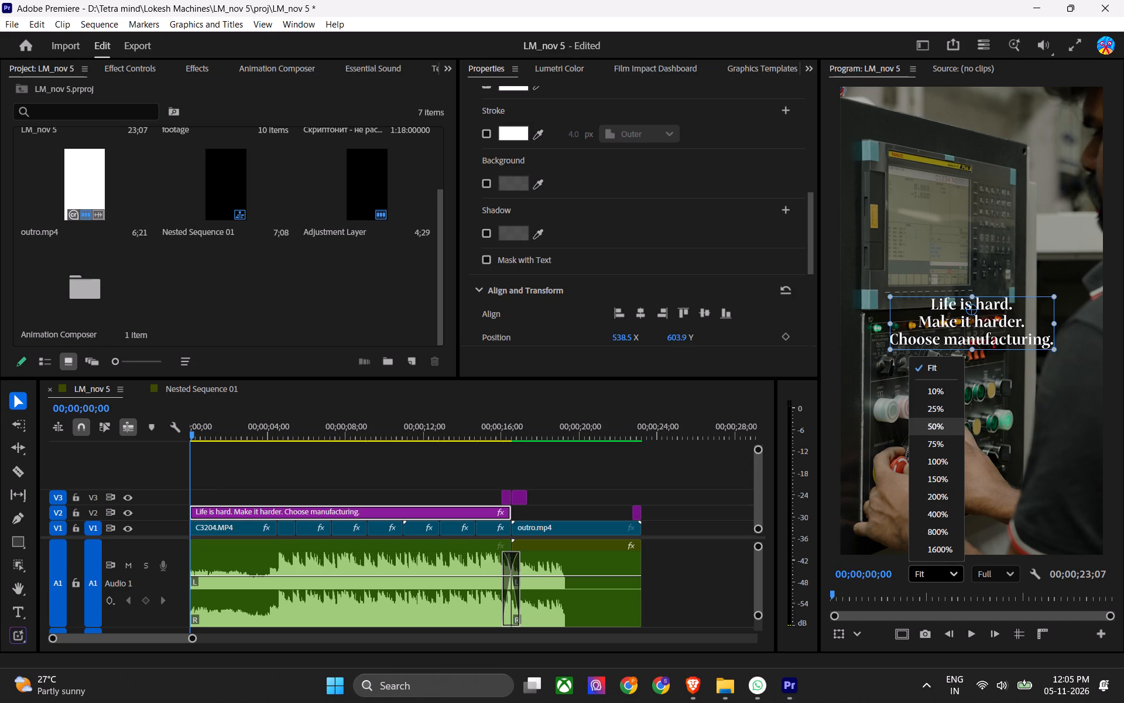
left_click(925, 364)
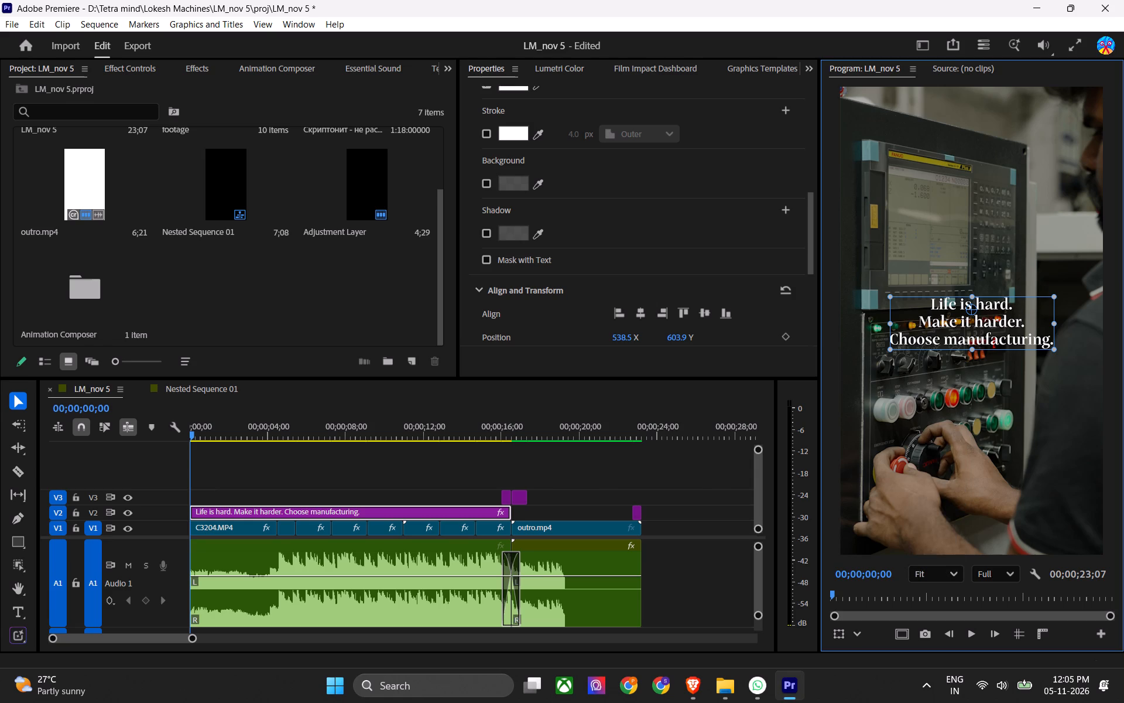
key("ctrl+grave")
key("Escape")
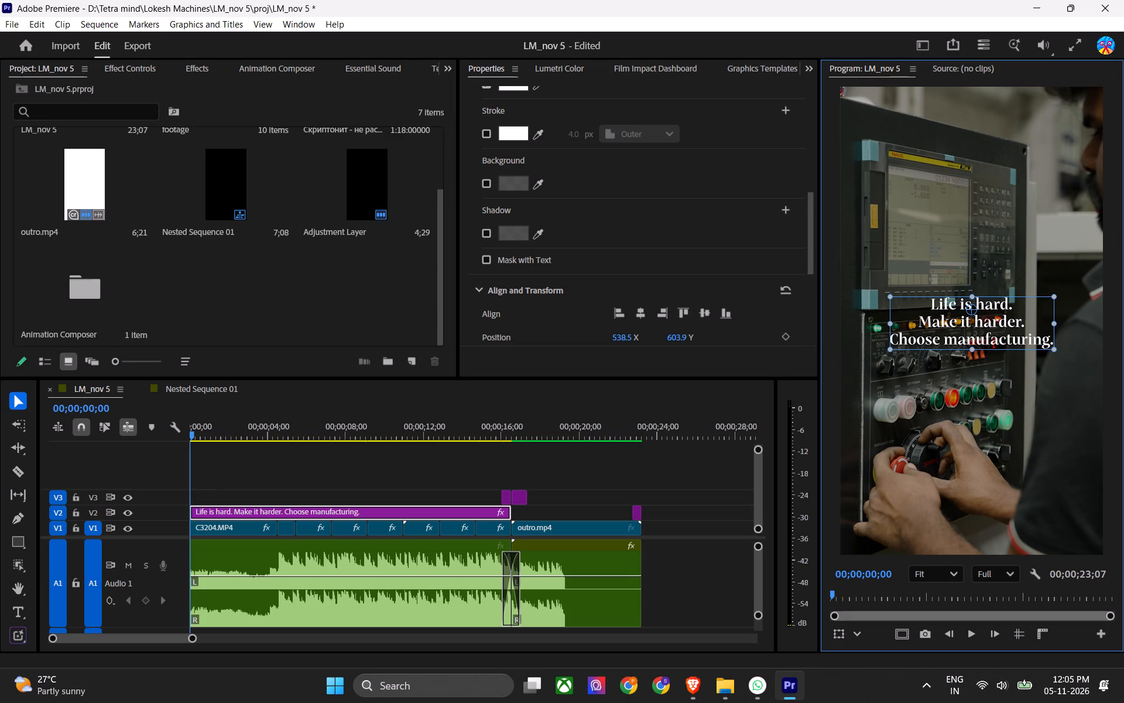
left_click(900, 635)
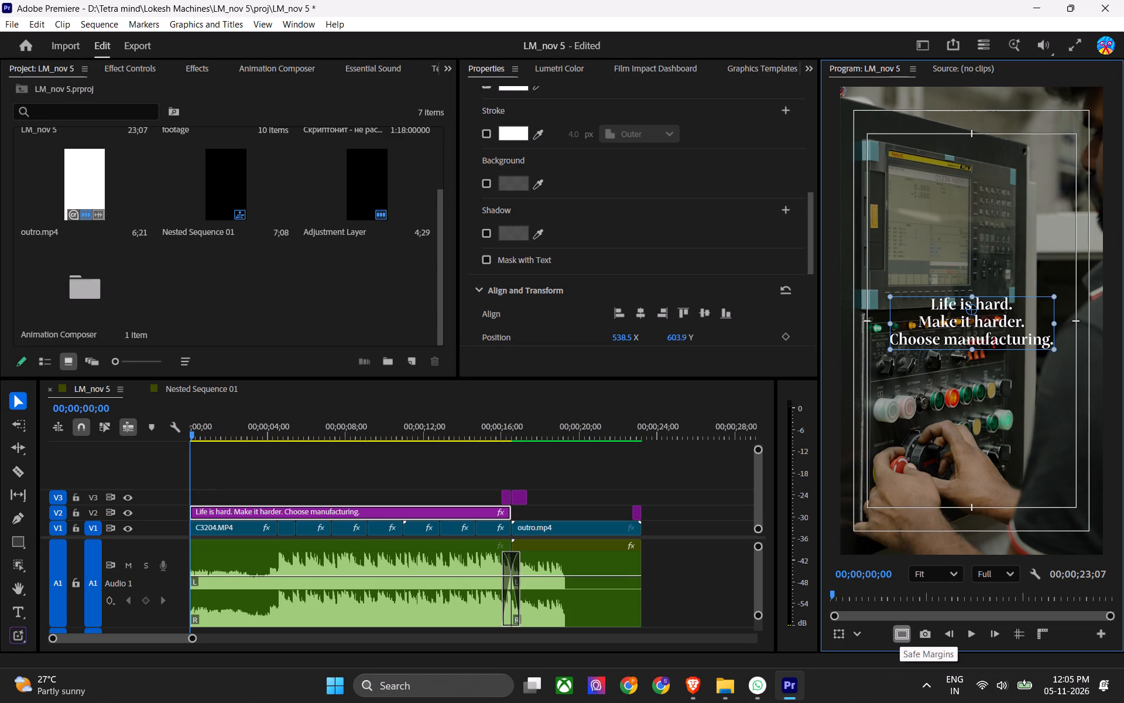
left_click(900, 635)
left_click_drag(286, 426, 344, 434)
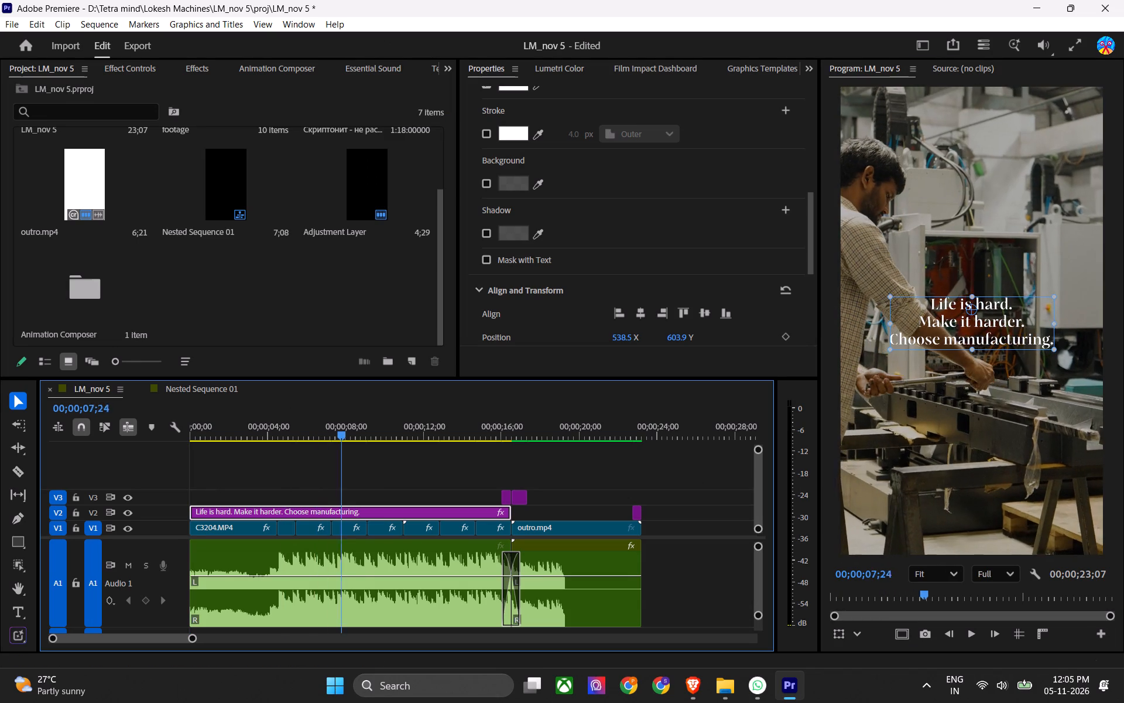
left_click_drag(344, 434, 365, 431)
left_click(392, 465)
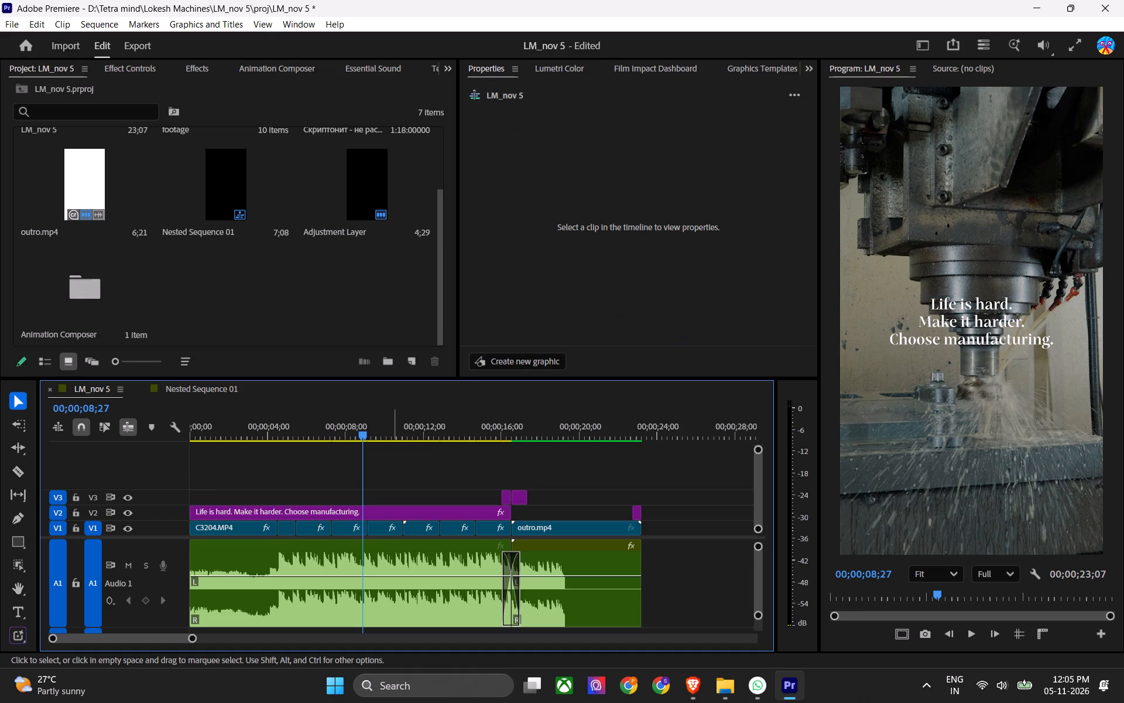
key("ctrl+s")
Set the Mastro font style of the three-line text layer to Display Bold.
left_click(410, 517)
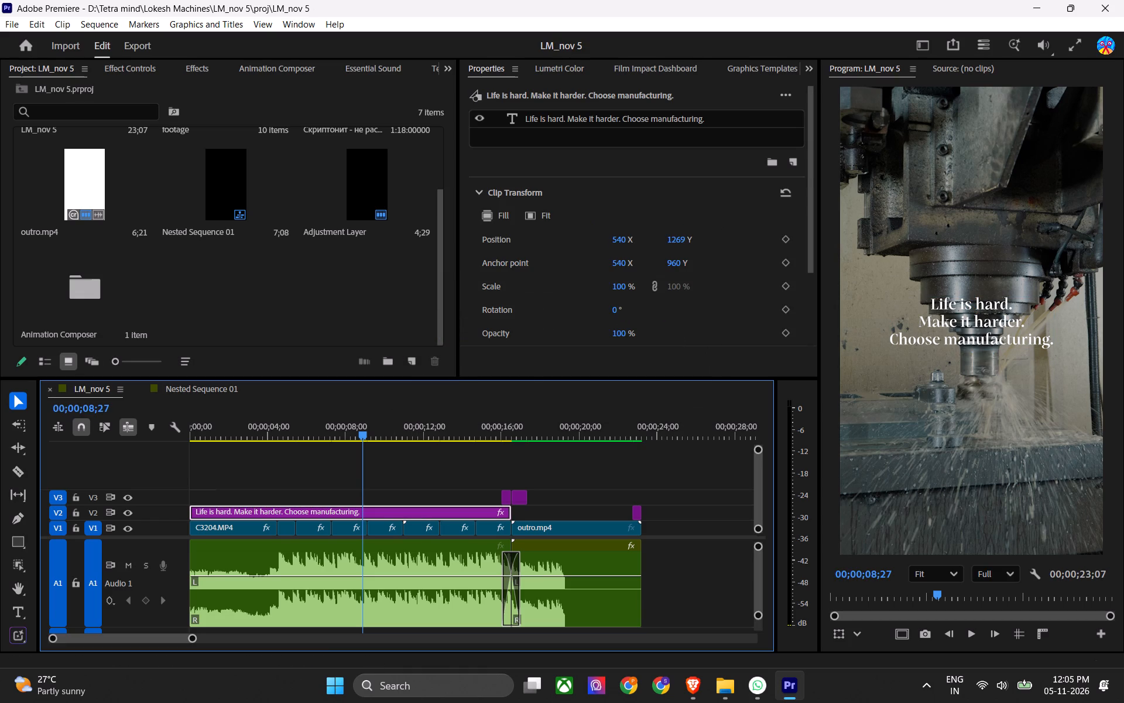
left_click(624, 117)
left_click(591, 237)
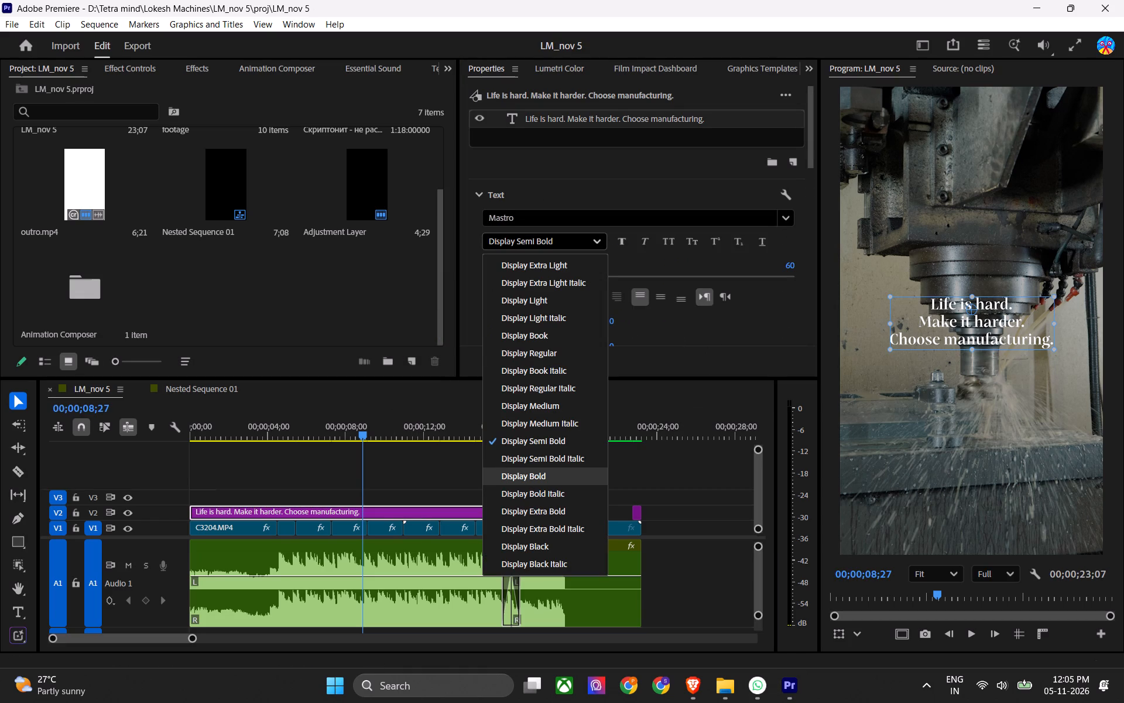
left_click(547, 481)
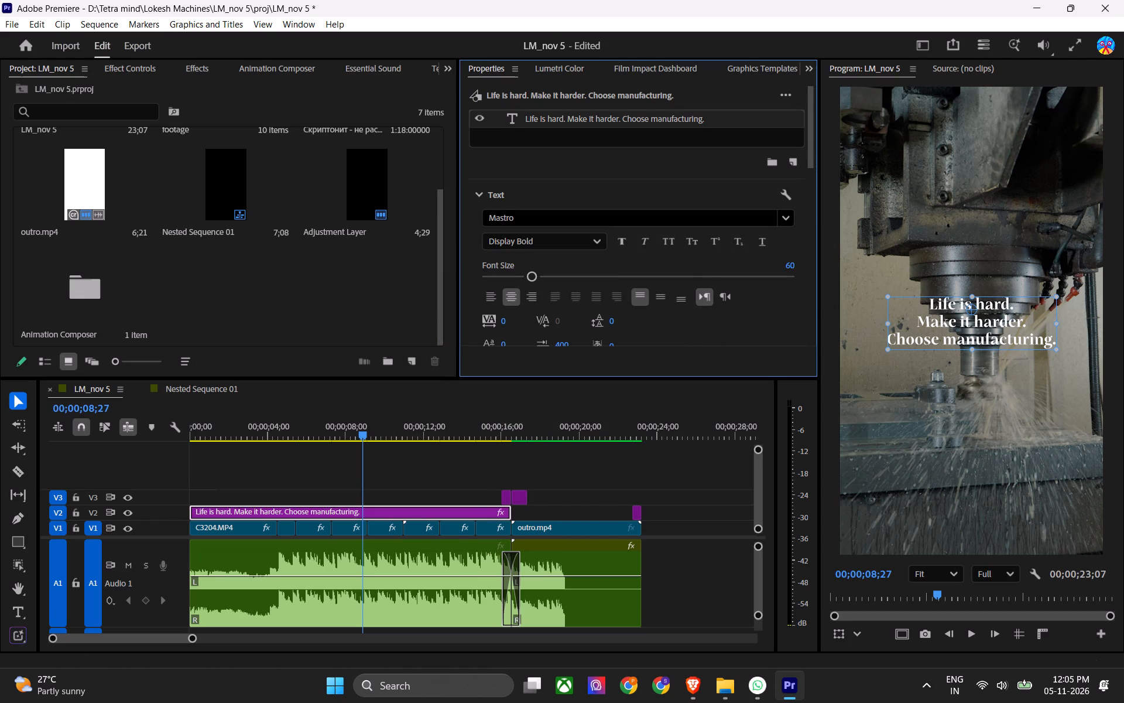
Search the effects for "drop" and apply Drop Shadow from Custom Bin 01 to the three-line text clip.
scroll(462, 215, "down", 8)
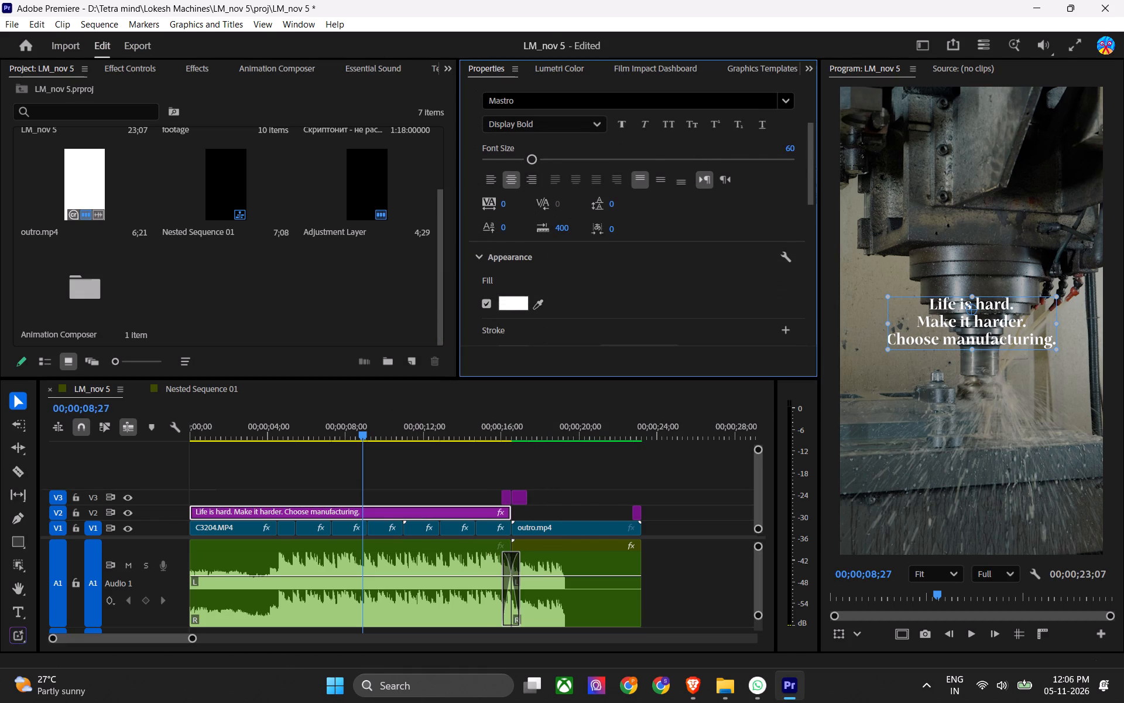
left_click(207, 67)
left_click(138, 94)
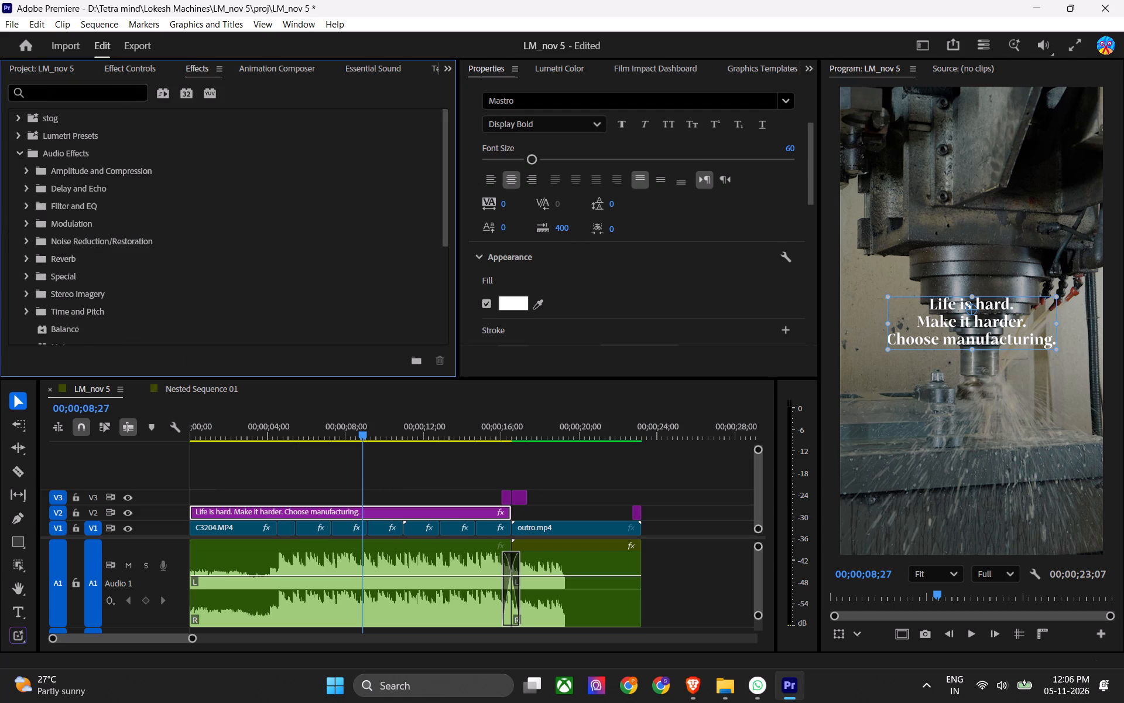
left_click(93, 94)
type("drop")
scroll(143, 261, "down", 1)
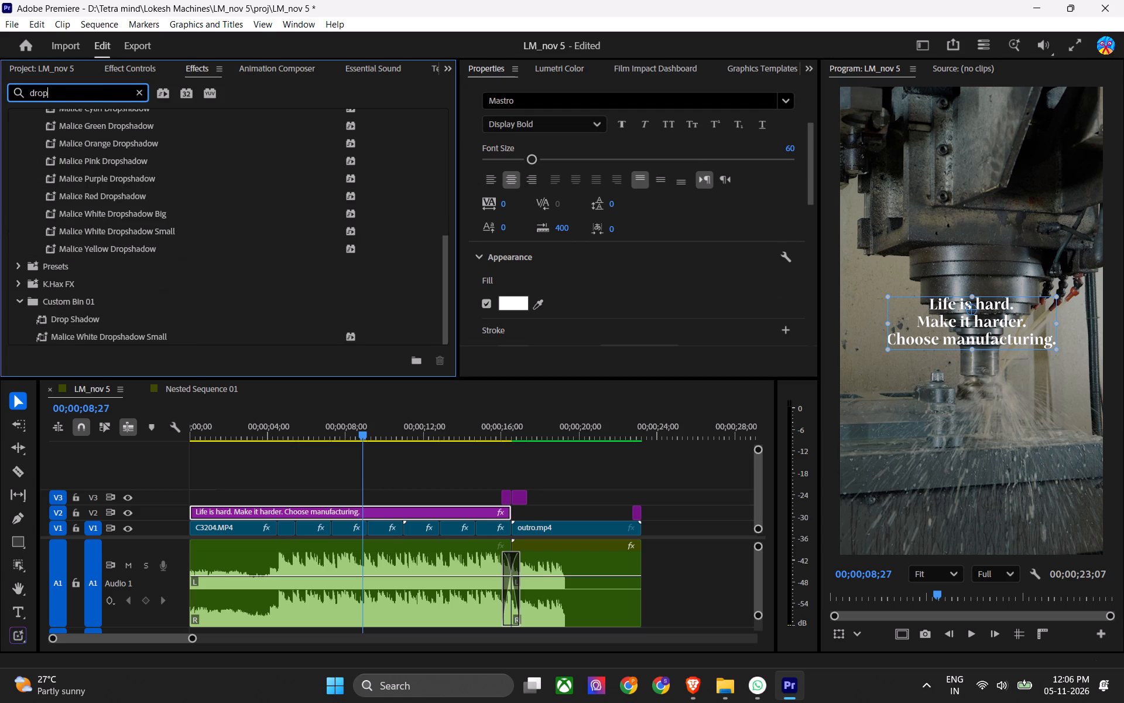
scroll(143, 261, "down", 1)
double_click(92, 317)
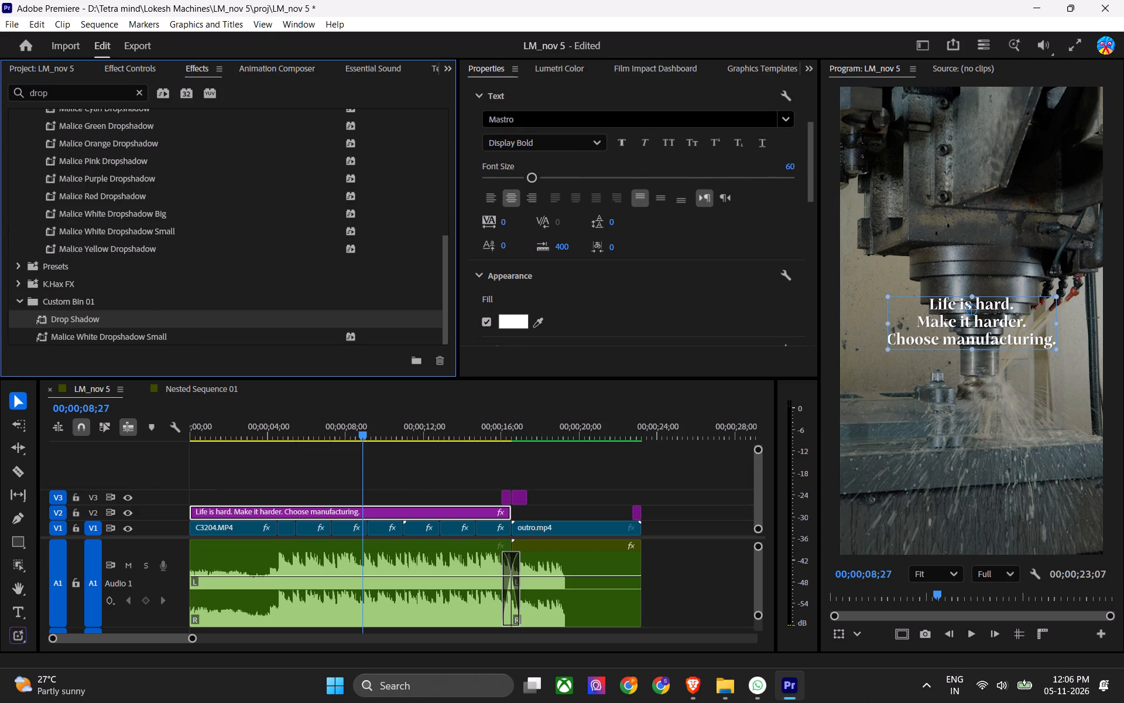
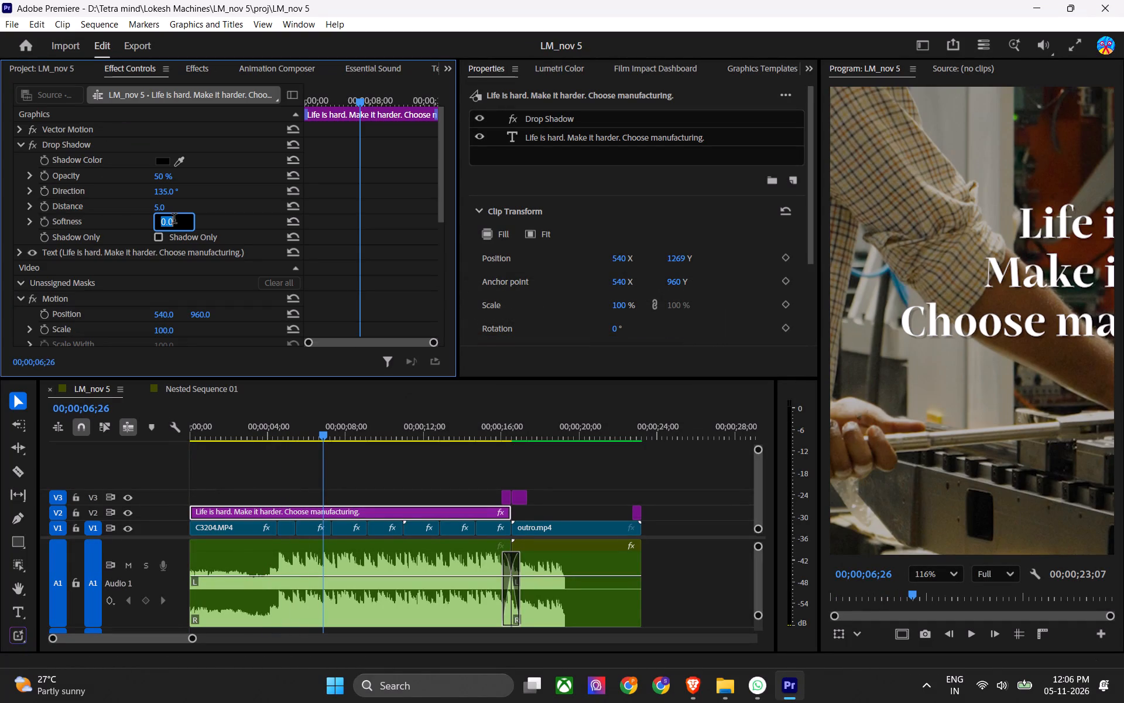
Set the text clip's drop shadow softness to 10 and its opacity to 80 %, and save the project.
type("10")
key("Return")
key("ctrl+s")
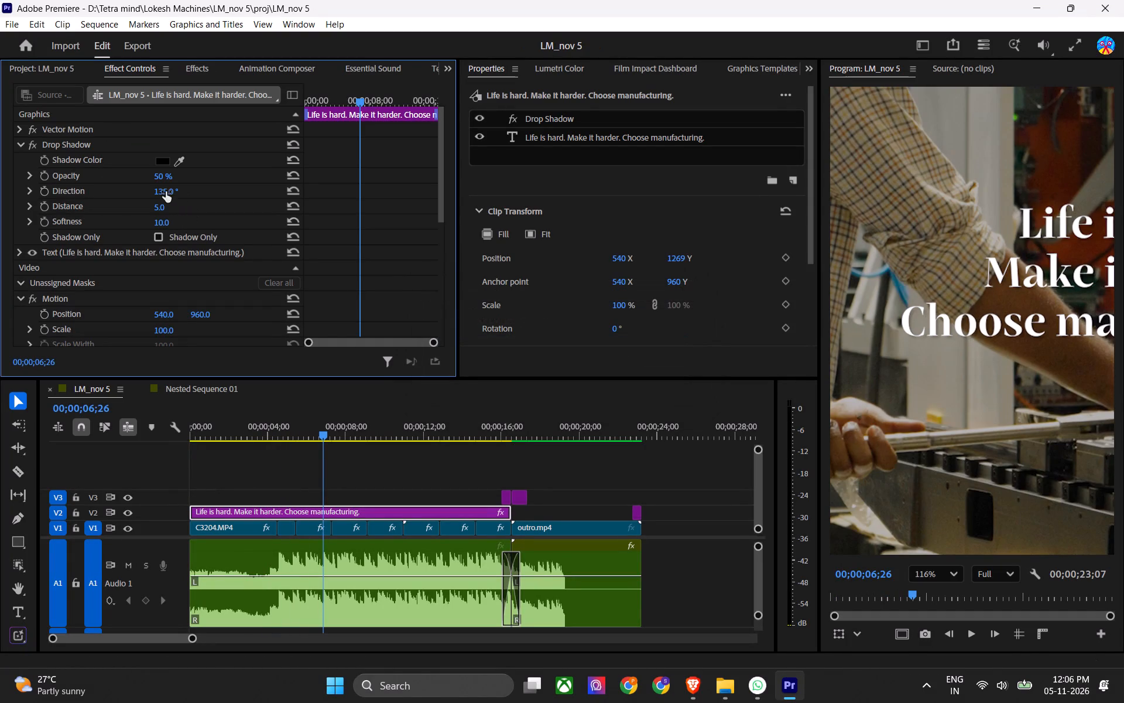
left_click_drag(166, 179, 332, 188)
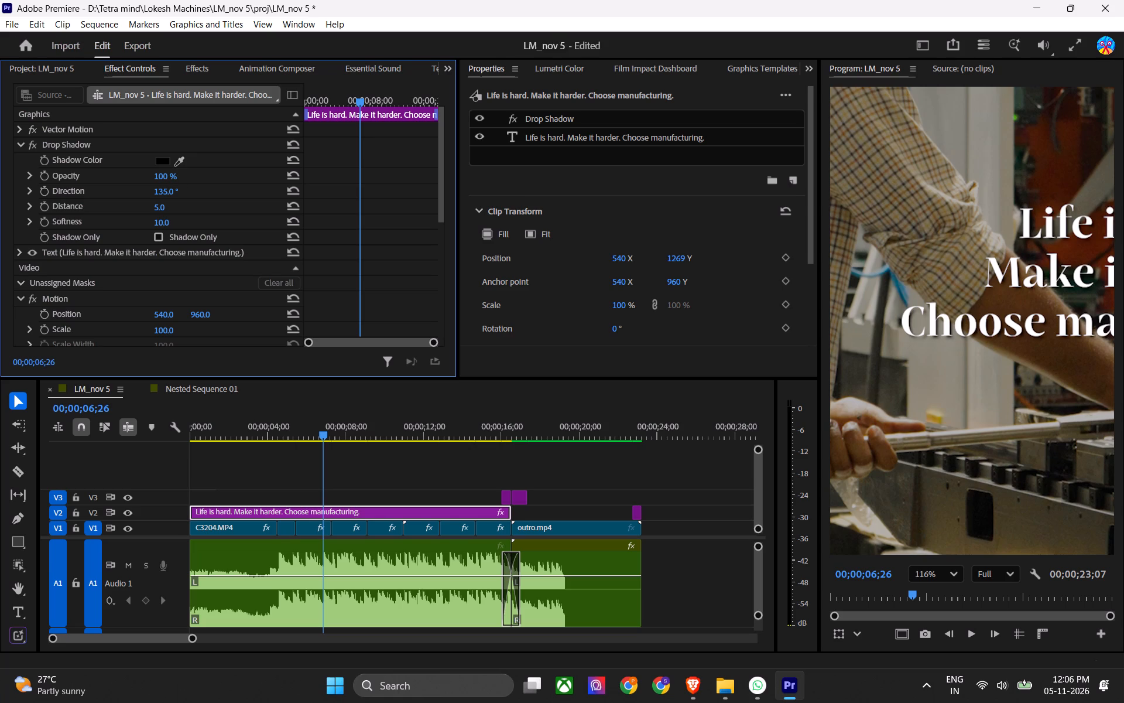
left_click(167, 175)
type("80")
key("Return")
key("ctrl+s")
Play the sequence full screen from the beginning to check the caption and its shadow over the footage.
left_click_drag(218, 426, 115, 450)
key("ctrl+grave")
key("space")
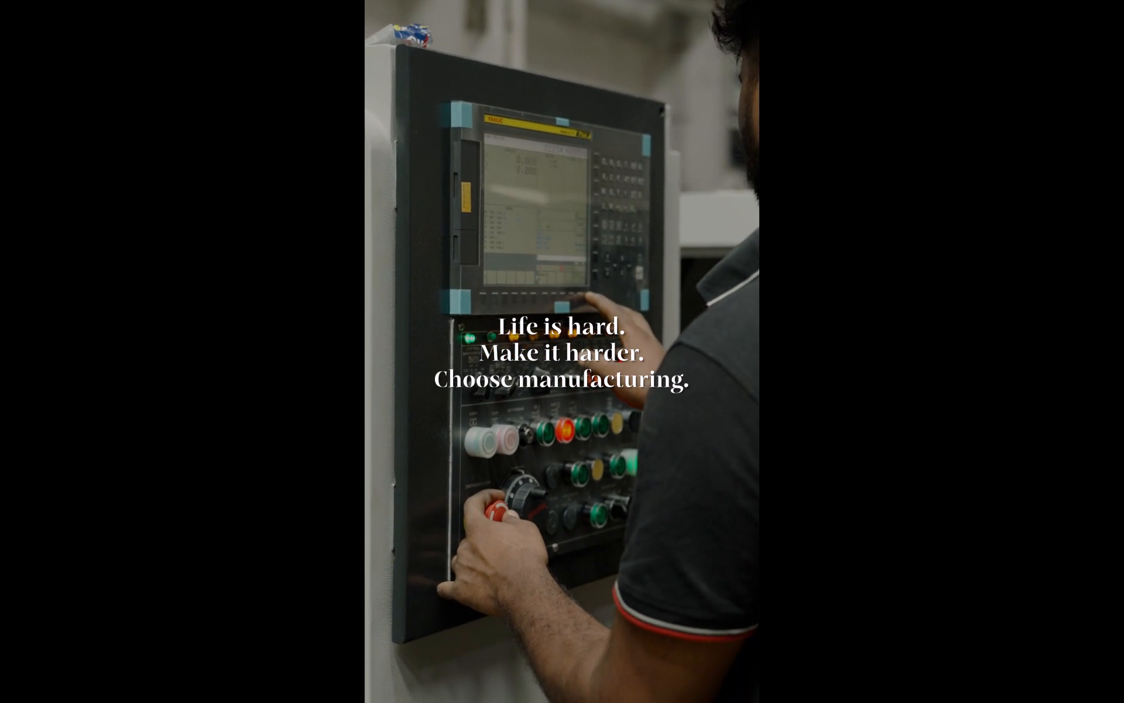
key("space")
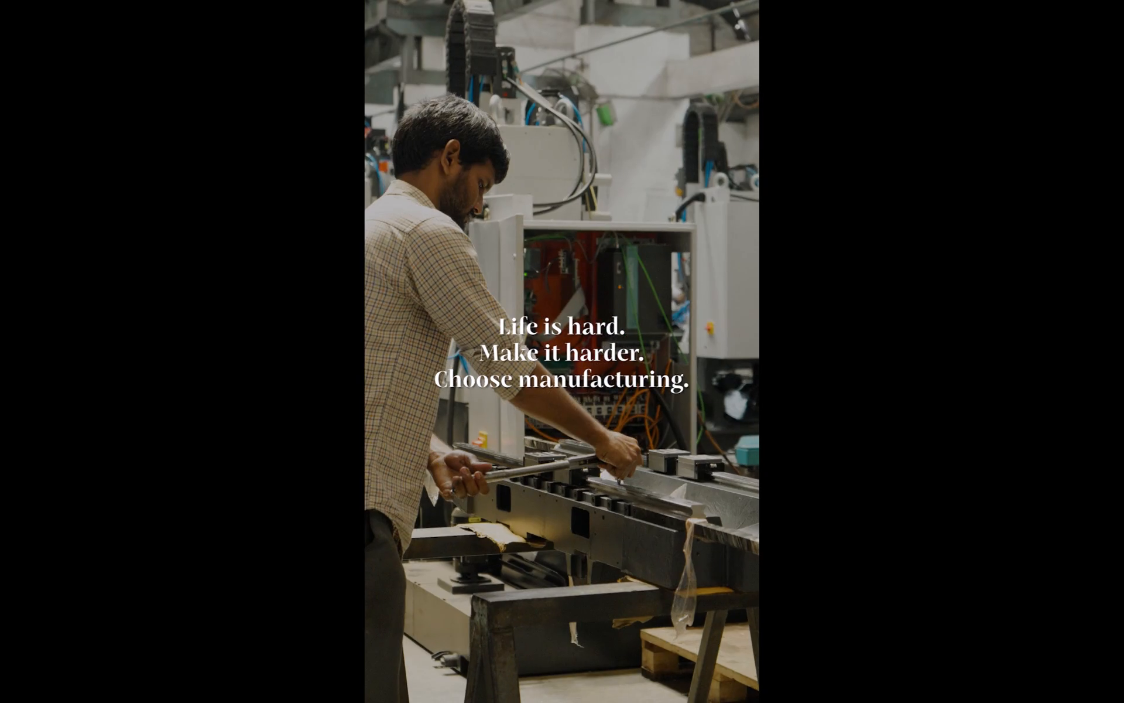
key("Escape")
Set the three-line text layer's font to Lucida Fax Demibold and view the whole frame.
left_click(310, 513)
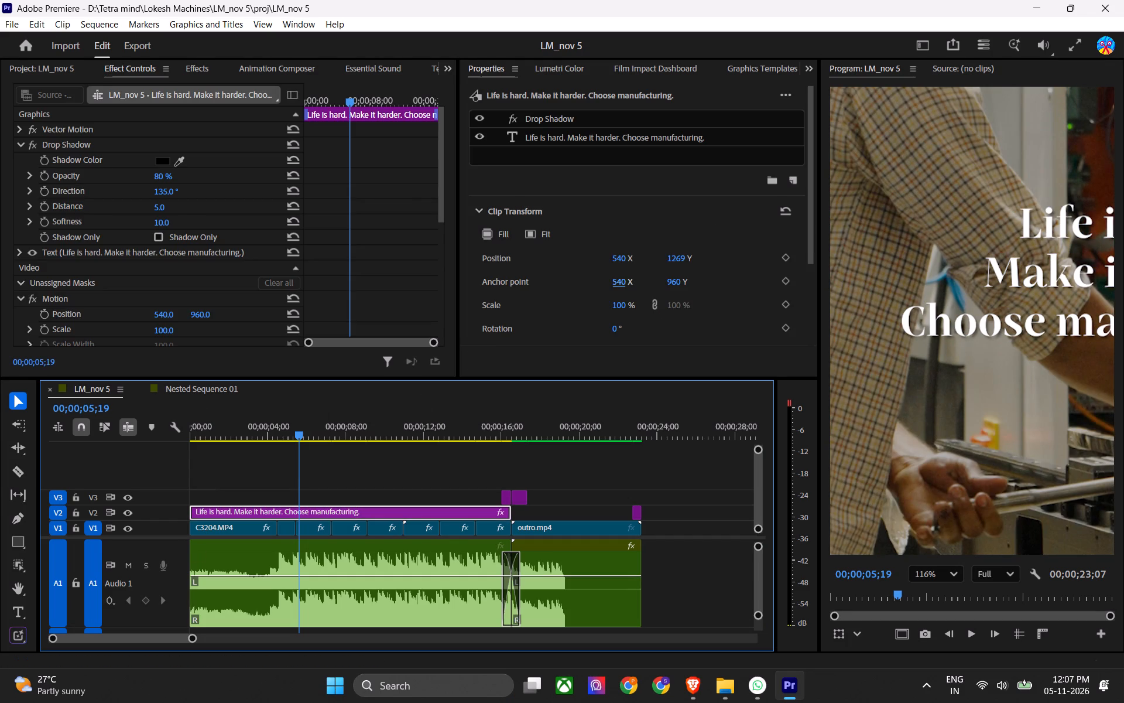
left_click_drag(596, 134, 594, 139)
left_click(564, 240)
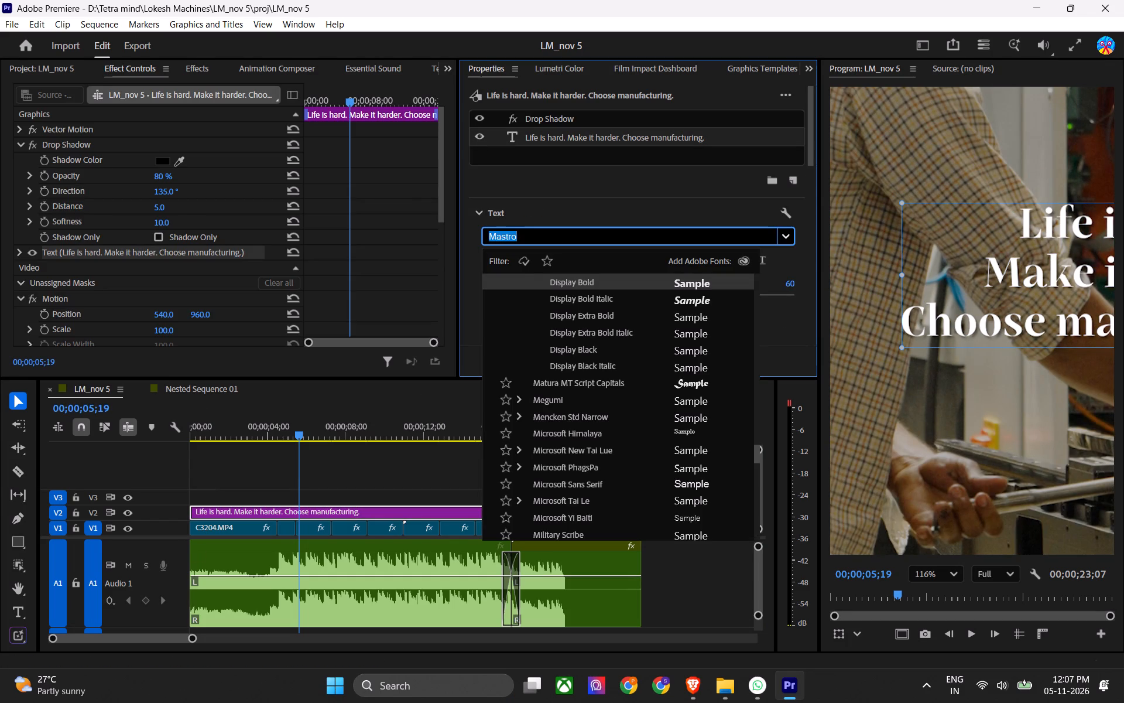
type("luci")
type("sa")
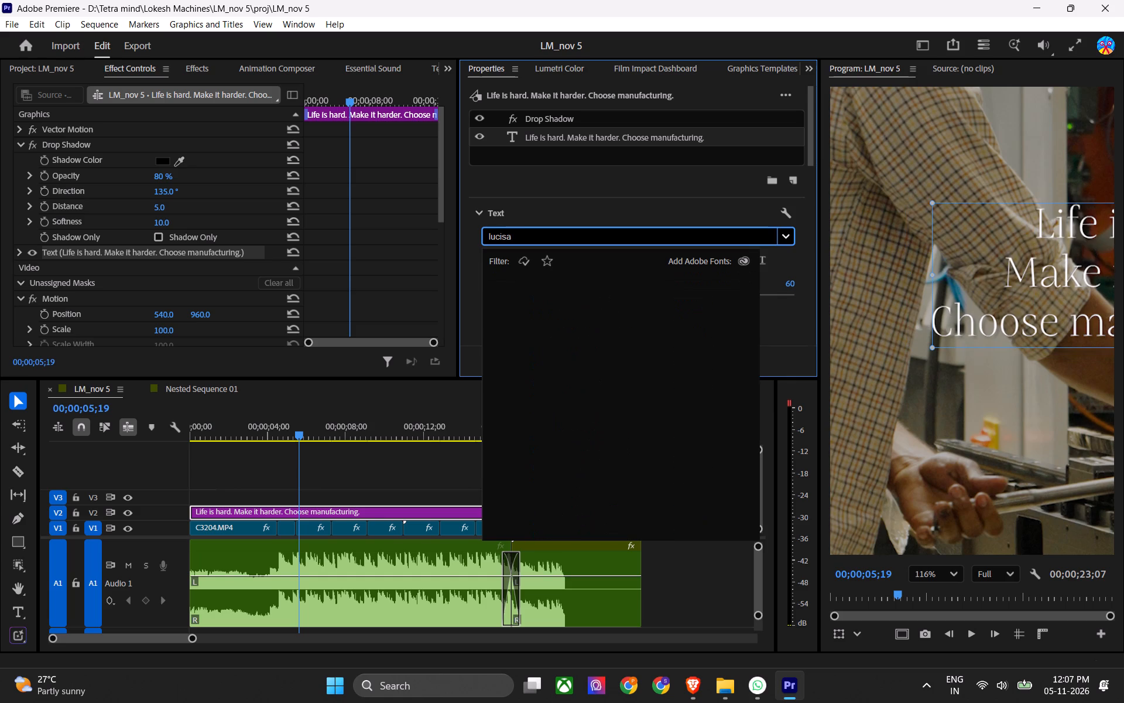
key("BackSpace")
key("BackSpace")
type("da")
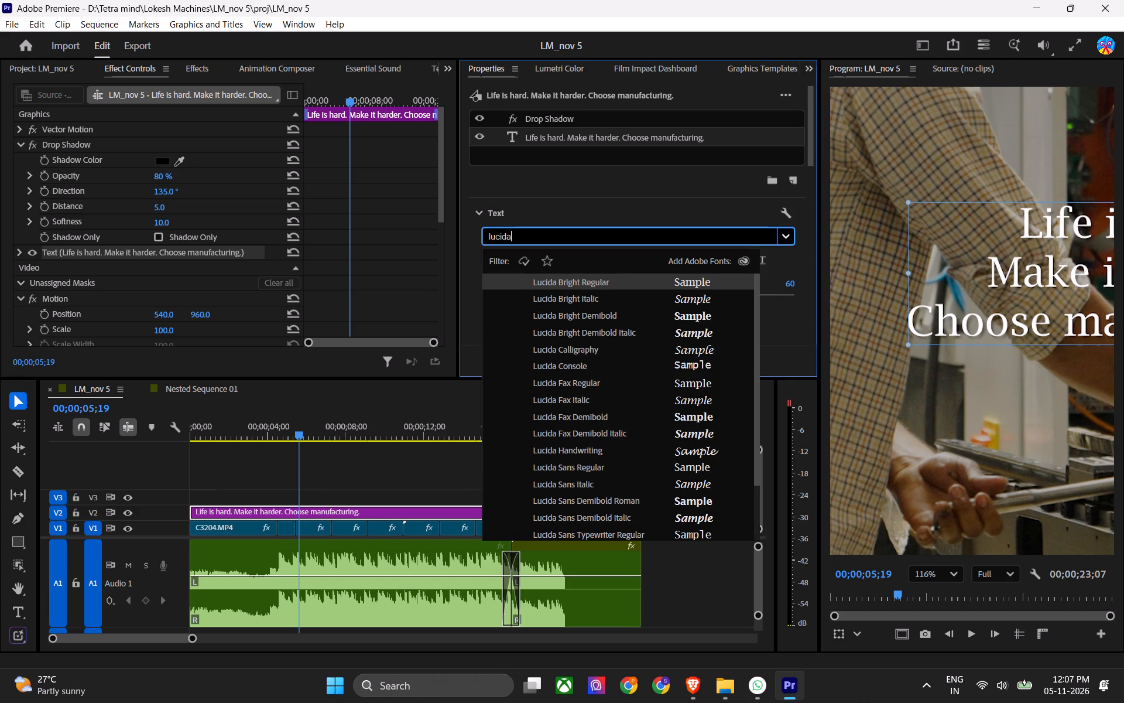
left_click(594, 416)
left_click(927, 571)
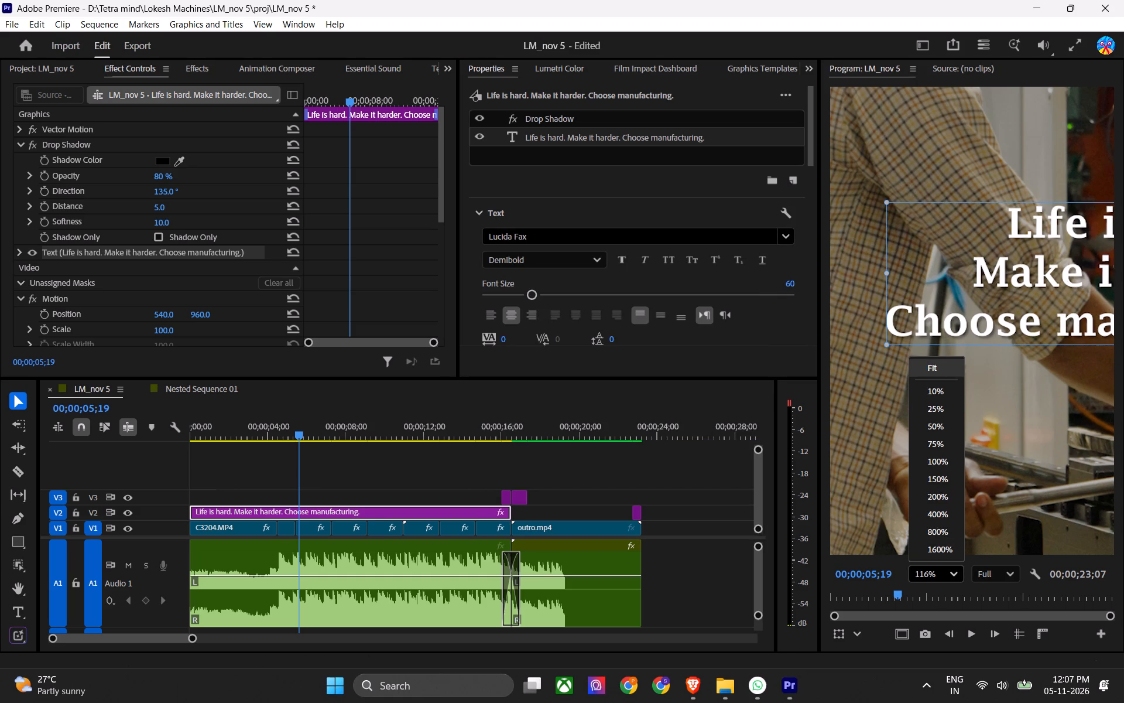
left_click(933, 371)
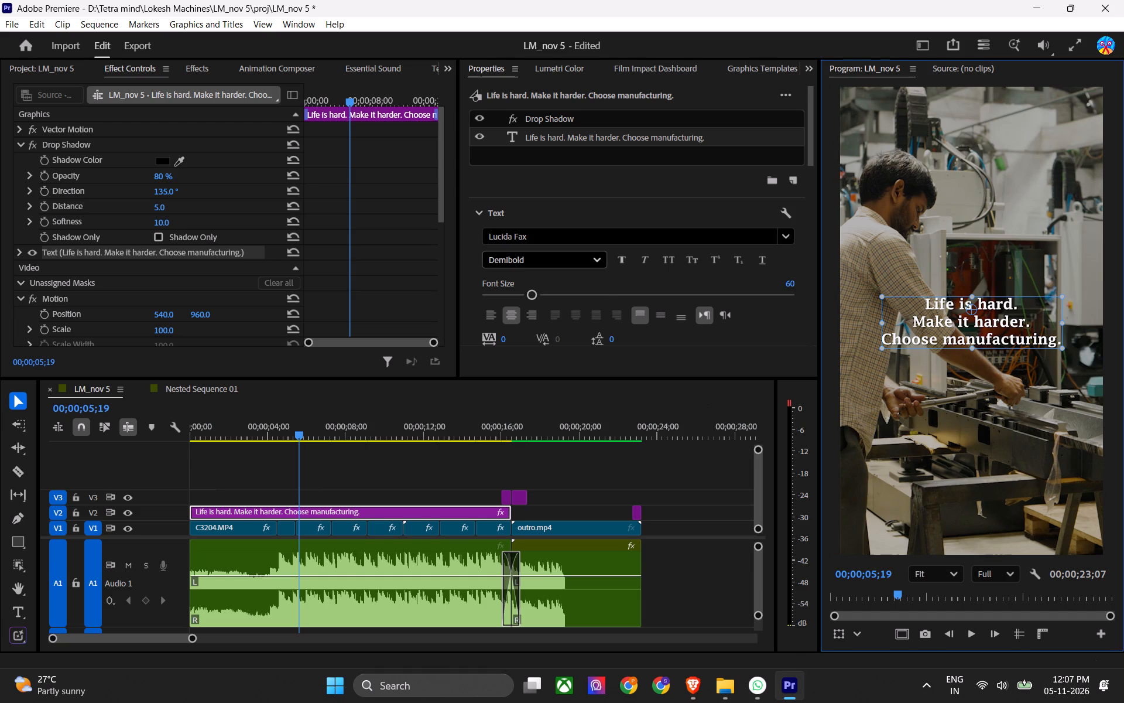
Switch the text layer's Lucida Fax style to Regular and turn on faux bold.
left_click(560, 261)
left_click(542, 286)
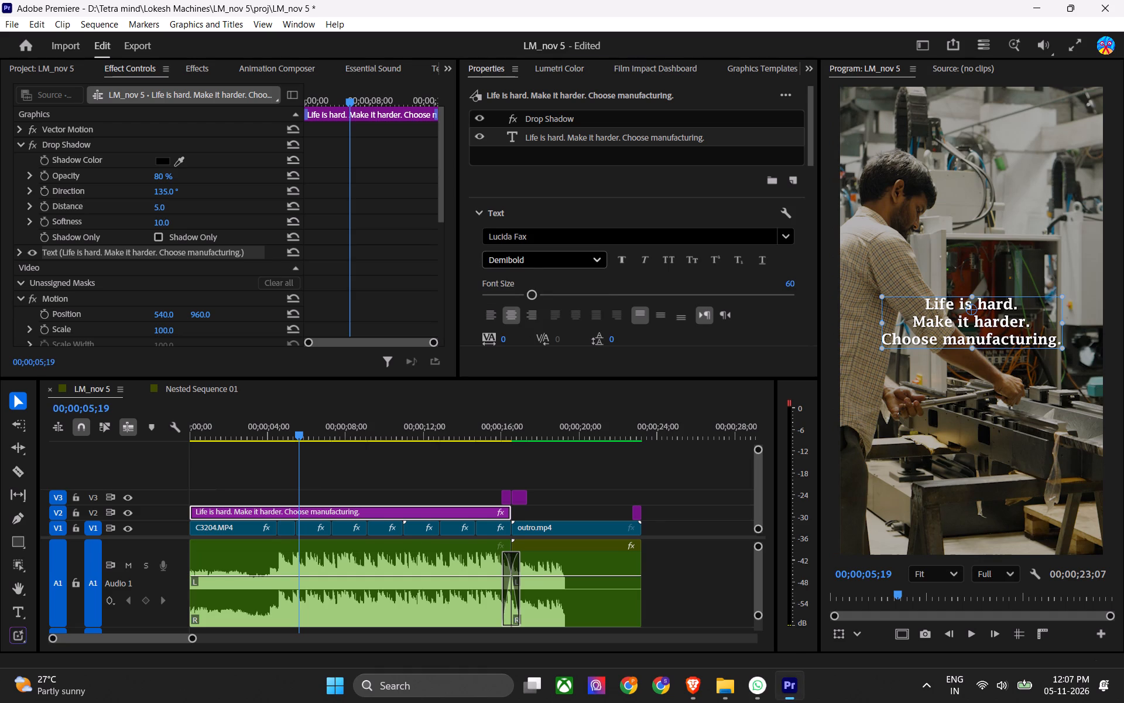
left_click(624, 258)
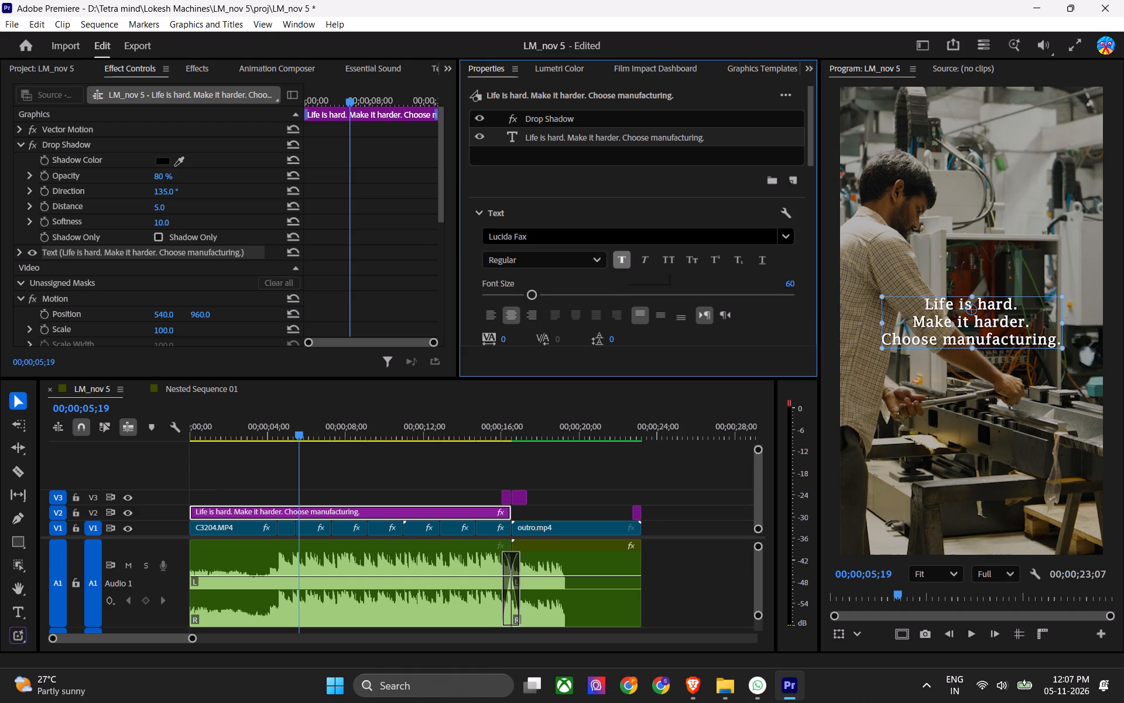
left_click(624, 258)
scroll(568, 332, "down", 6)
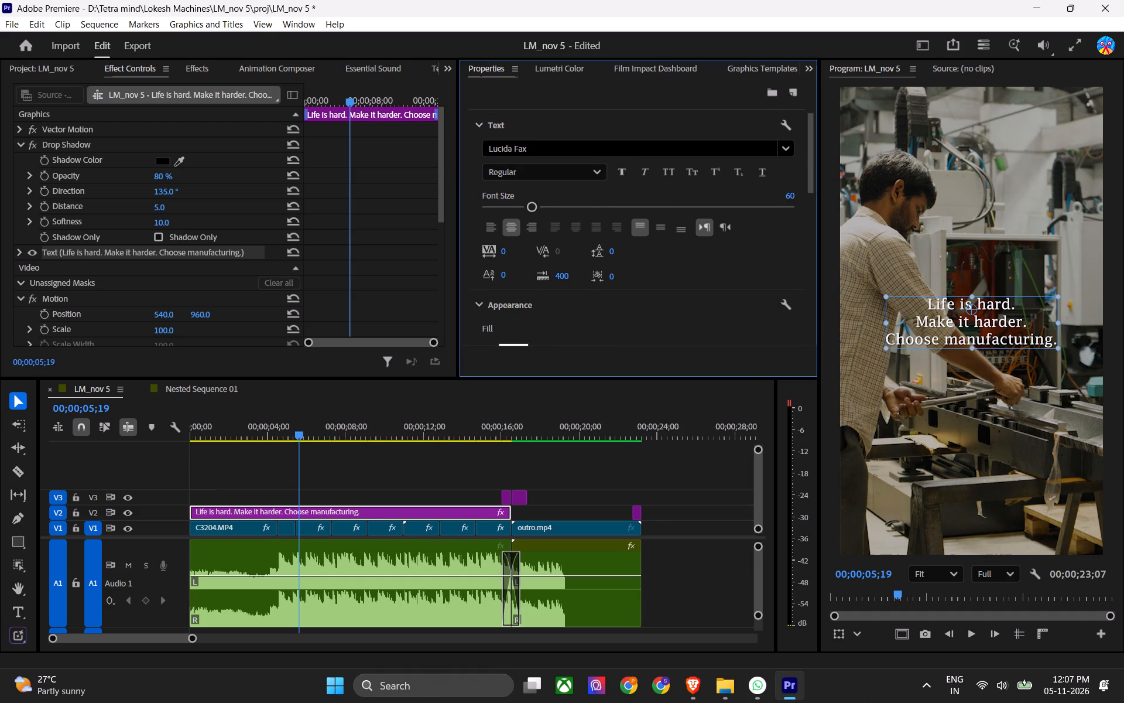
left_click(622, 178)
Tighten the tracking of the three-line text to -13.
left_click_drag(509, 248, 501, 252)
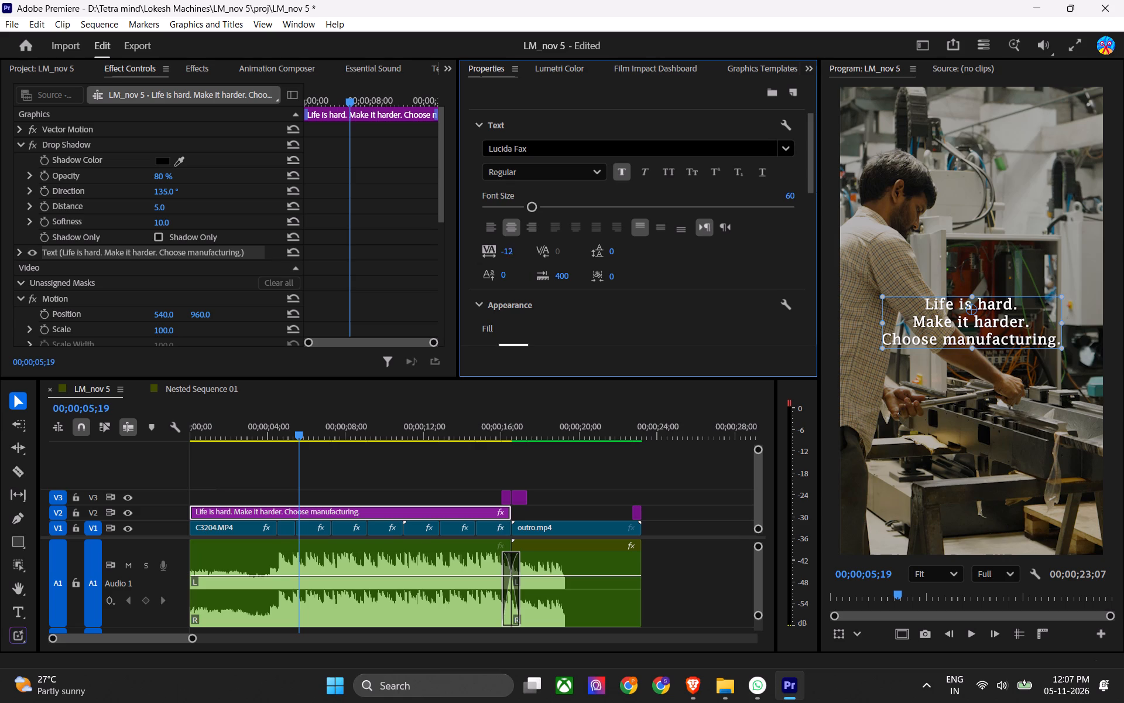
left_click_drag(501, 252, 457, 273)
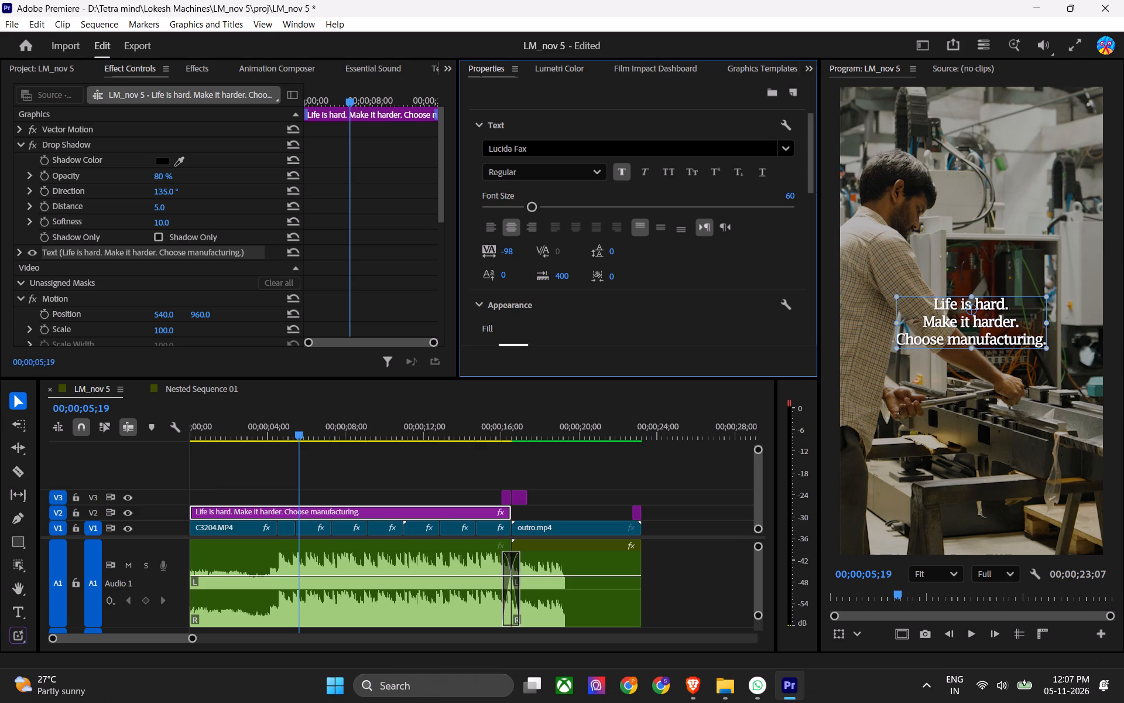
left_click_drag(457, 273, 500, 243)
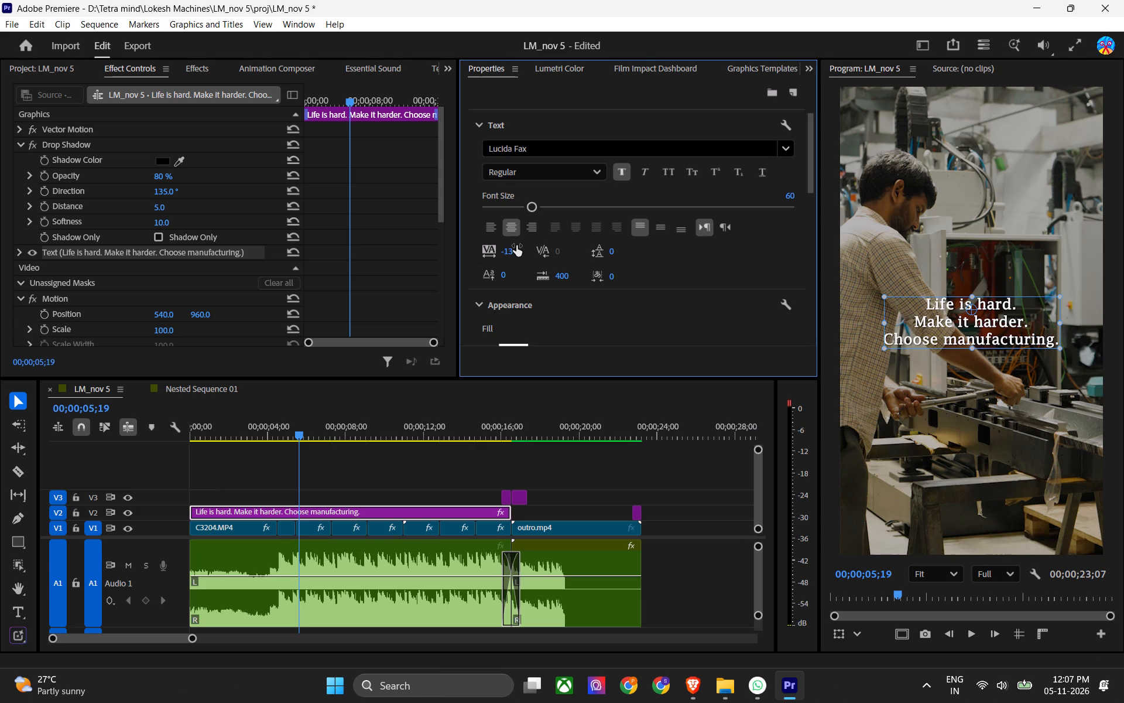
Preview the fonts listed after Lucida Fax on the text layer, apply Minion Std, and save the project.
left_click(602, 149)
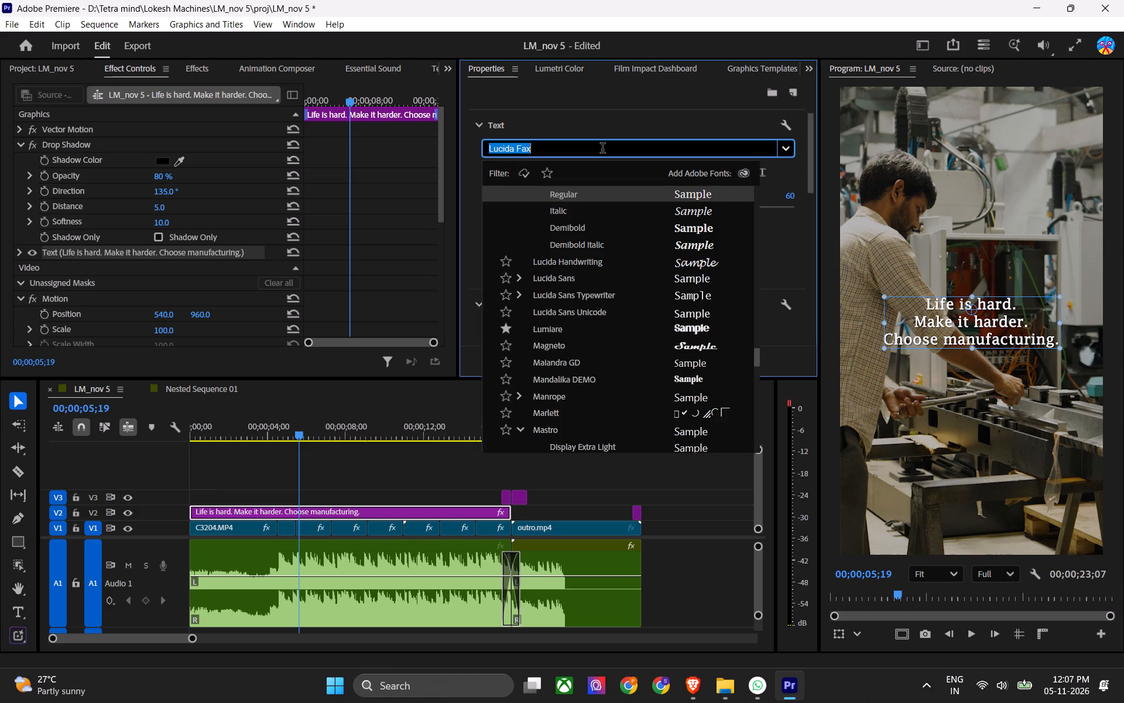
scroll(601, 290, "up", 3)
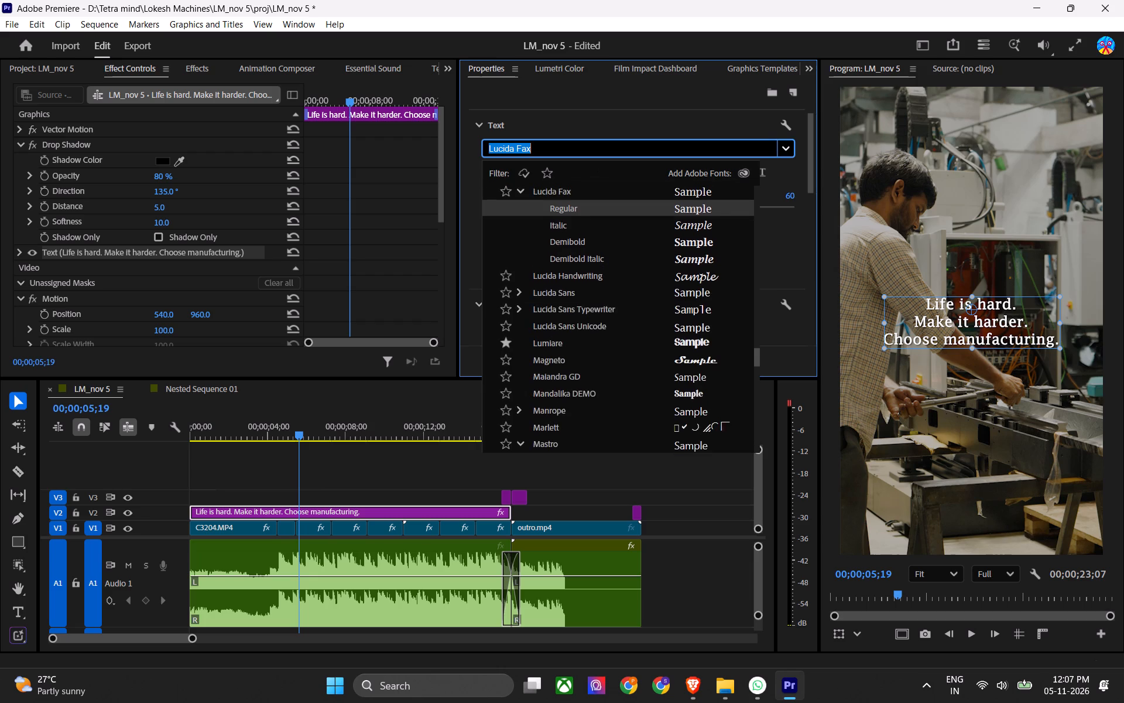
scroll(601, 290, "up", 4)
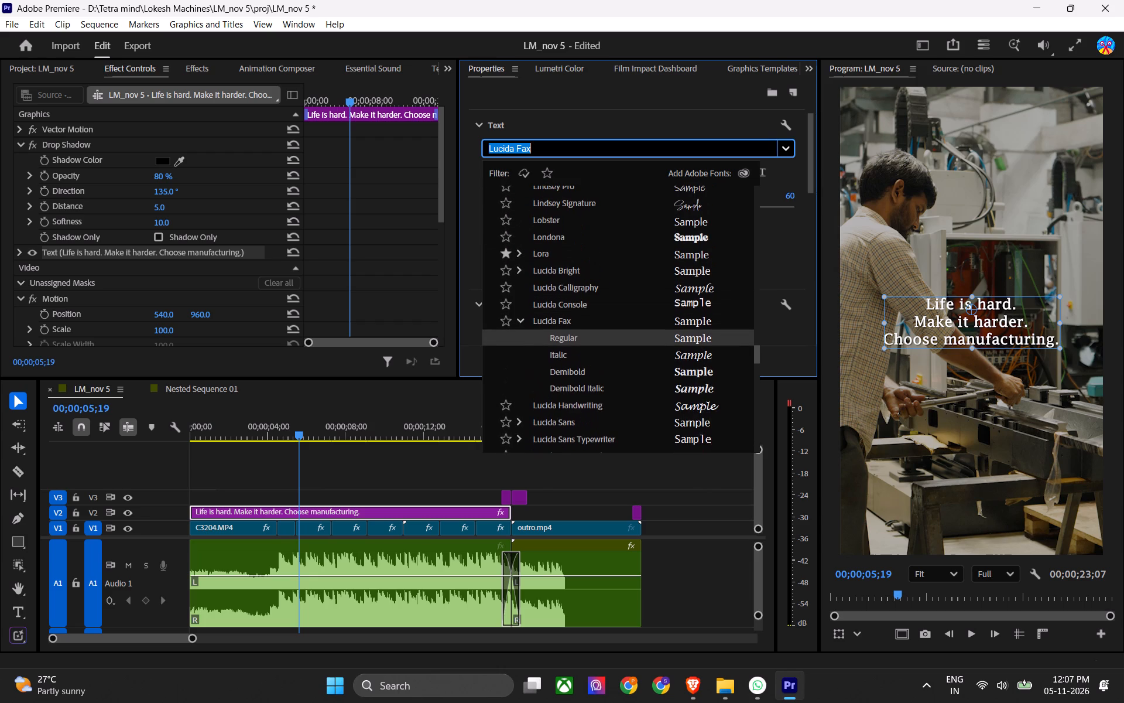
left_click(575, 322)
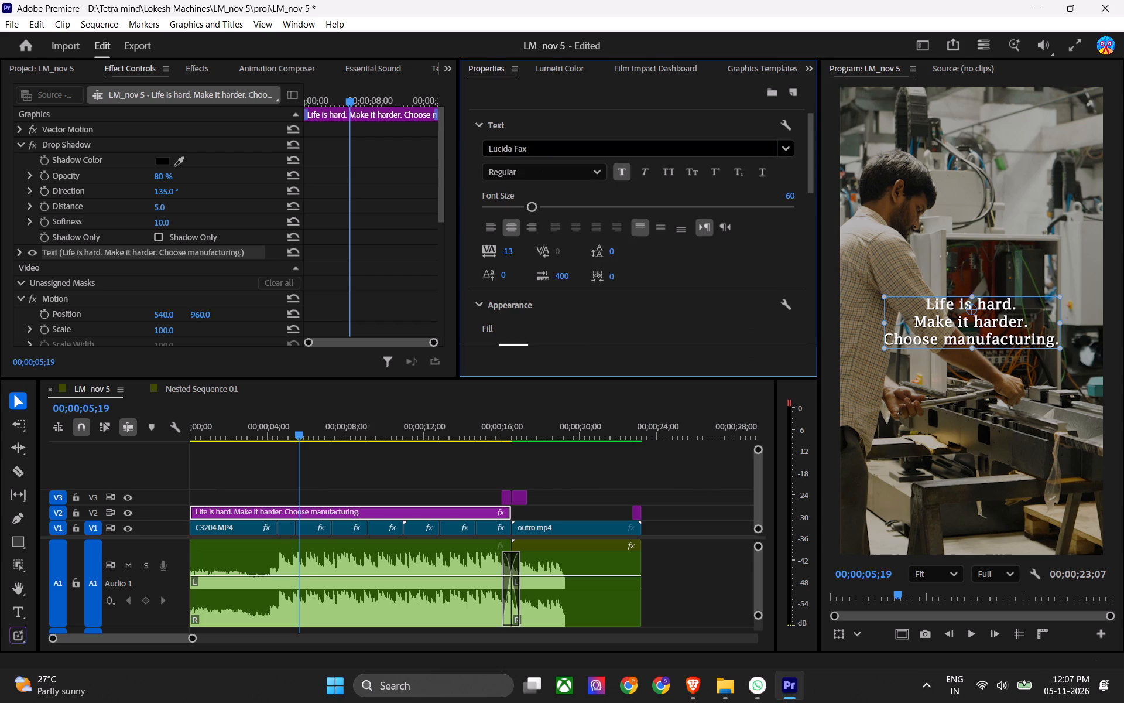
left_click(575, 180)
left_click(578, 151)
key("Down")
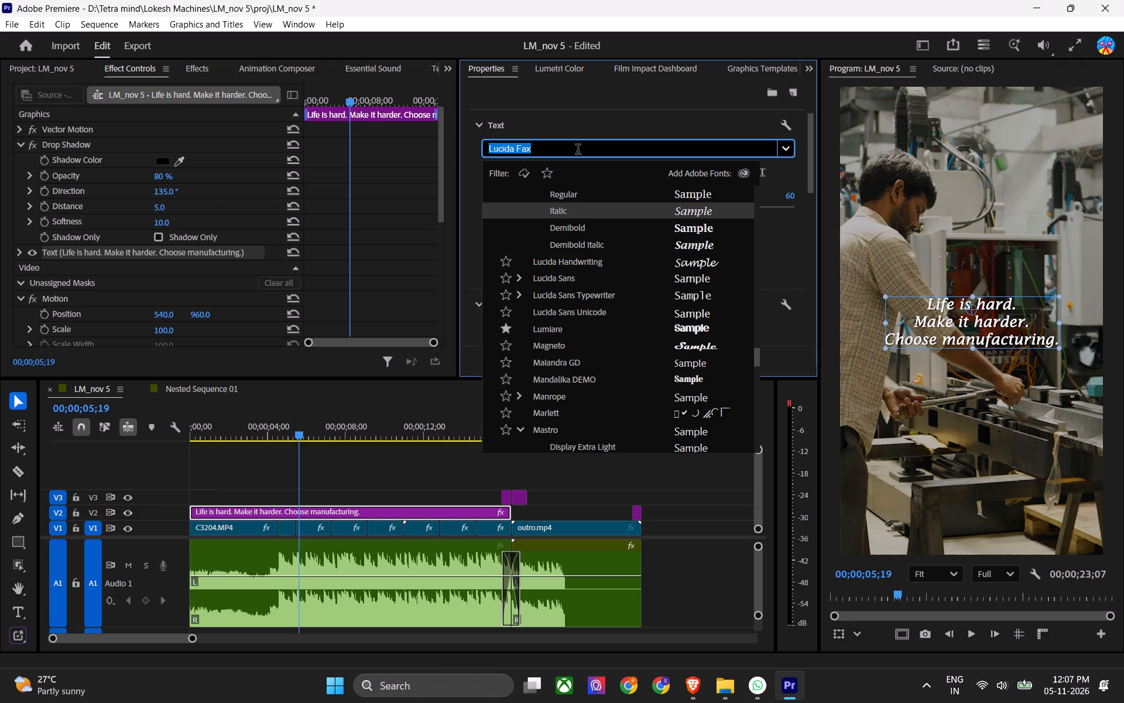
key("Down")
key("Down")
key("Down")
key("Down")
key("Down")
key("Down")
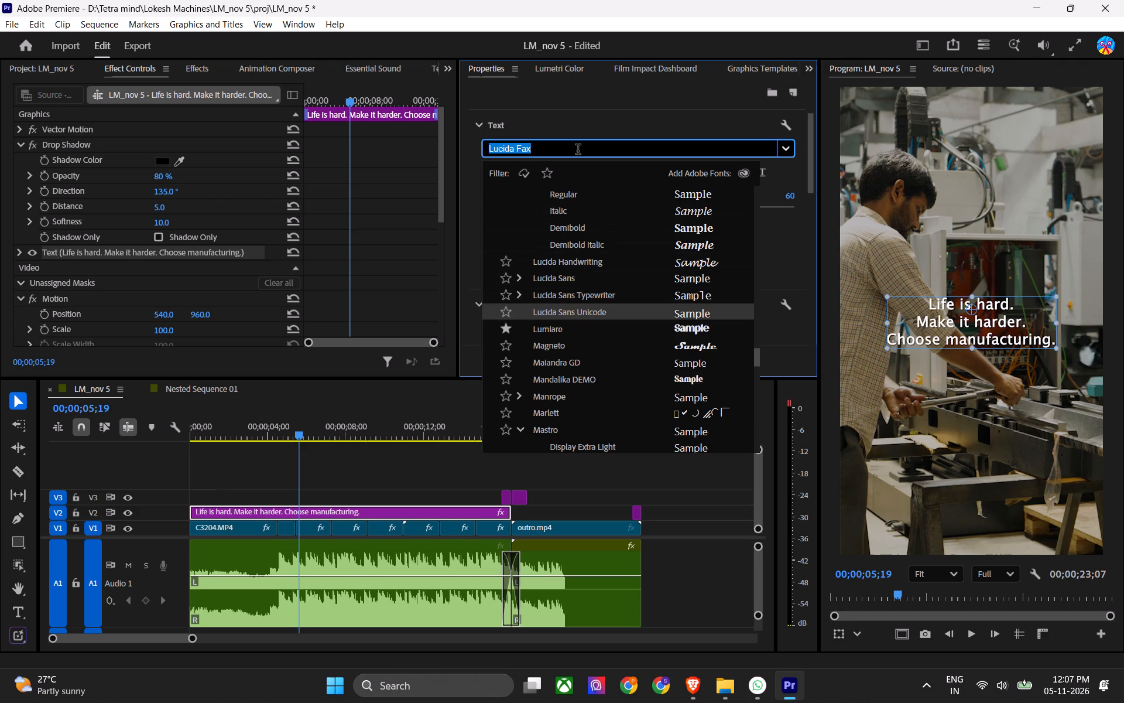
key("Down")
key("Down")
key("Down")
key("Down")
key("Down")
key("Down")
key("Down")
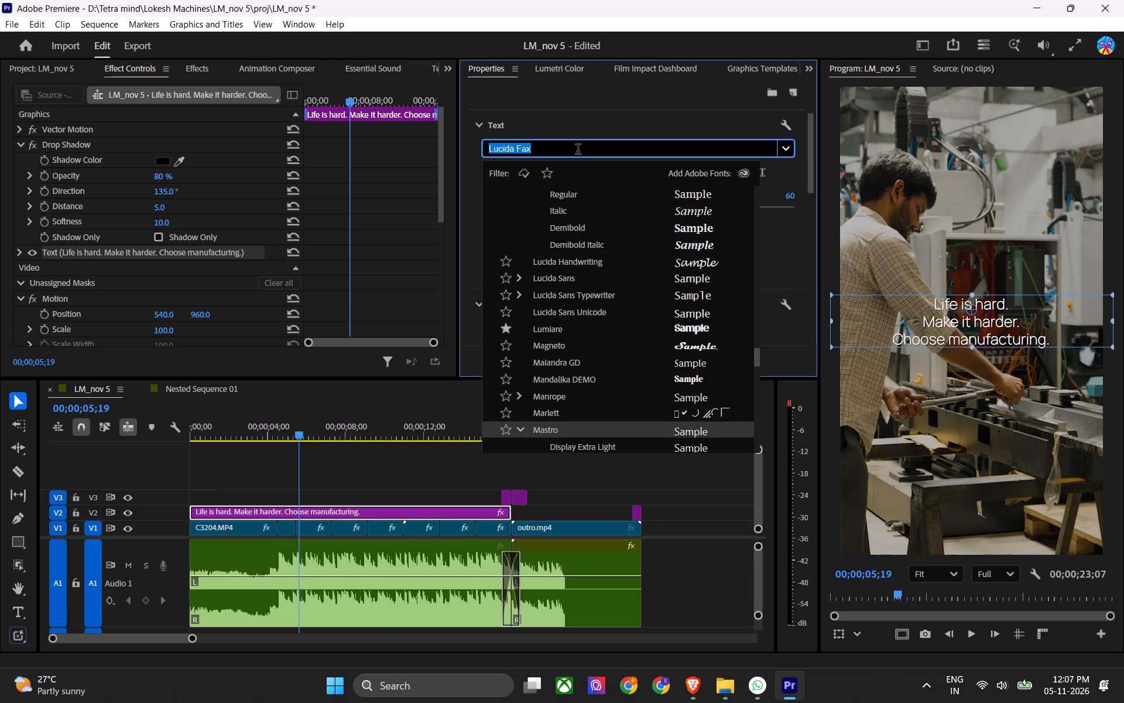
key("Down")
key("Down")
key("Down")
key("Down")
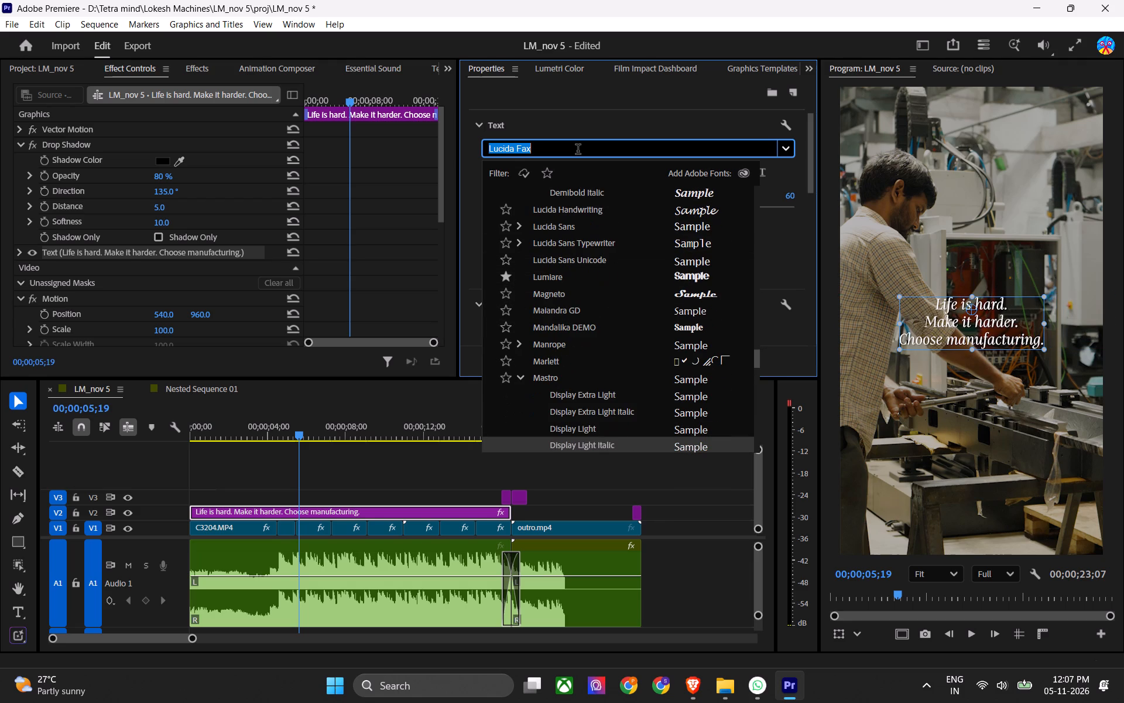
key("Down")
key("Down")
key("Down")
key("Down")
key("Down")
key("Down")
key("Down")
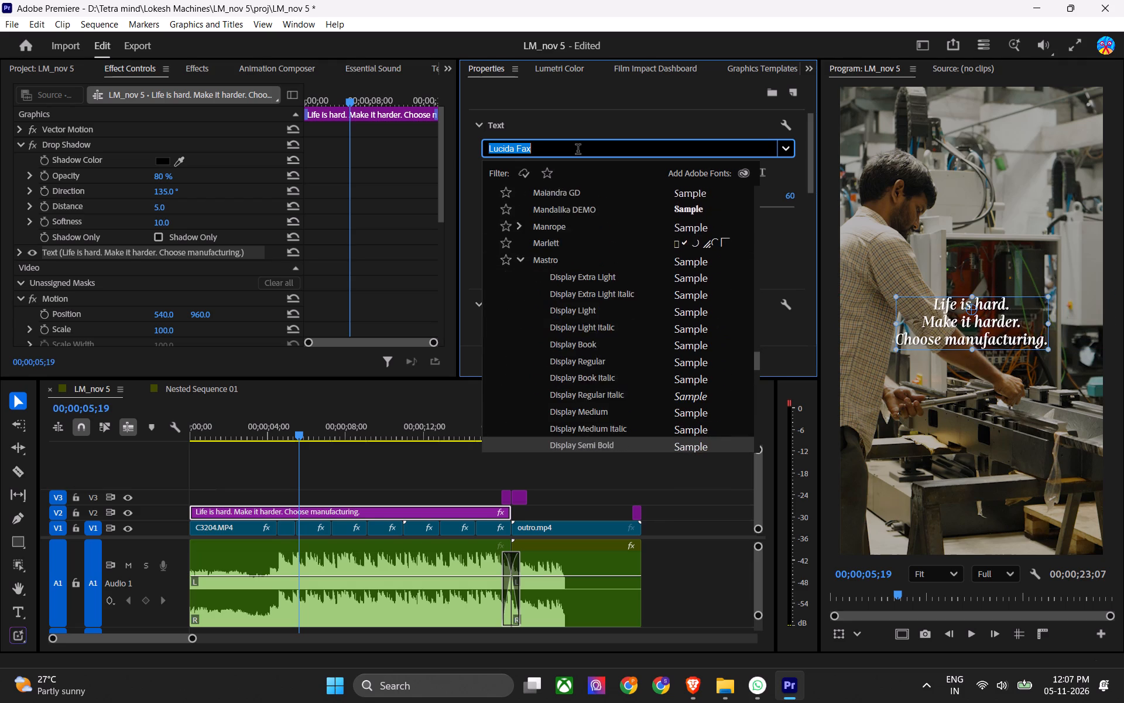
key("Down")
key("Down")
key("Down")
key("Down")
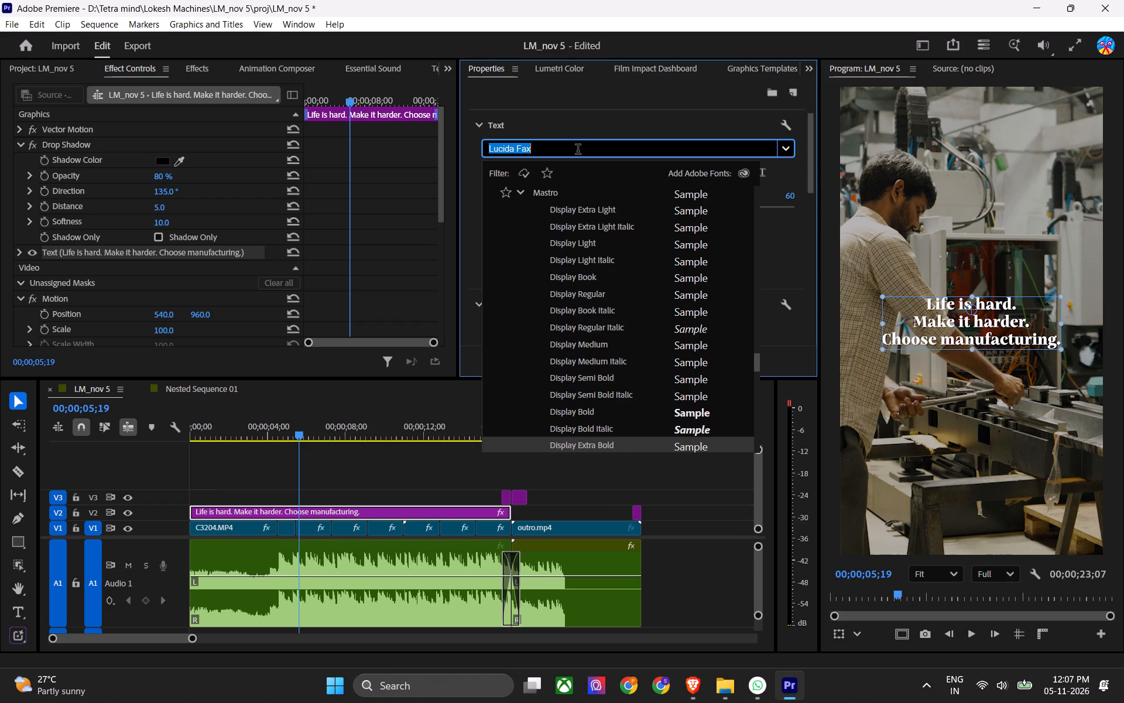
key("Down")
key("Down")
key("Down")
key("Down")
key("Down")
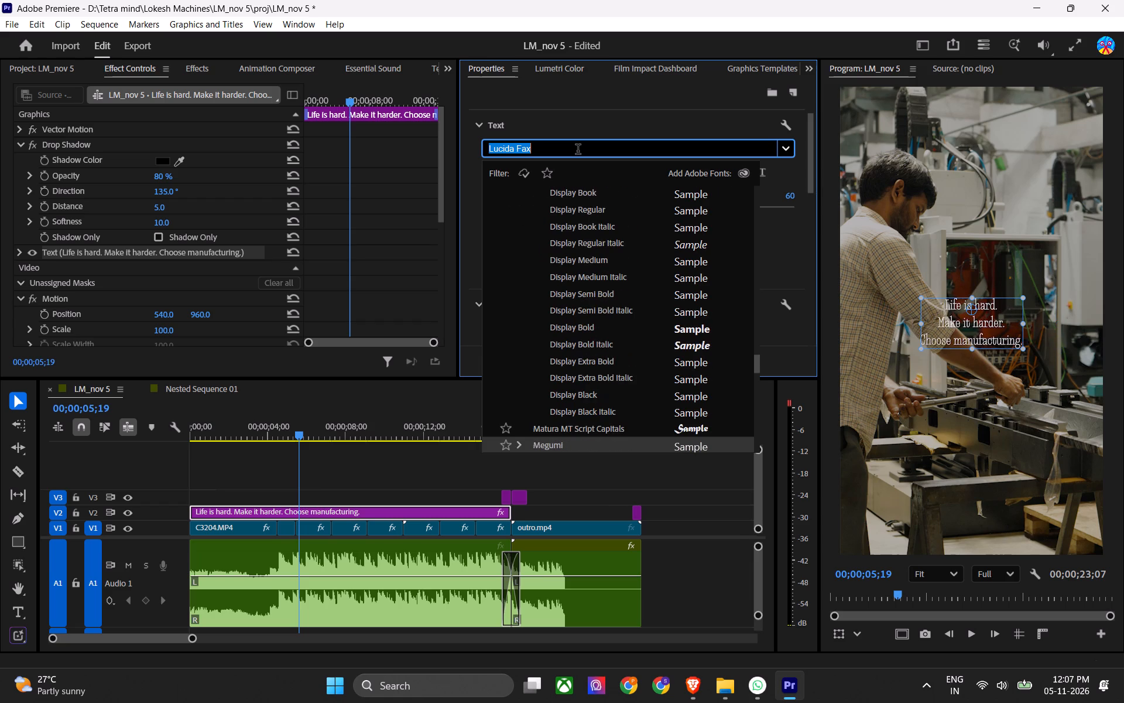
key("Down")
key("Down")
key("Down")
key("Down")
key("Down")
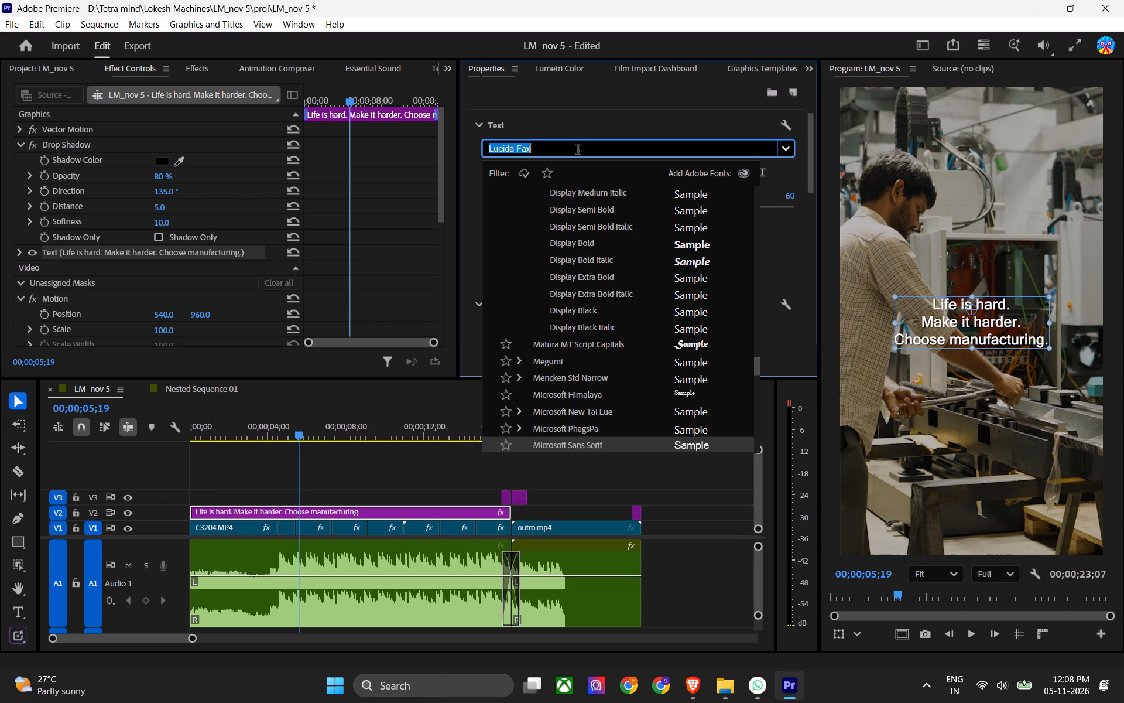
key("Down")
key("Down")
key("Down")
key("Down")
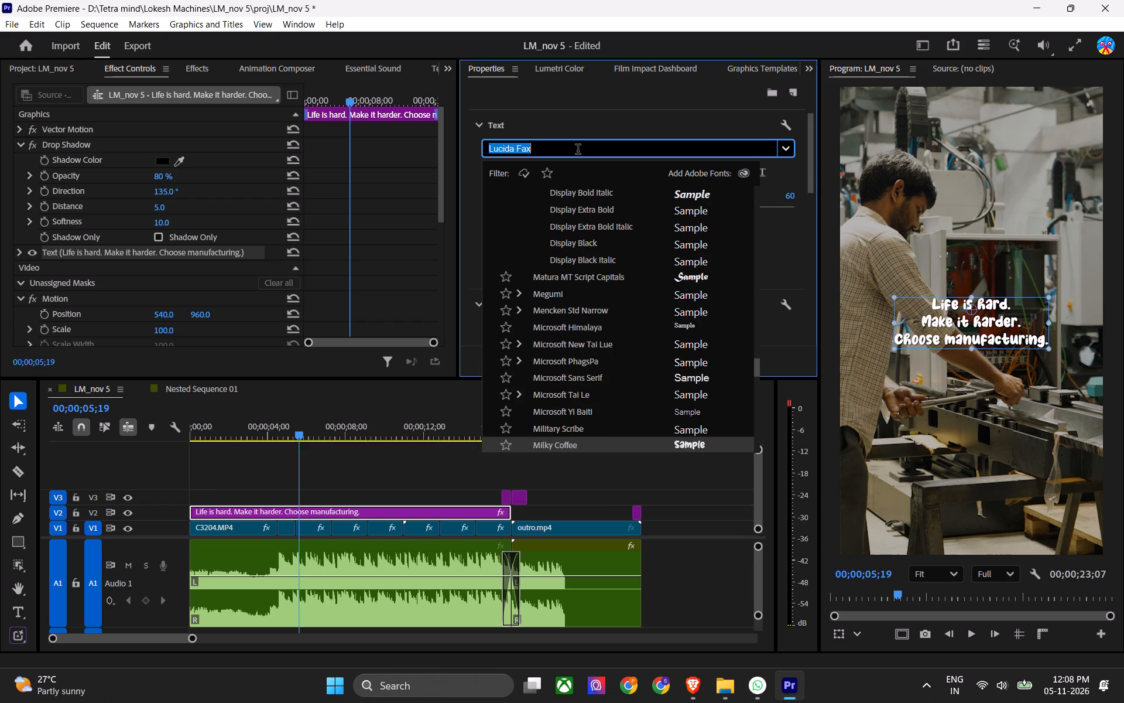
key("Down")
key("Down")
key("Down")
key("Down")
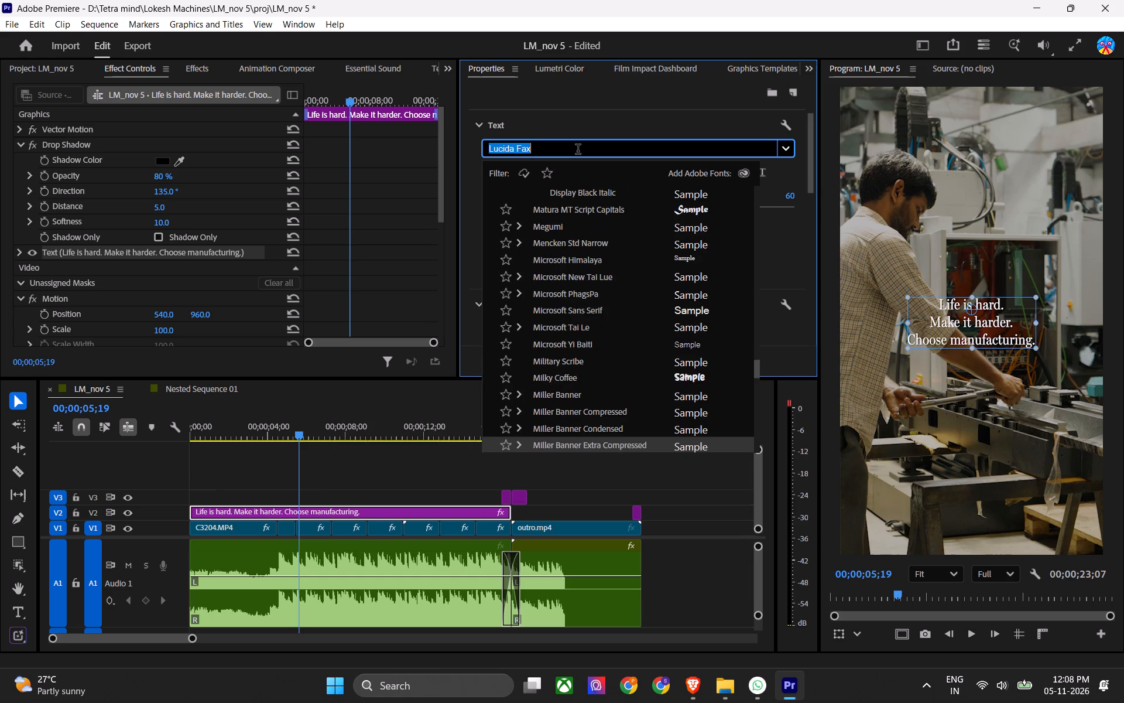
key("Down")
key("Down")
key("Down")
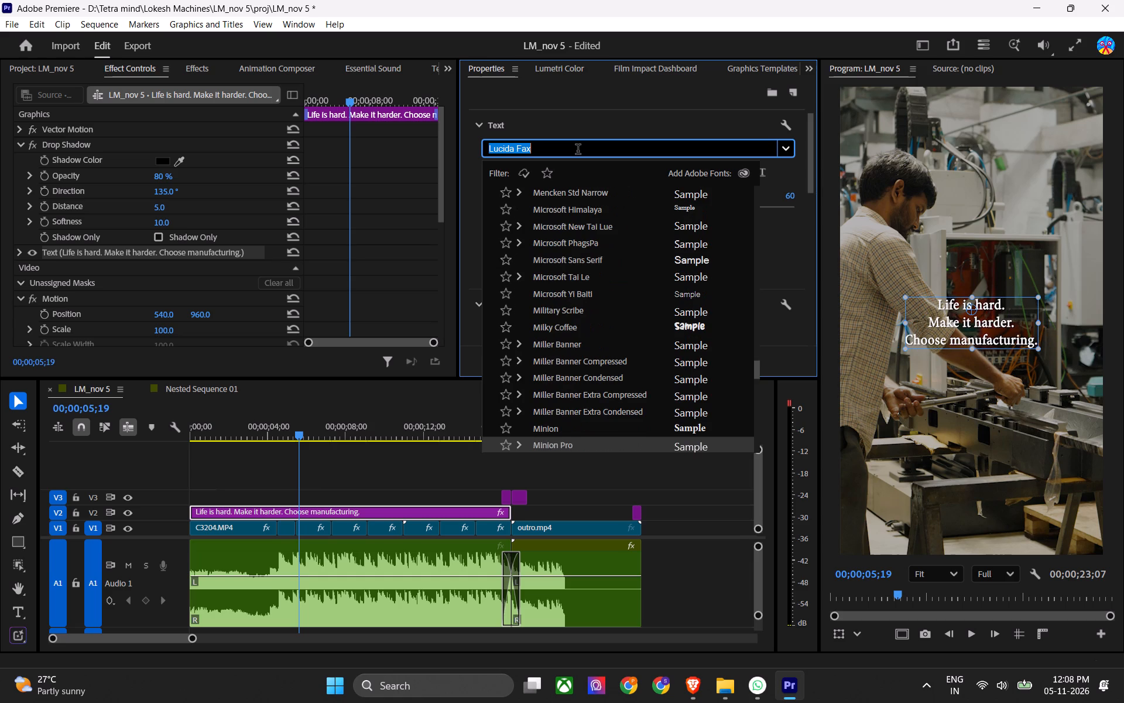
key("Down")
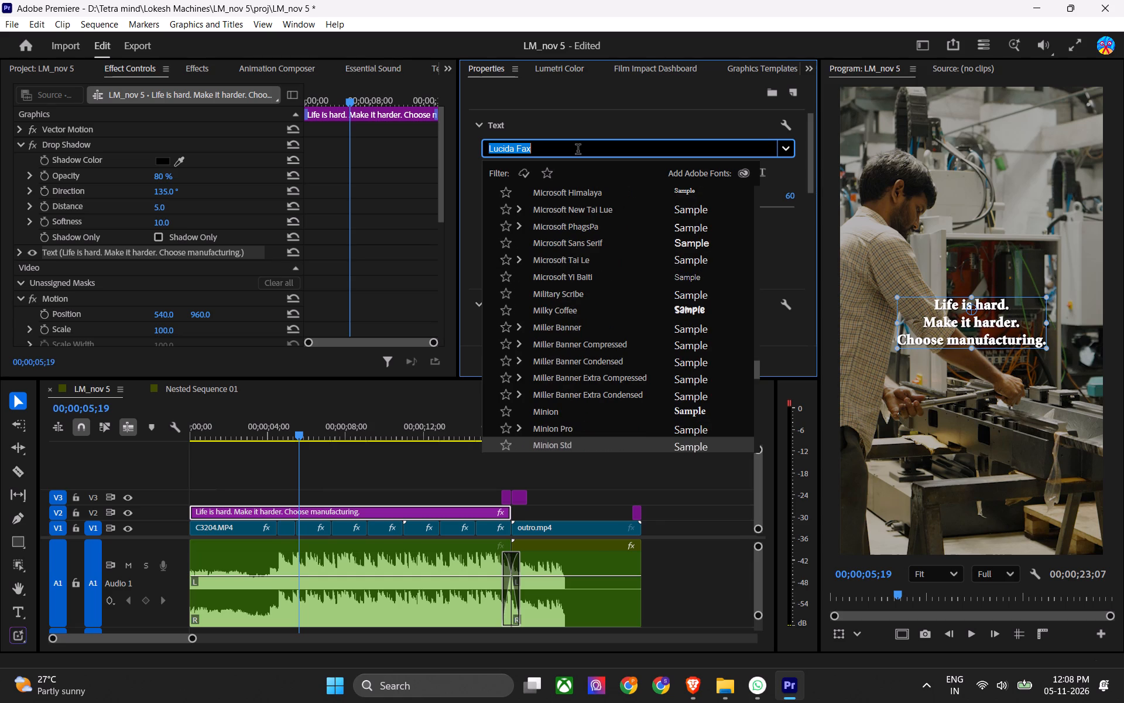
left_click(569, 485)
key("ctrl+s")
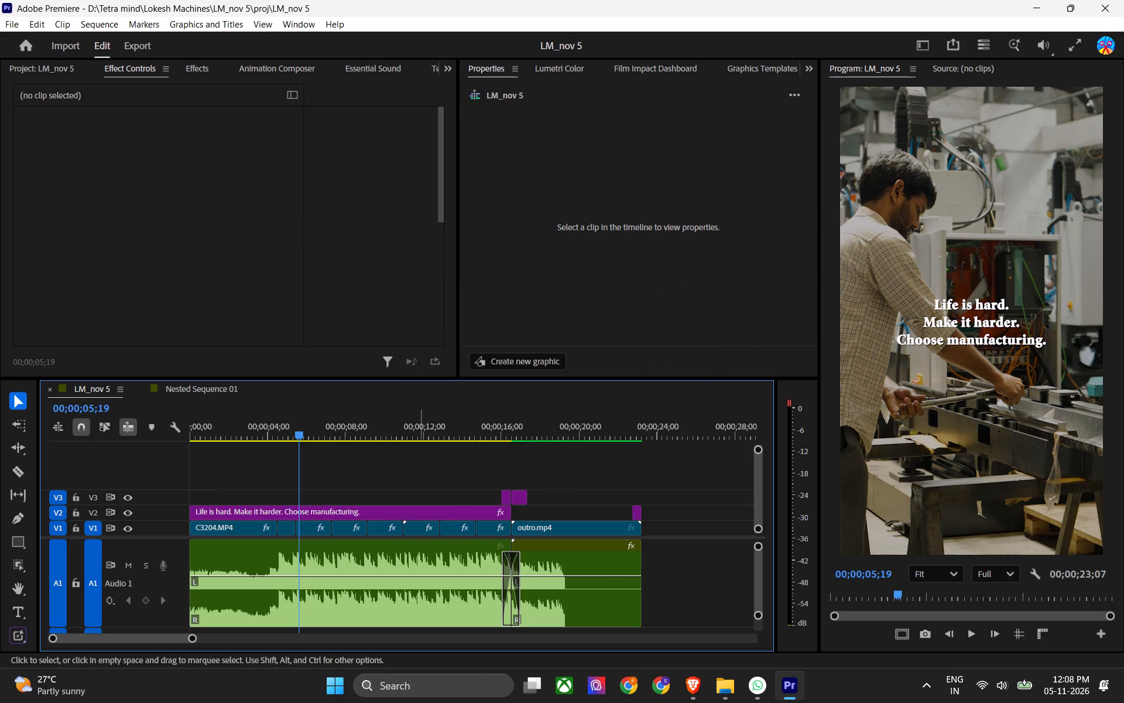
Tighten the leading of the three-line Minion Std text layer to -8 and save the project.
left_click(324, 510)
scroll(625, 235, "down", 6)
scroll(614, 146, "up", 6)
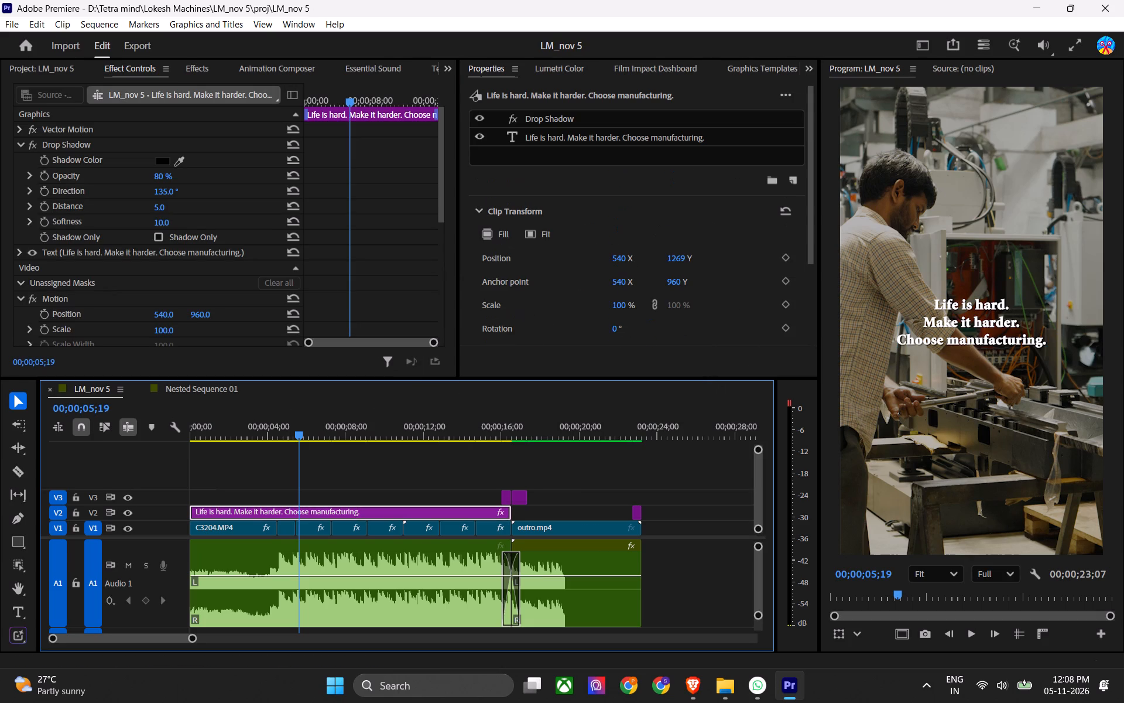
left_click(631, 132)
scroll(636, 230, "down", 5)
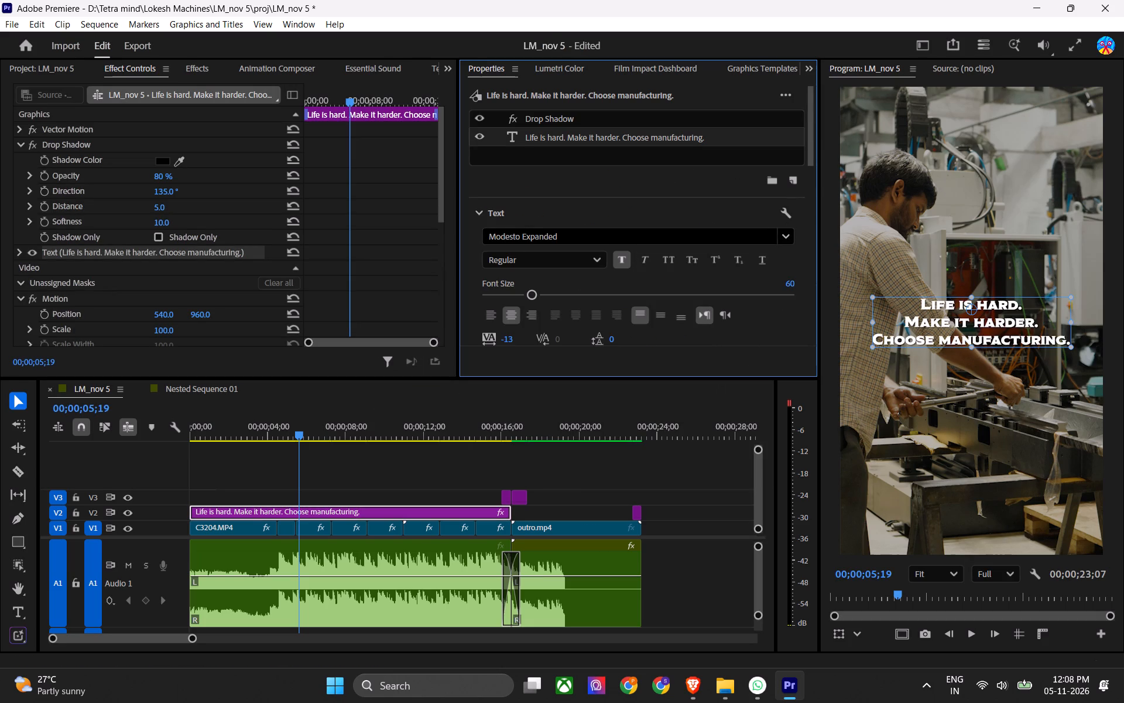
key("ctrl+z")
scroll(591, 189, "down", 6)
left_click_drag(614, 248, 606, 252, "ctrl")
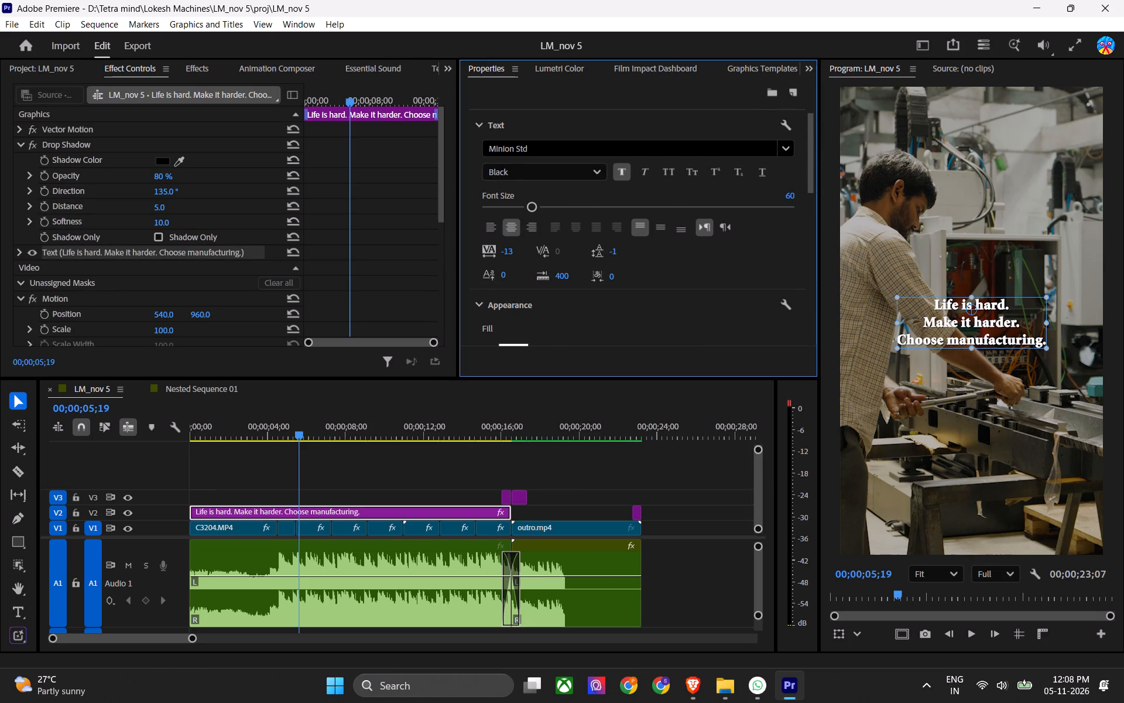
left_click_drag(606, 252, 554, 275, "ctrl")
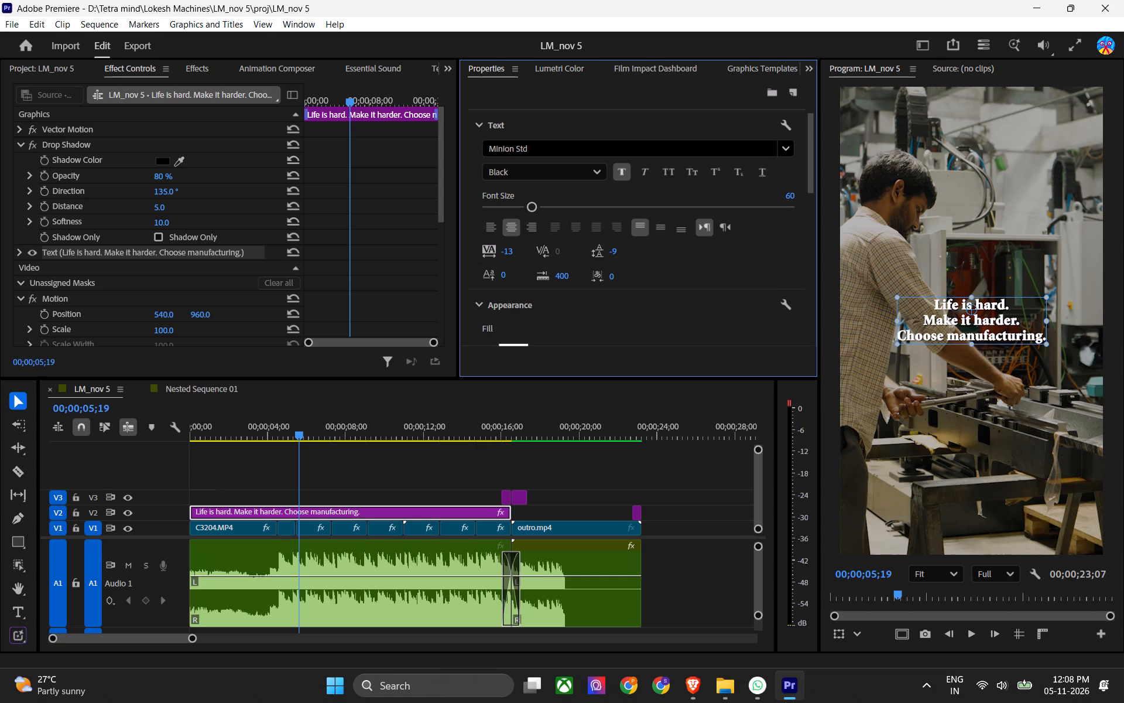
left_click_drag(554, 275, 563, 278, "ctrl")
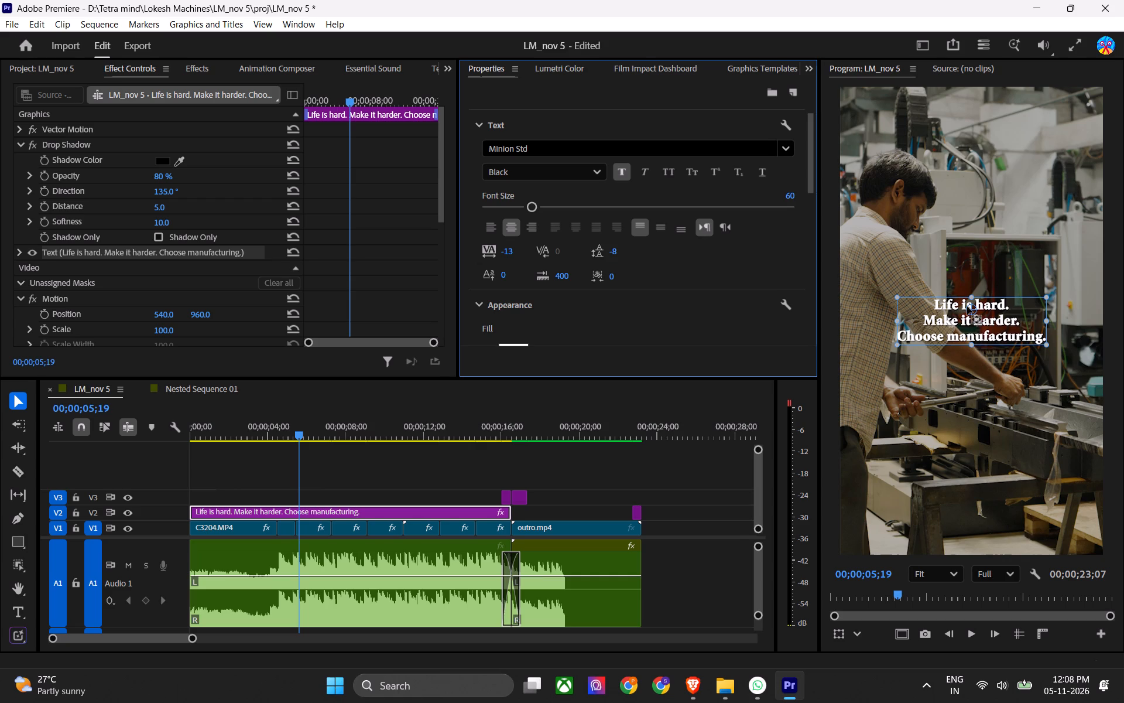
left_click_drag(970, 308, 969, 313, "ctrl")
key("ctrl+s")
Centre the three-line text layer horizontally and vertically in the frame, deselect the layer, and save the project.
scroll(702, 298, "down", 1)
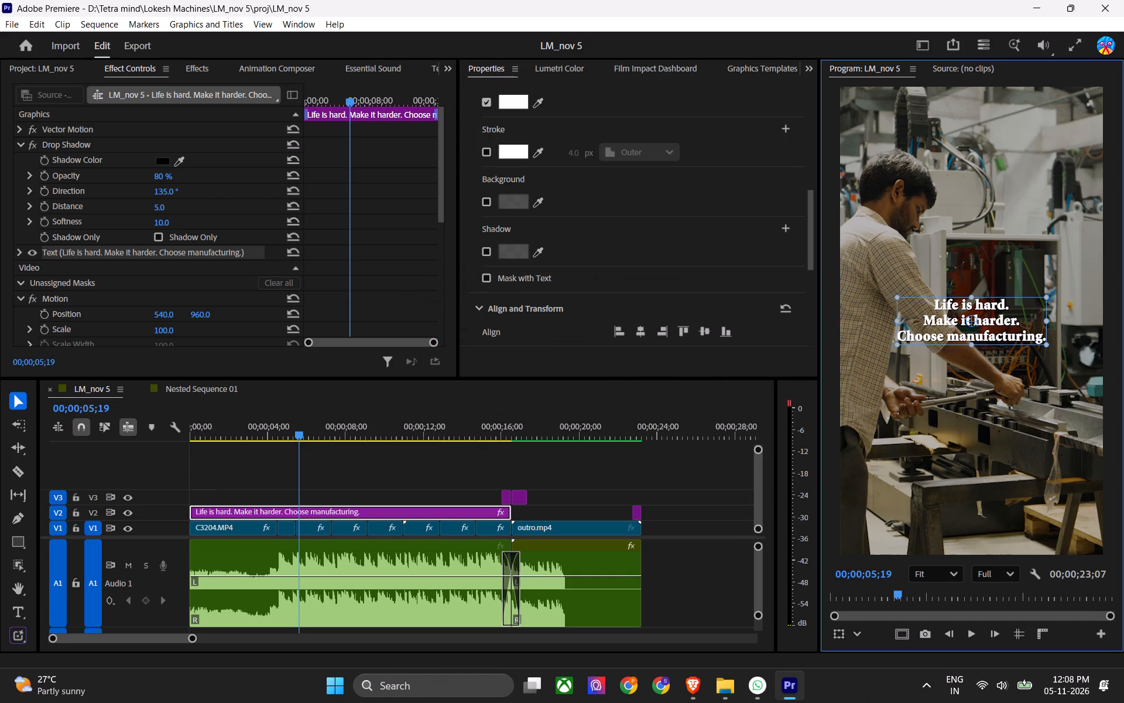
right_click_drag(688, 301, 661, 315)
triple_click(642, 332)
triple_click(700, 329)
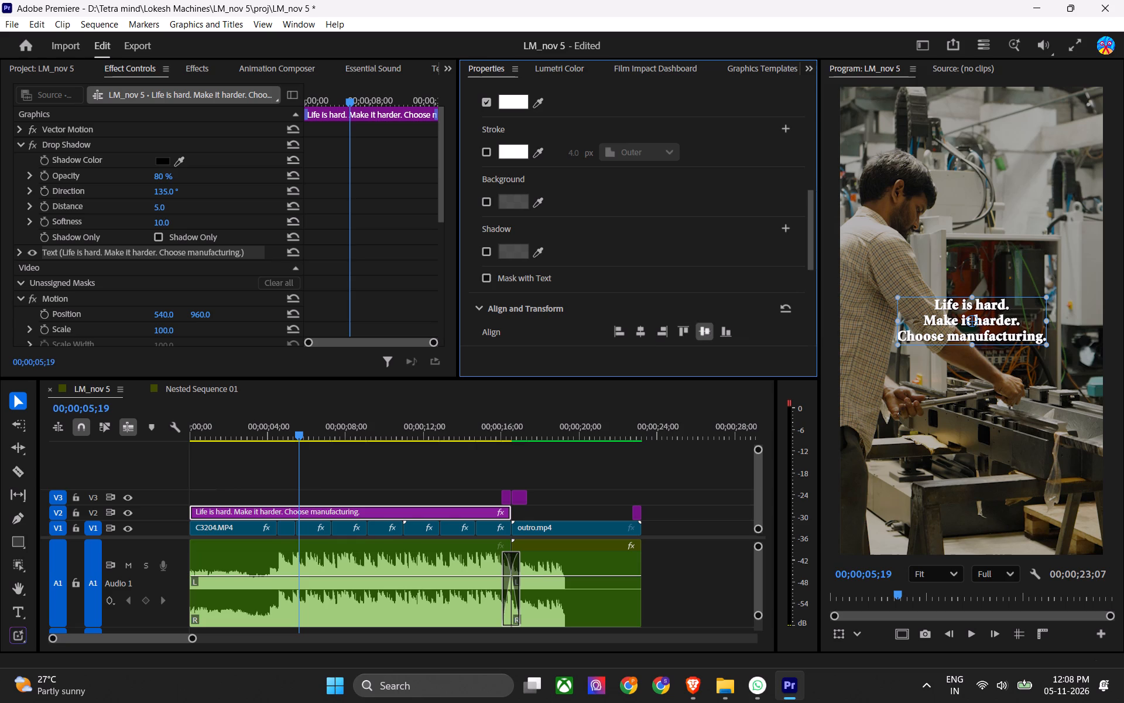
left_click(700, 329)
scroll(672, 299, "up", 20)
scroll(672, 299, "up", 20)
scroll(672, 299, "up", 5)
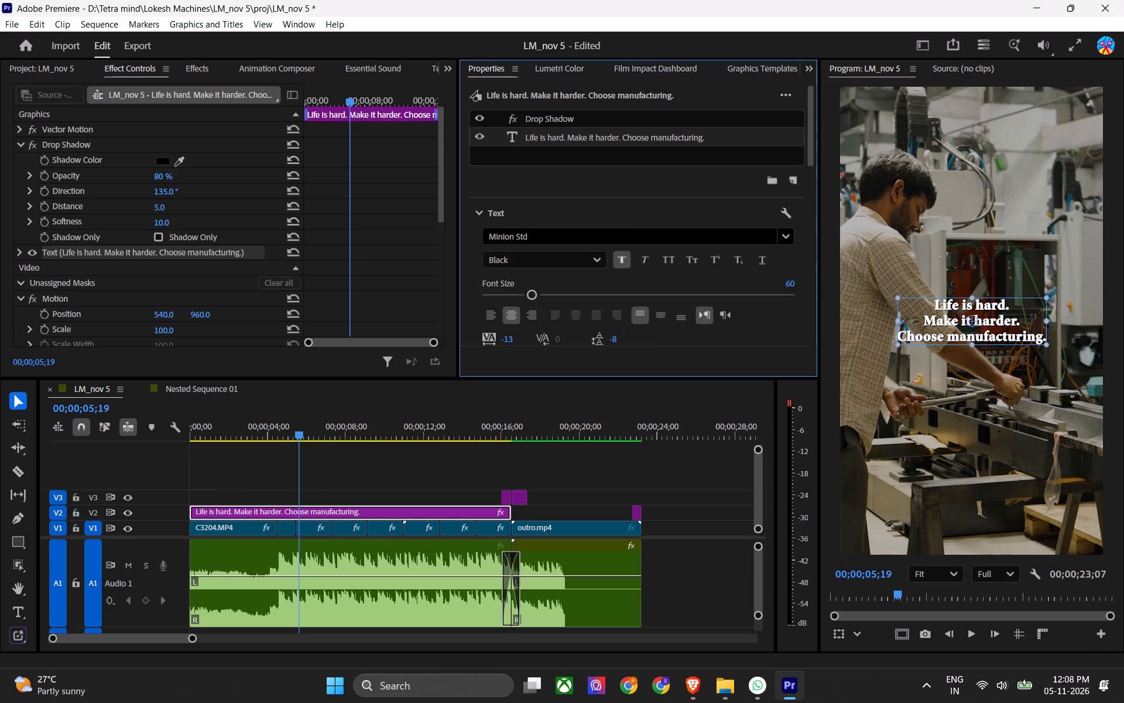
left_click(649, 151)
left_click(650, 199, "ctrl")
left_click(645, 162)
left_click(653, 192, "ctrl")
key("ctrl+s")
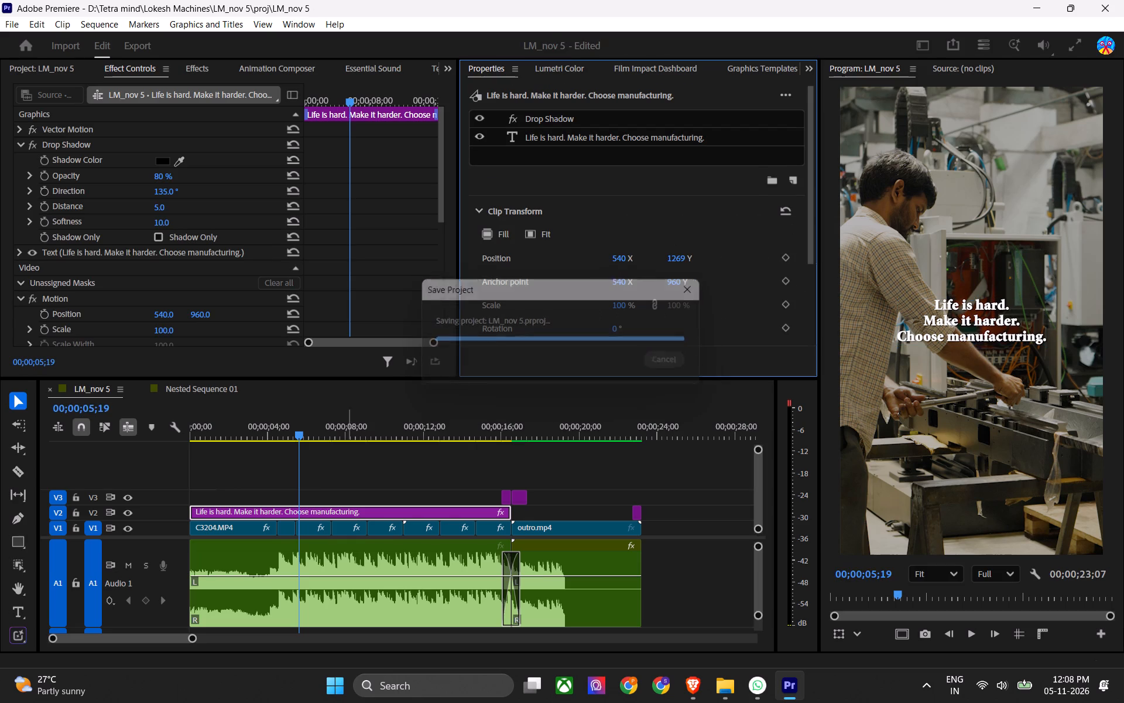
Play the sequence full screen from the start through to the outro to review the caption over the clips.
left_click_drag(290, 431, 98, 453)
key("grave")
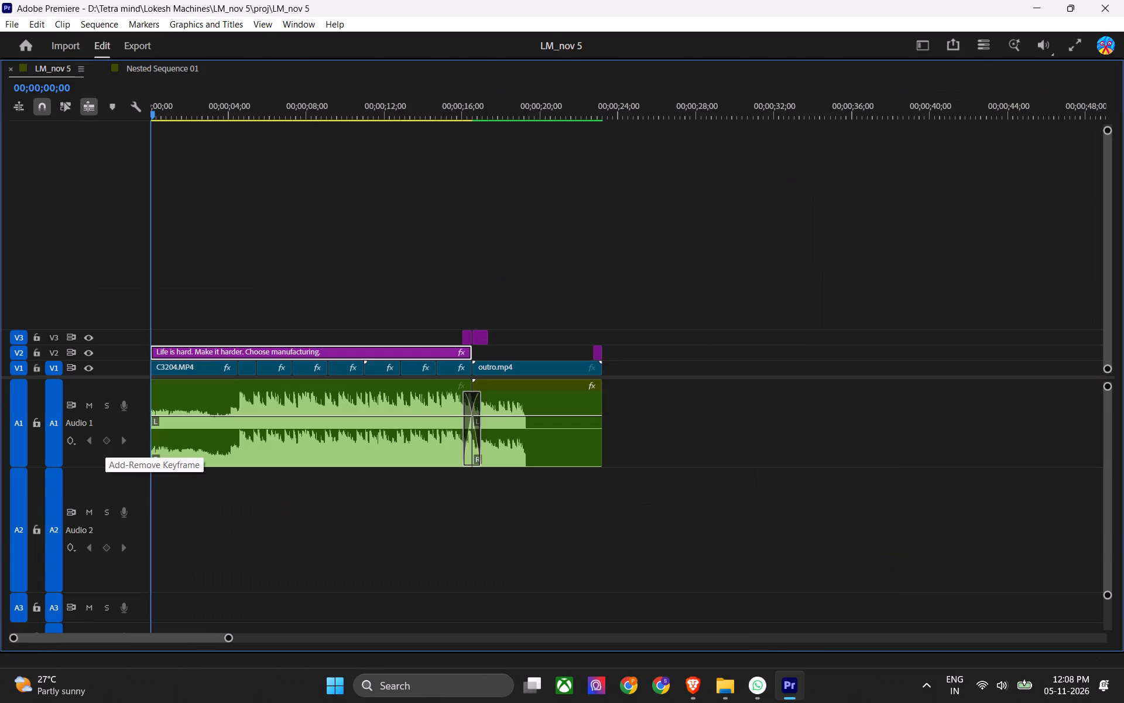
key("space")
key("ctrl+grave")
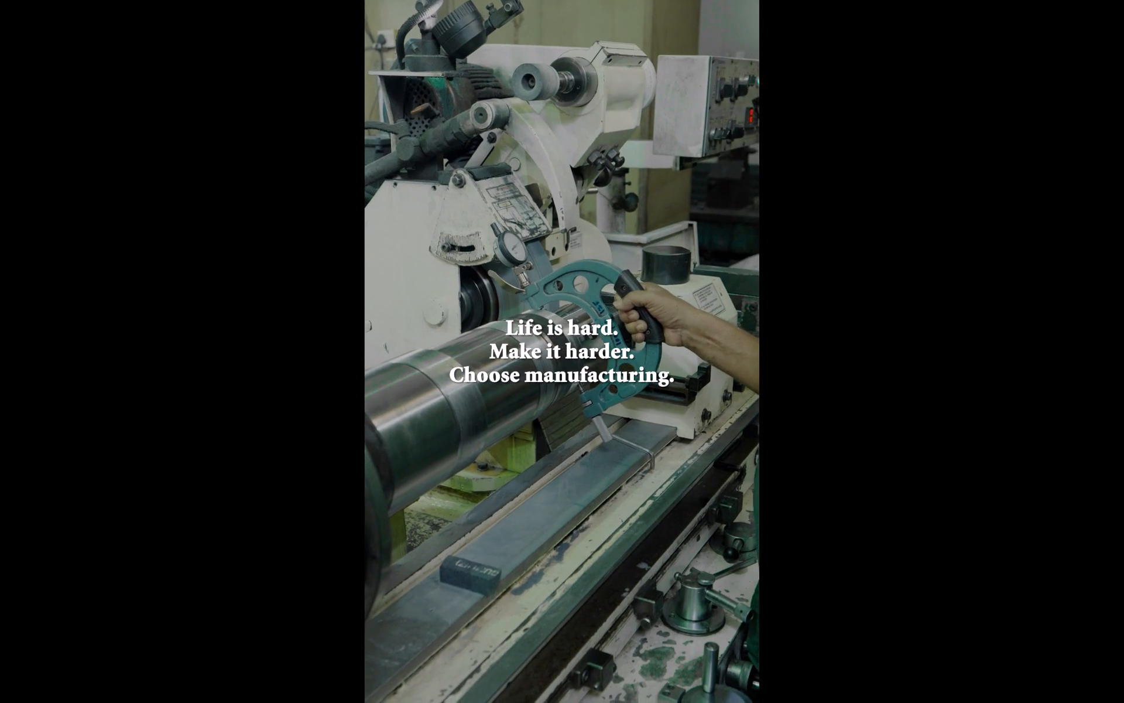
key("Escape")
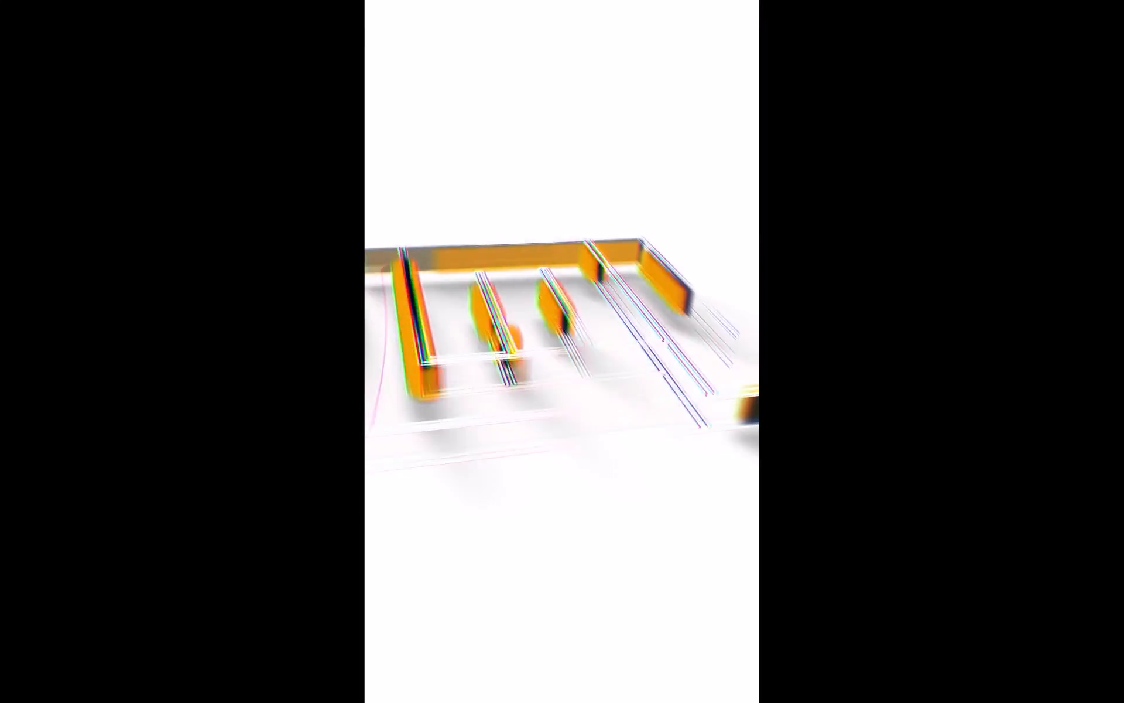
key("space")
key("1")
key("grave")
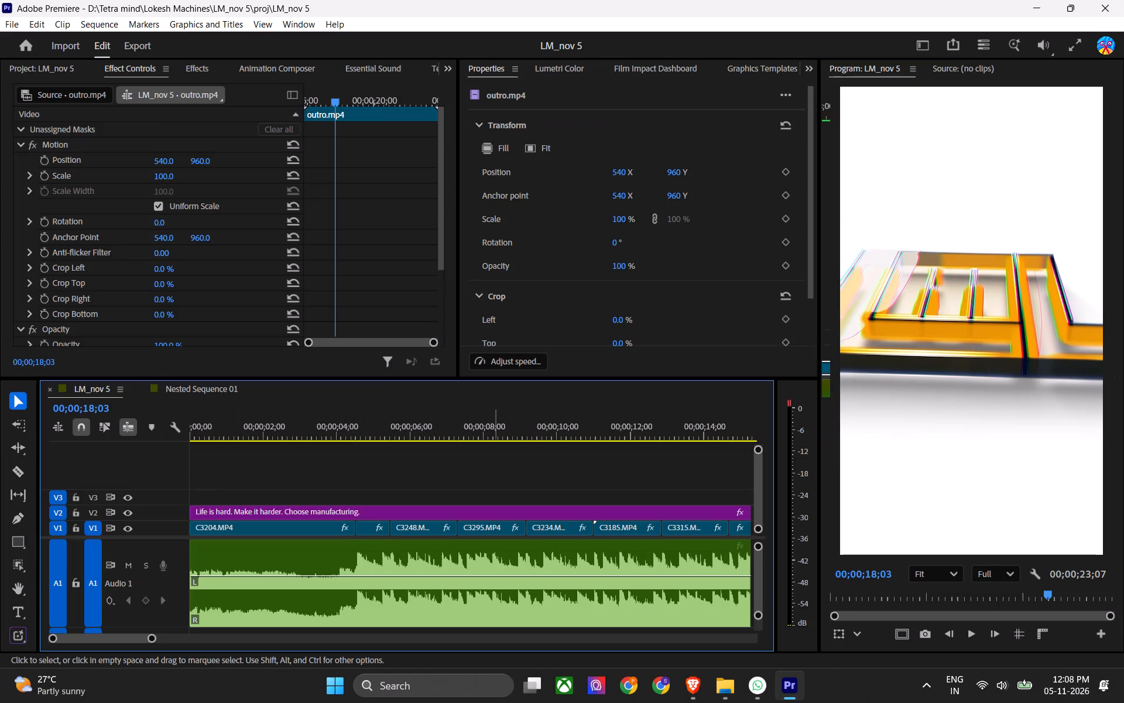
Scale the C3189.MP4 clip to 74% and raise it in the frame to a Y position of about 660.
left_click(386, 425)
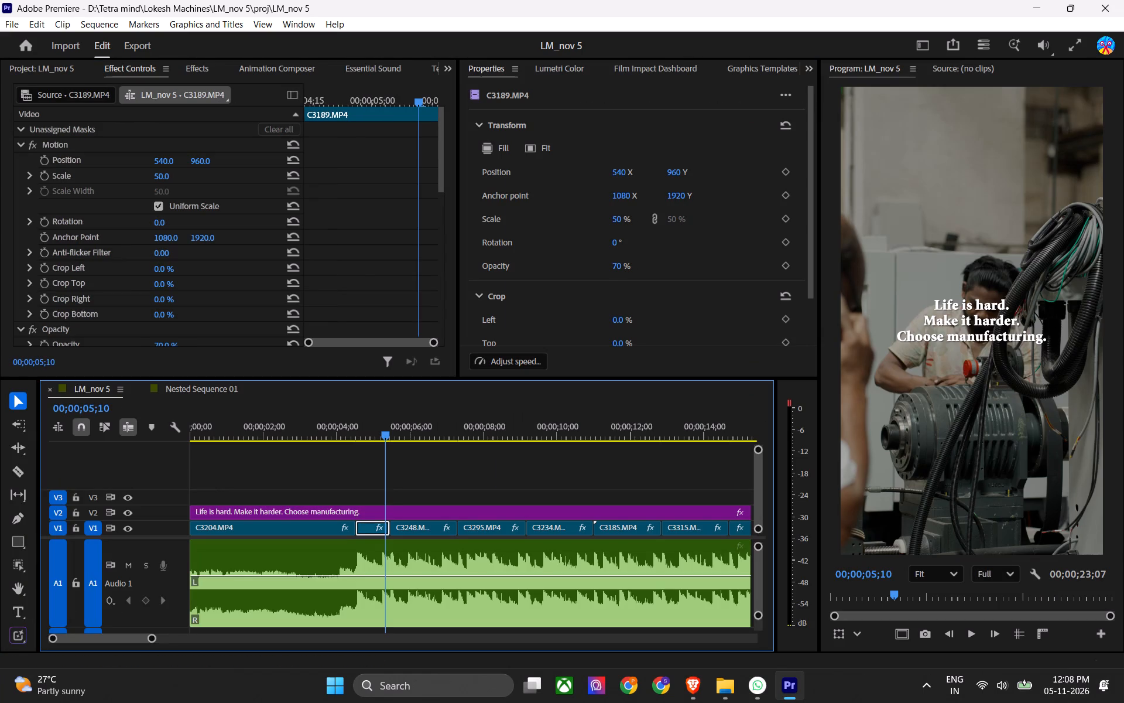
left_click_drag(626, 220, 646, 228)
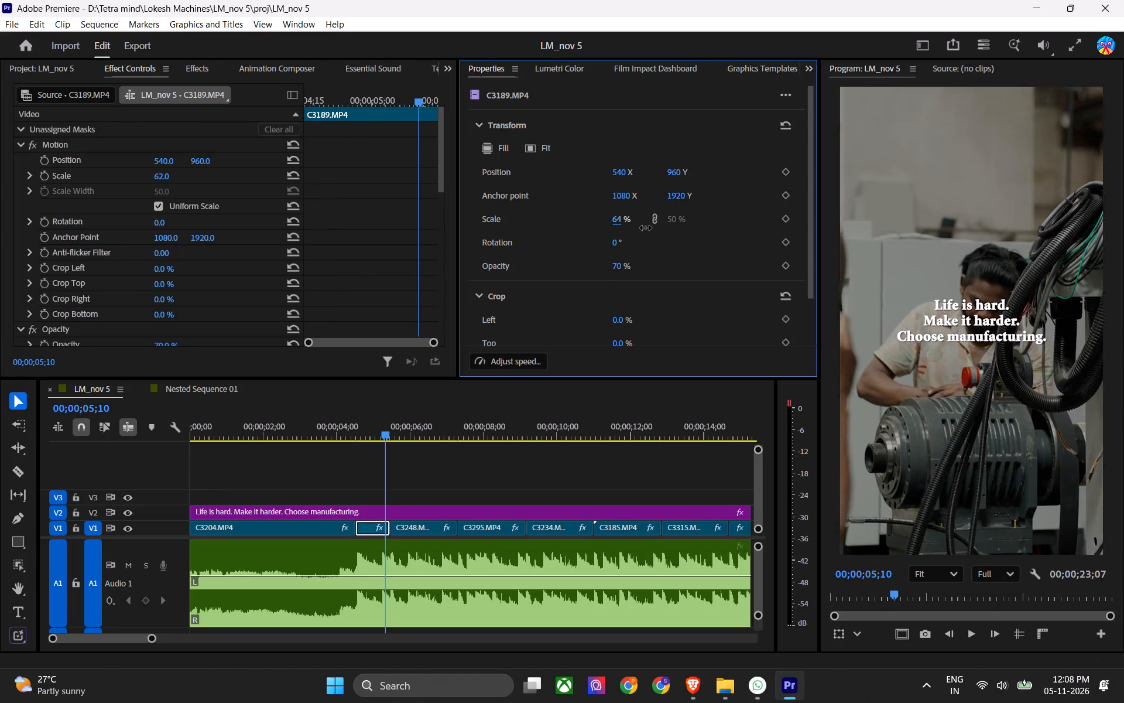
left_click_drag(646, 228, 653, 228)
left_click_drag(671, 176, 460, 190)
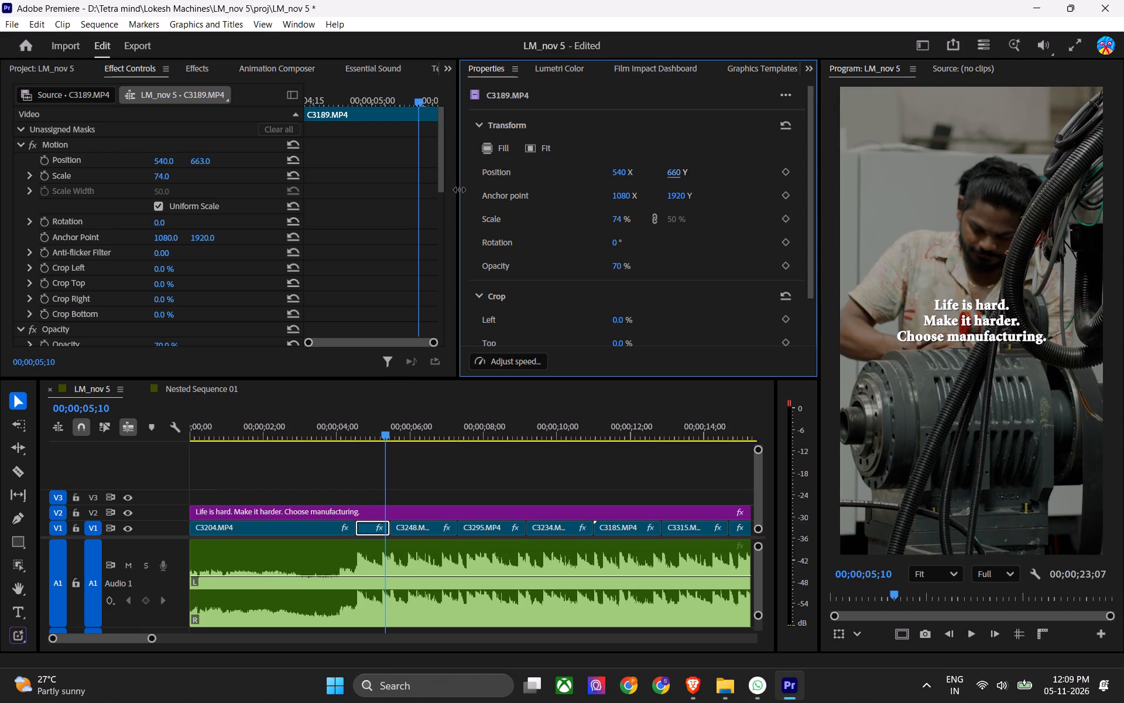
left_click_drag(460, 190, 454, 191)
Play on to the C3295.MP4 clip, scale it to 55.3%, set its Y position to 1060, and save.
left_click(337, 431)
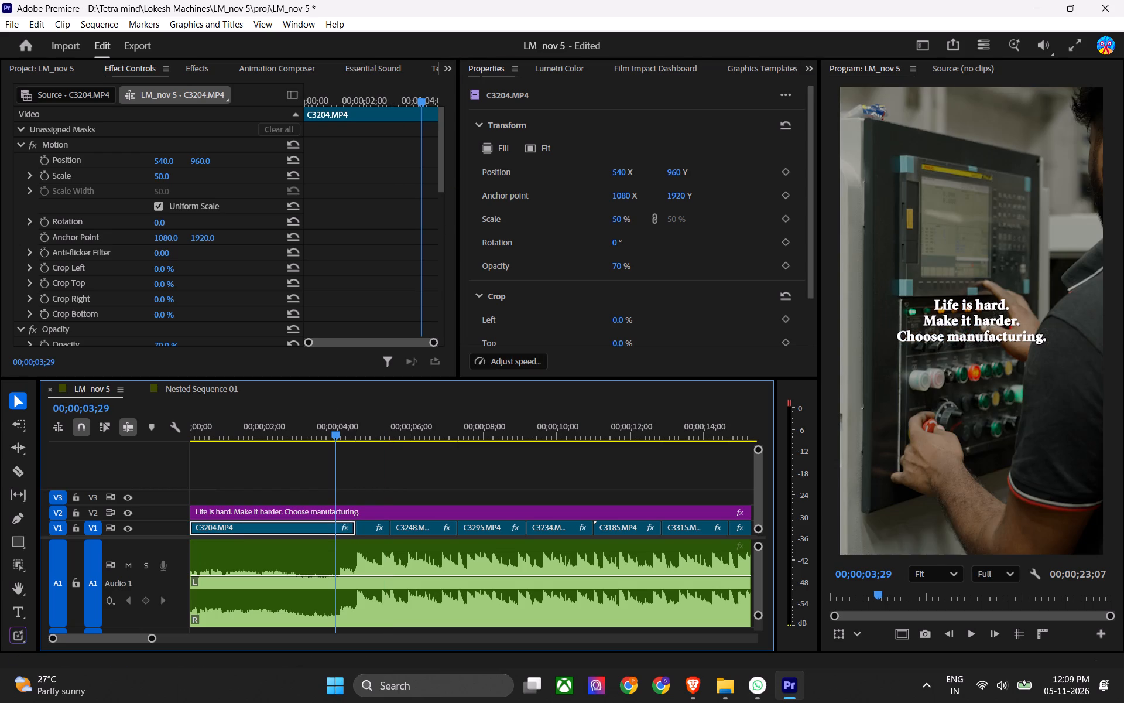
key("space")
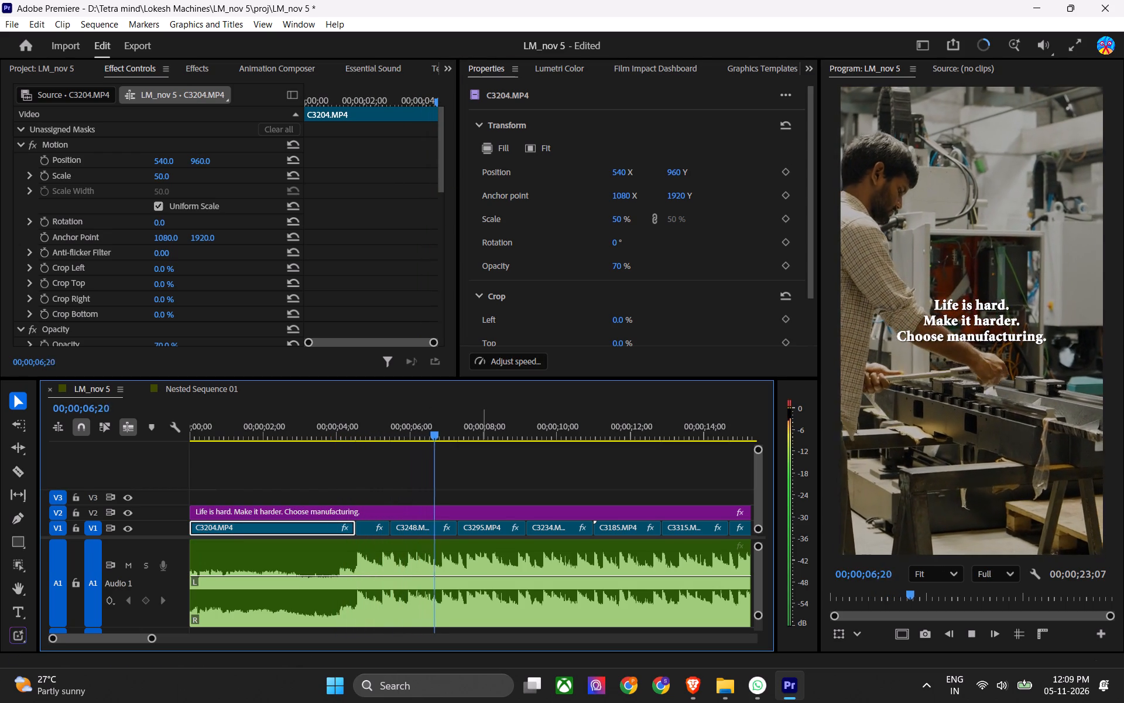
key("space")
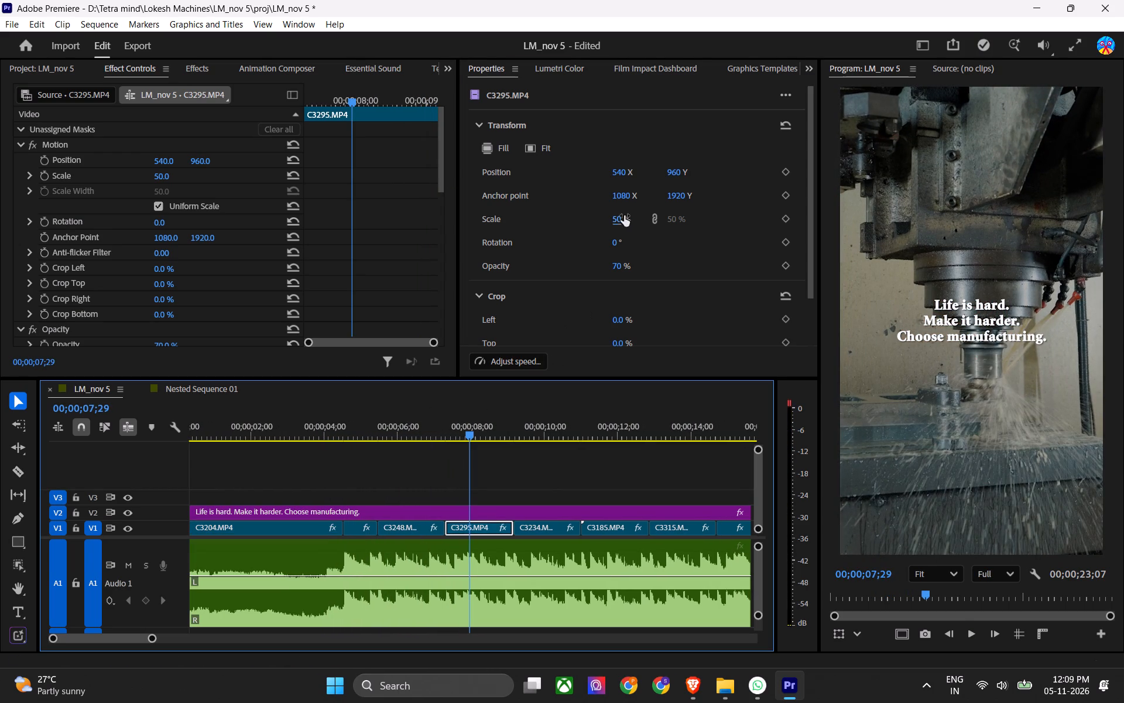
left_click_drag(620, 218, 667, 224)
left_click_drag(664, 163, 730, 178)
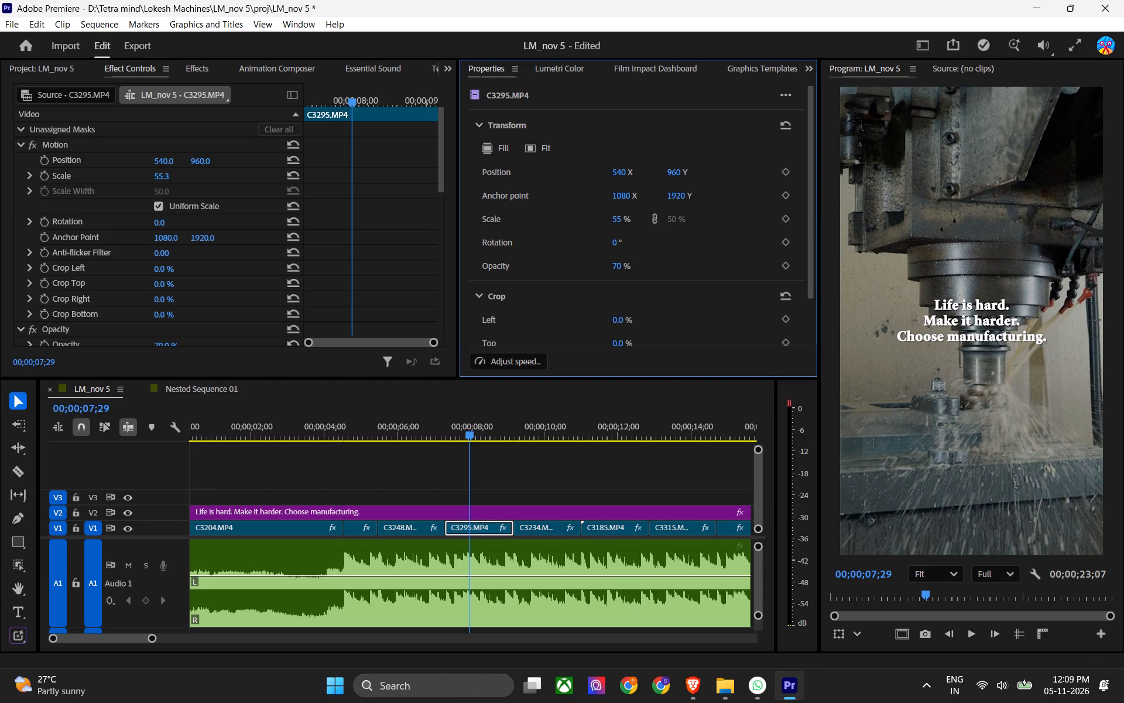
left_click_drag(683, 175, 780, 159)
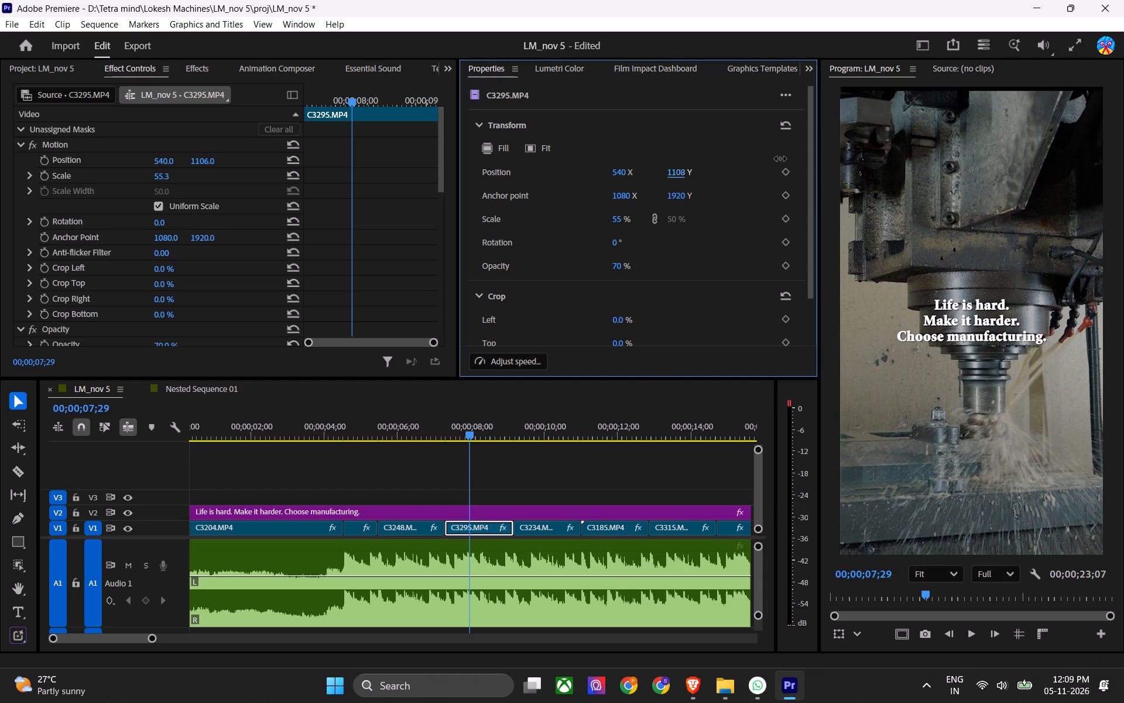
left_click_drag(780, 159, 738, 153)
key("ctrl+s")
Play on to the C3234.MP4 clip, scale it to 54.4%, set its Y position to 889, and save.
key("space")
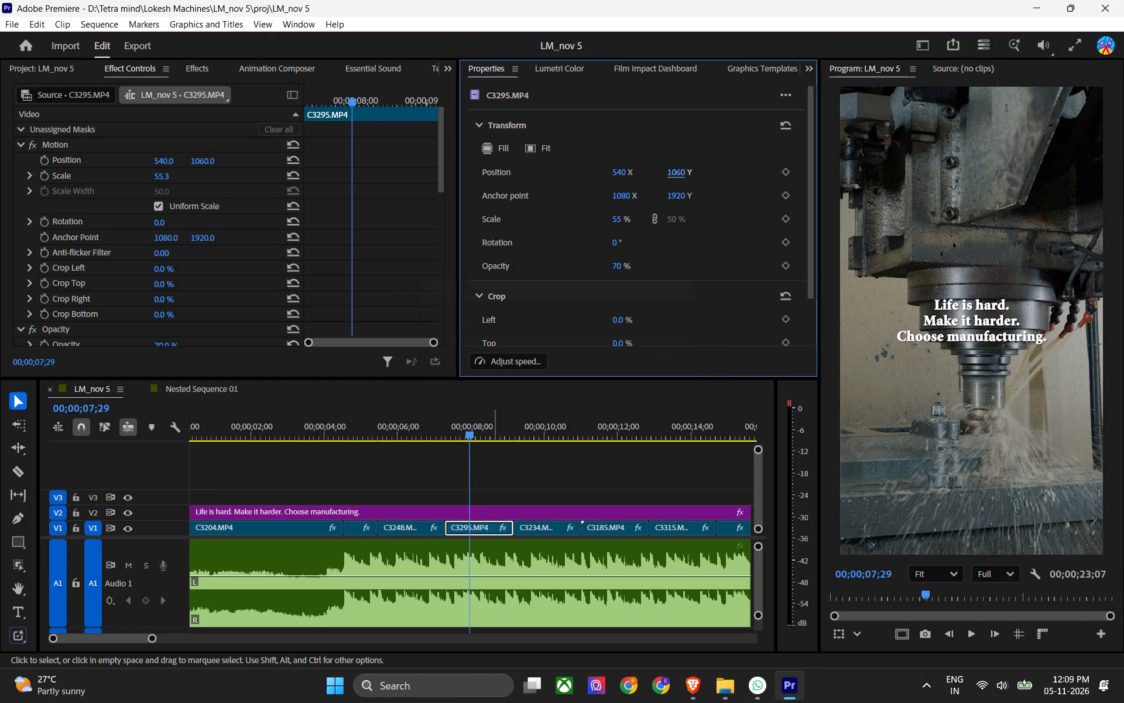
key("space")
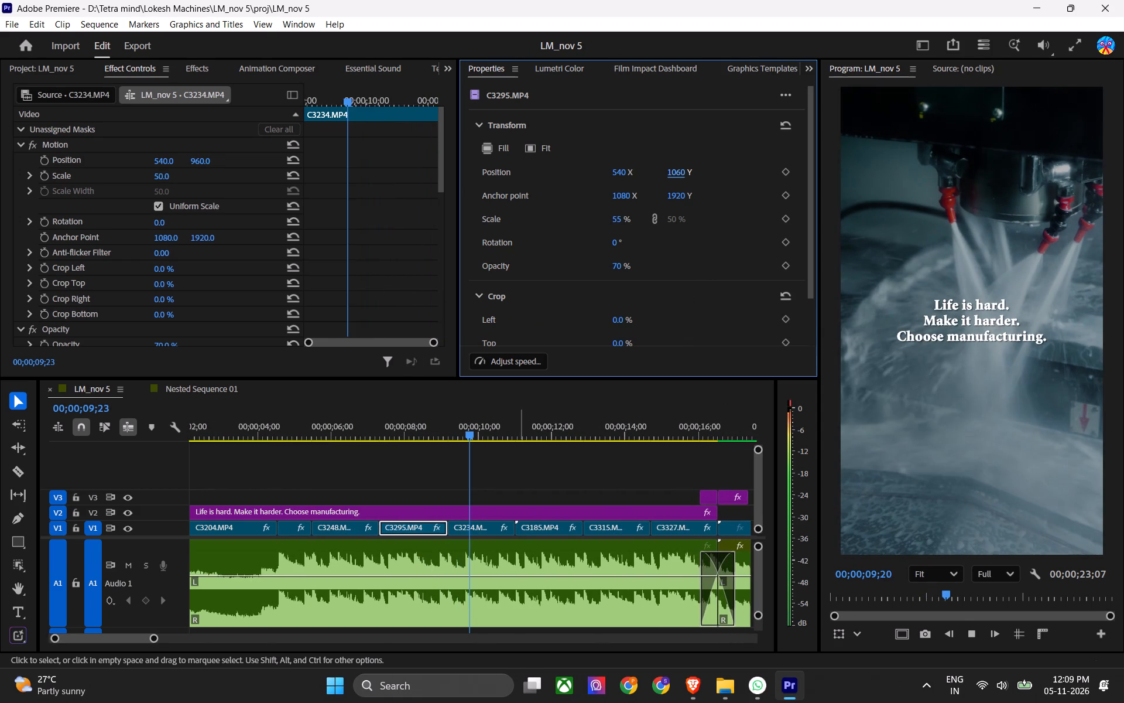
left_click_drag(628, 221, 664, 225, "ctrl")
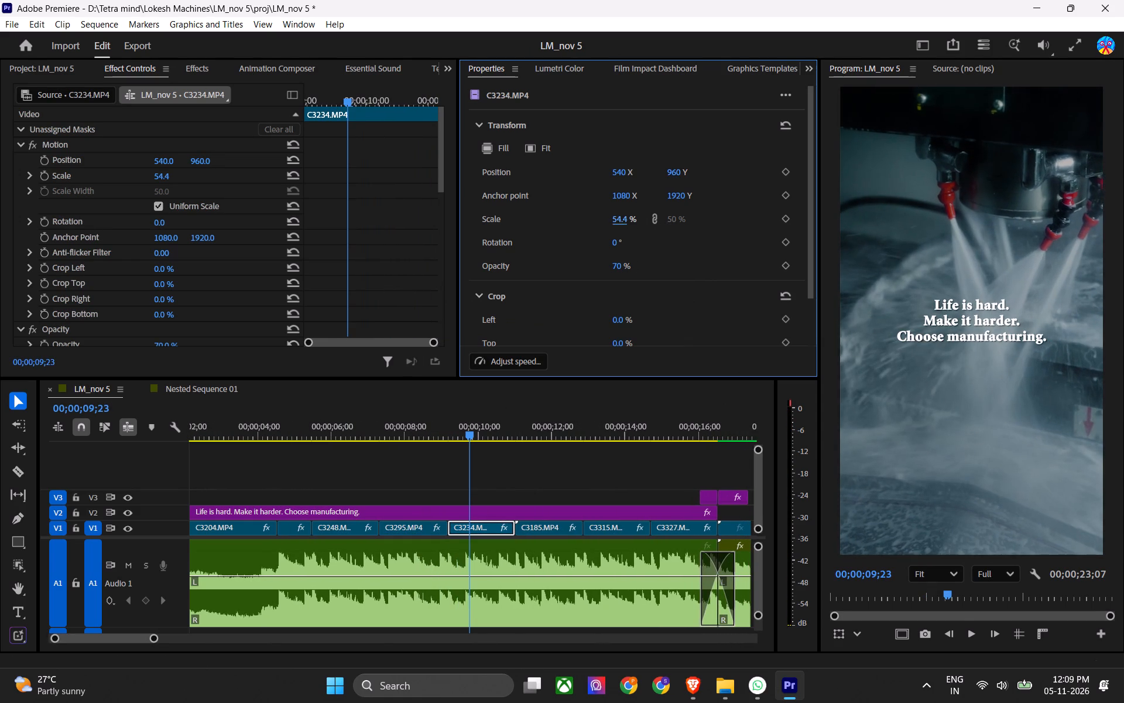
left_click_drag(676, 173, 622, 191)
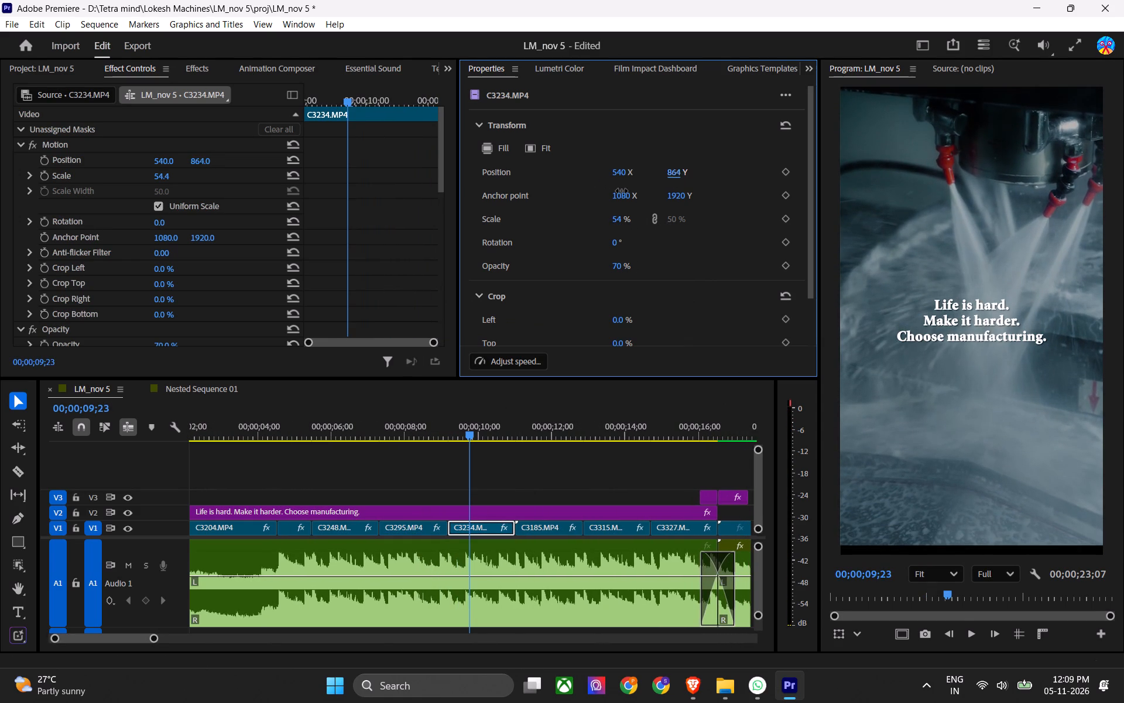
left_click_drag(622, 191, 635, 186)
key("space")
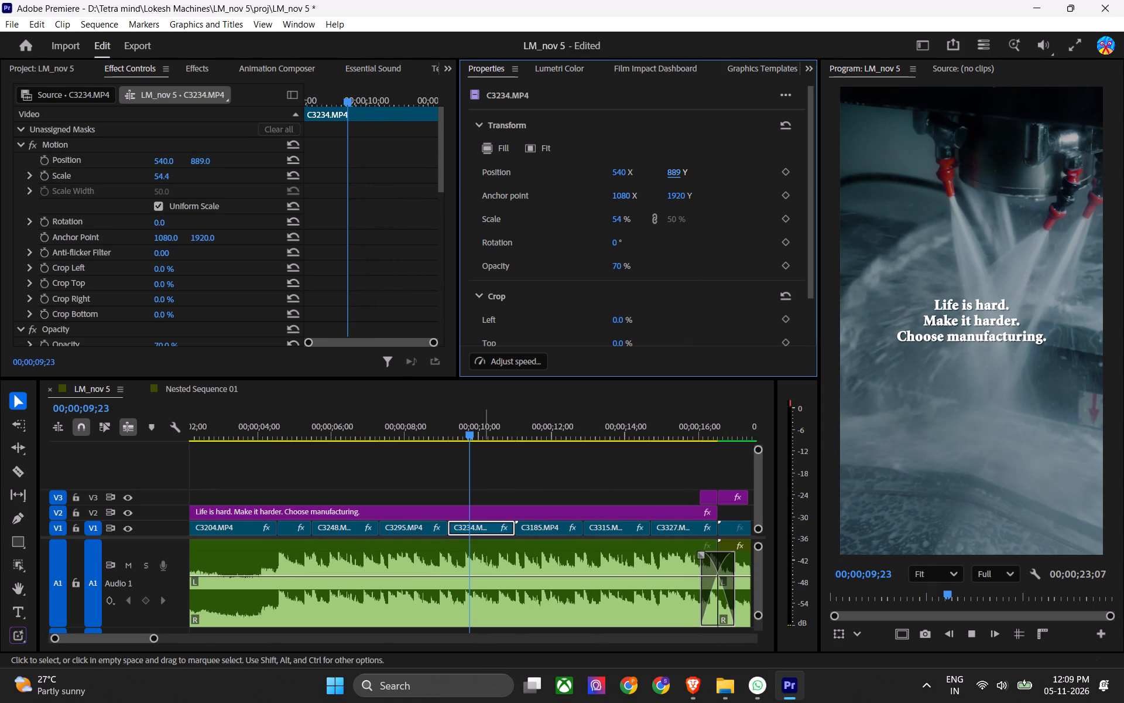
left_click(499, 420)
key("ctrl+s")
Play on to the C3185.MP4 clip, scale it to 57.2%, set its Y position to 1092, and save.
key("space")
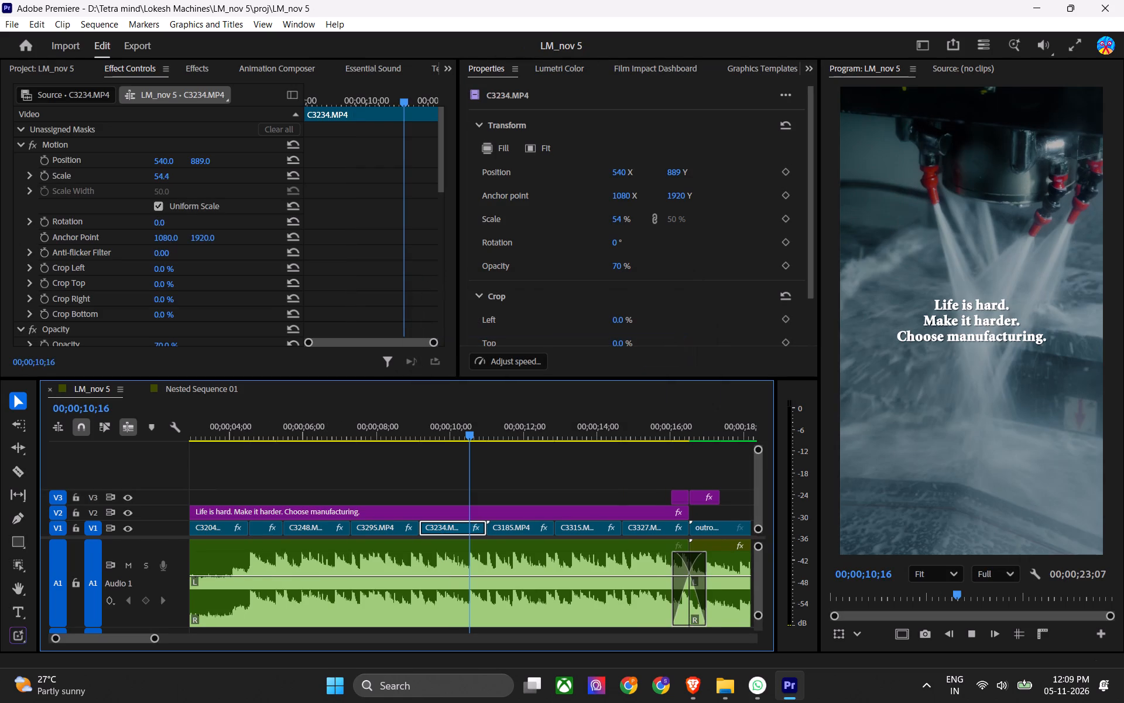
key("space")
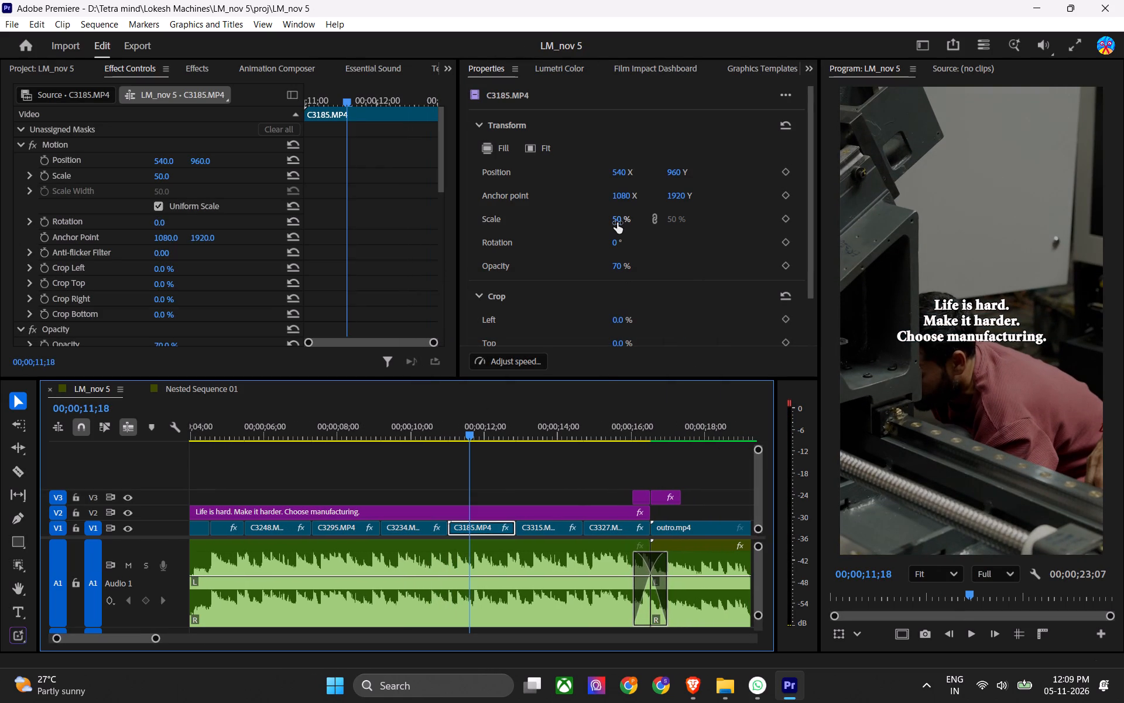
left_click_drag(617, 223, 634, 220)
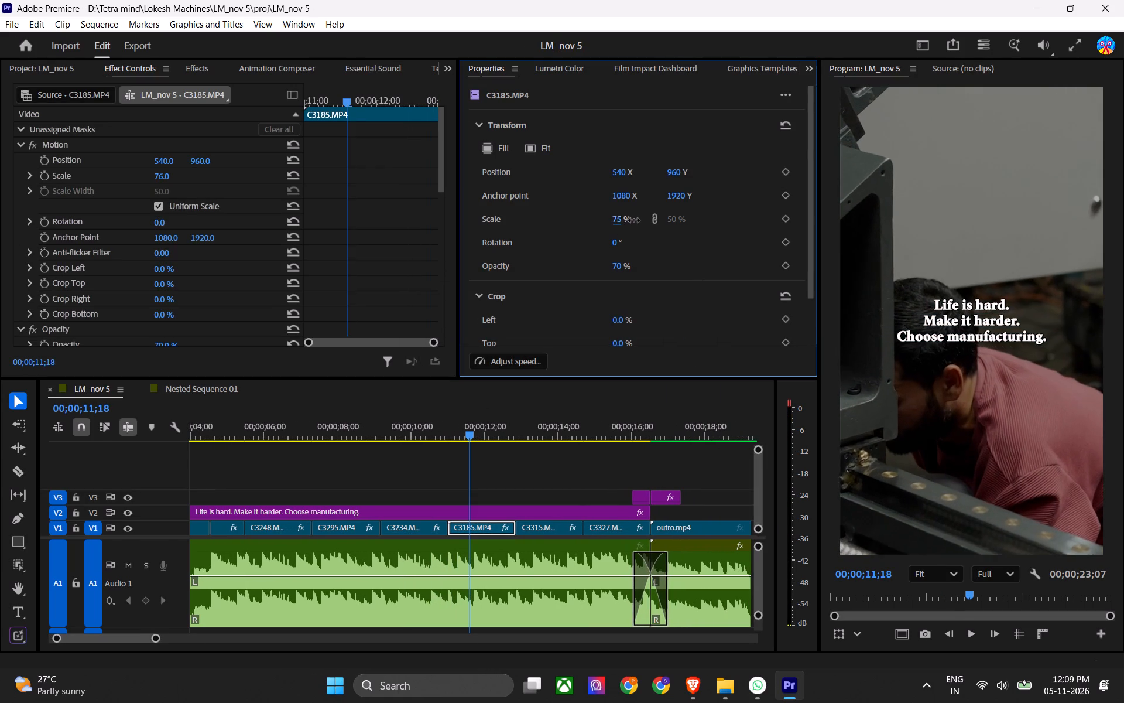
left_click_drag(634, 220, 547, 231)
key("ctrl+z")
left_click_drag(617, 217, 666, 220, "ctrl")
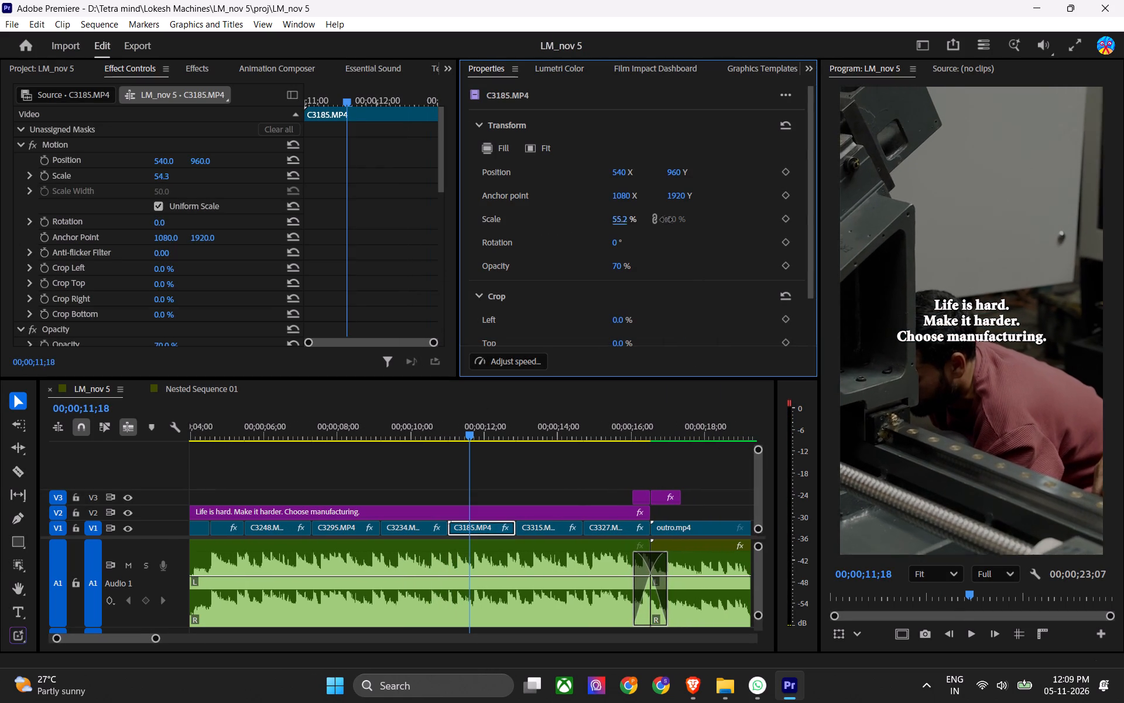
left_click_drag(666, 220, 673, 217, "ctrl")
left_click_drag(681, 168, 766, 181)
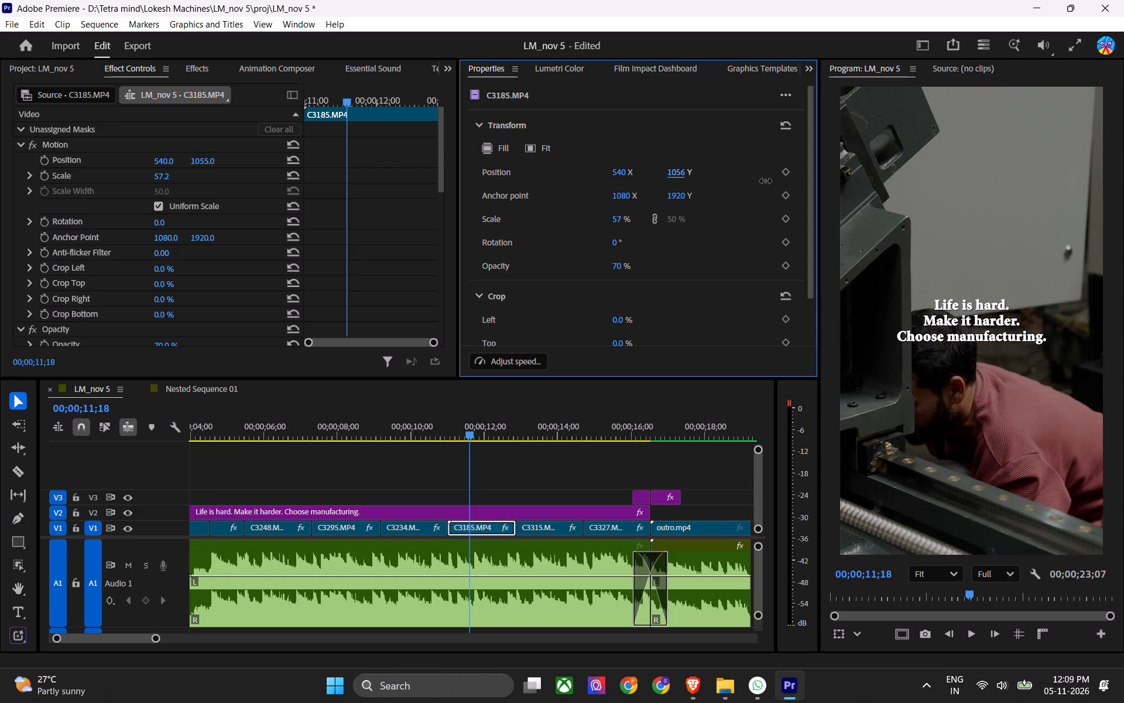
left_click_drag(766, 181, 772, 162)
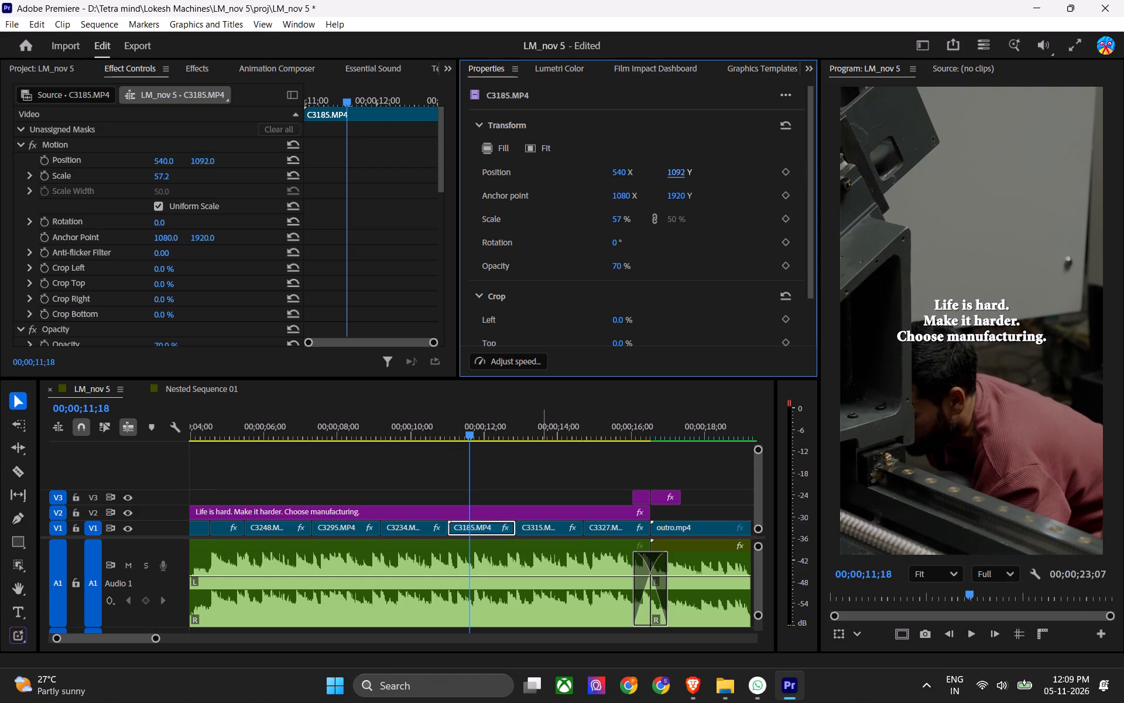
key("ctrl+s")
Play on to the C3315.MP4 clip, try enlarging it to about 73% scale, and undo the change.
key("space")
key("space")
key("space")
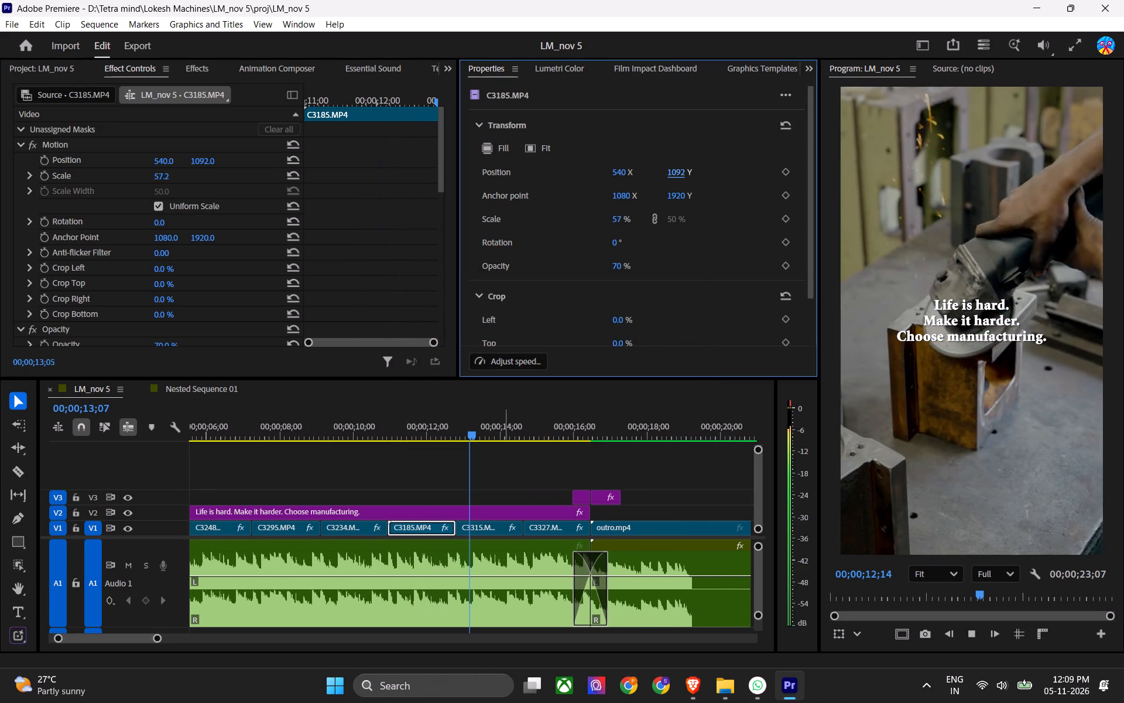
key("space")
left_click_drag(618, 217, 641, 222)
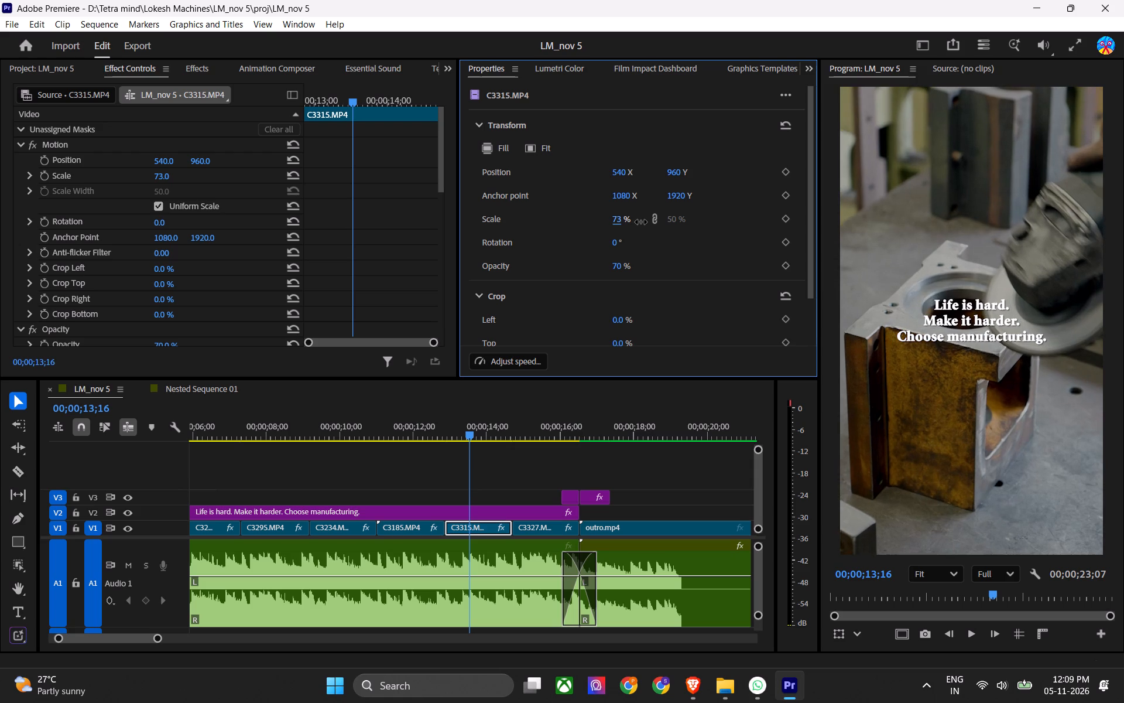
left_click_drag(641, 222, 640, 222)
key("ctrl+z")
Move on to the C3327.MP4 clip, scale it to 74.6%, set its Y position to 659, play into the outro, and save.
key("space")
left_click(529, 426)
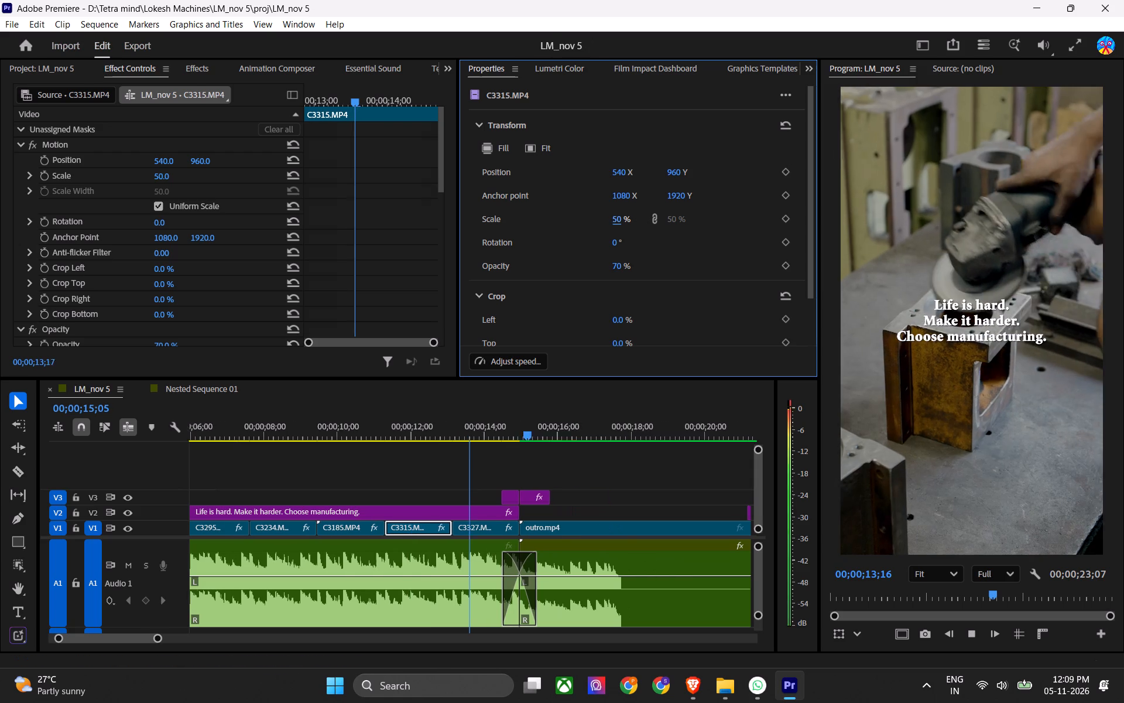
left_click_drag(623, 216, 691, 227, "ctrl")
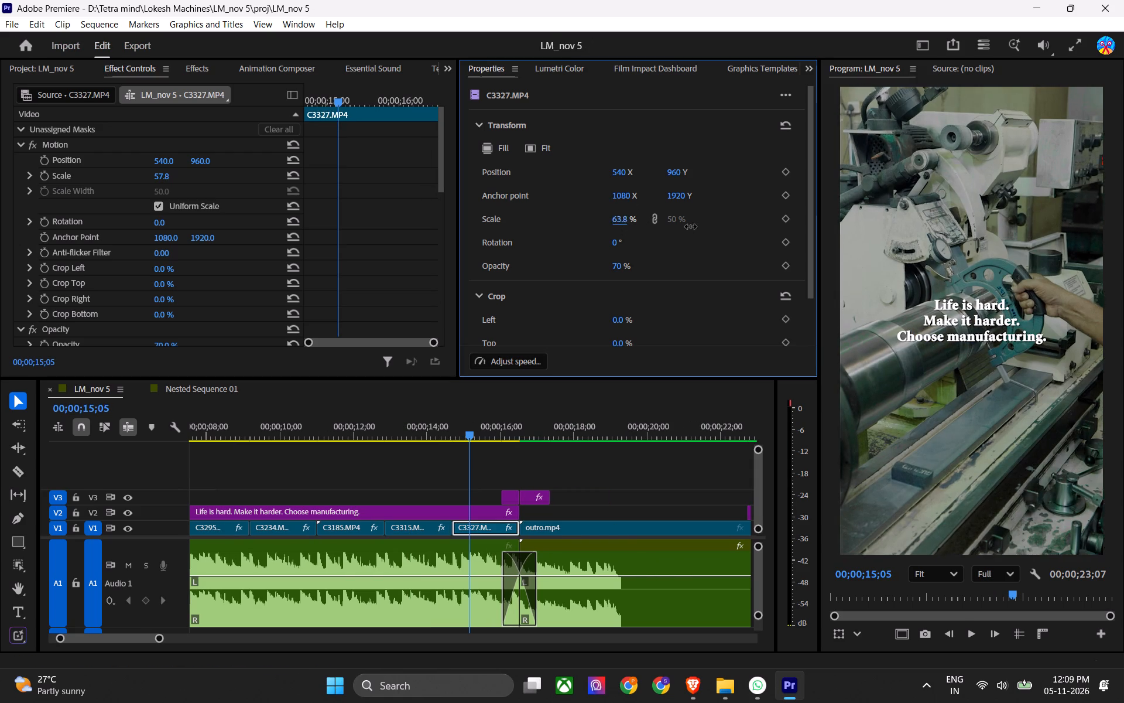
left_click_drag(691, 227, 755, 217, "ctrl")
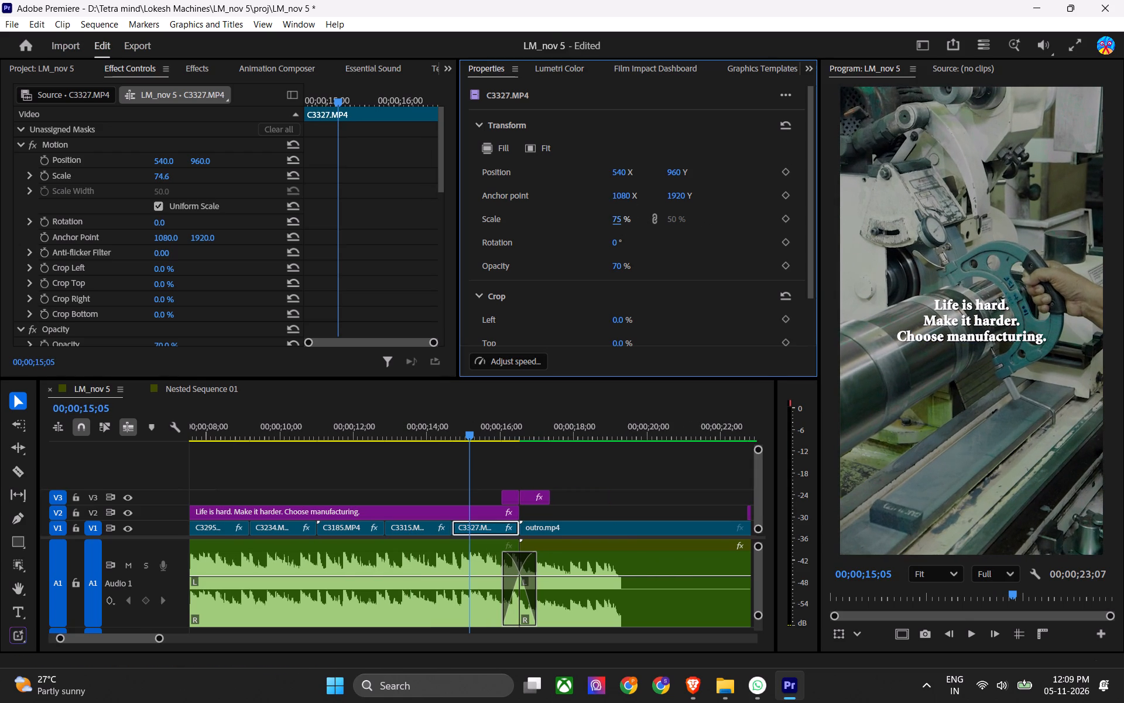
left_click_drag(673, 172, 901, 189)
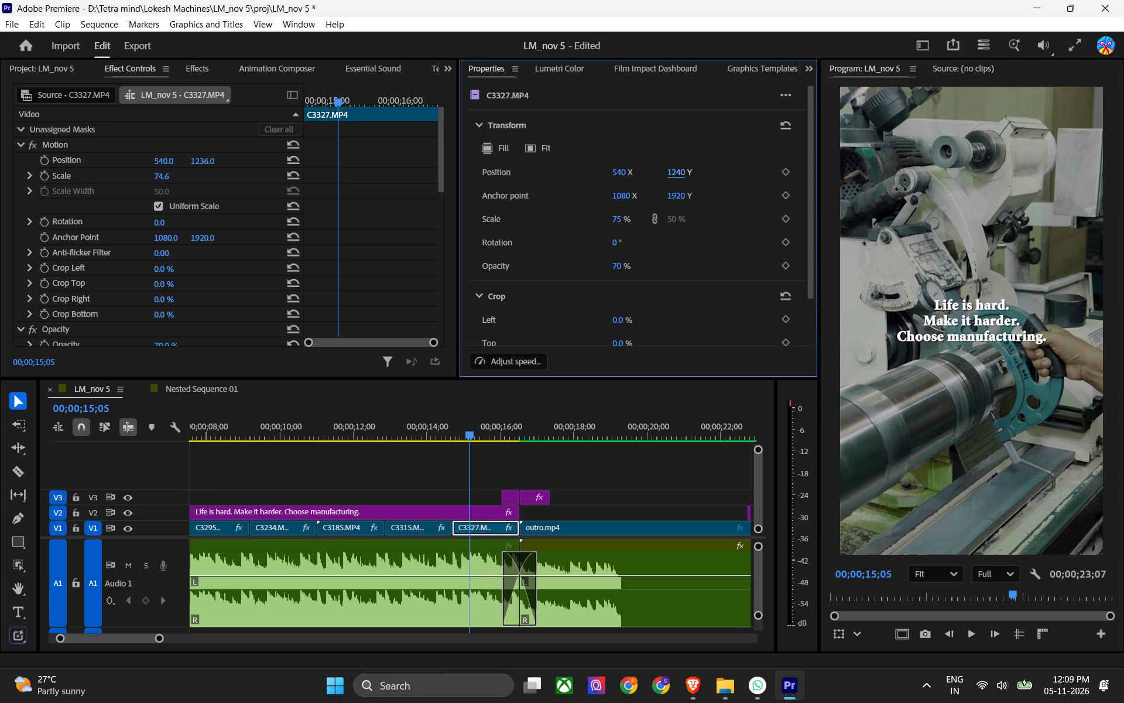
left_click_drag(901, 189, 475, 180)
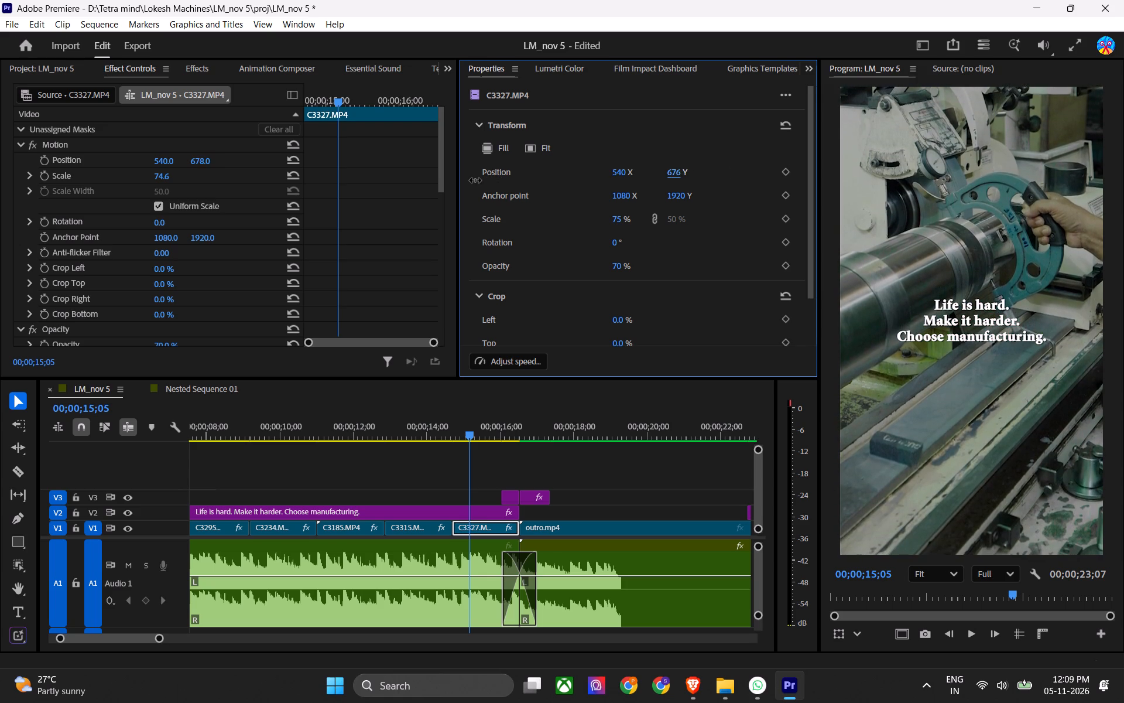
left_click_drag(475, 180, 465, 194)
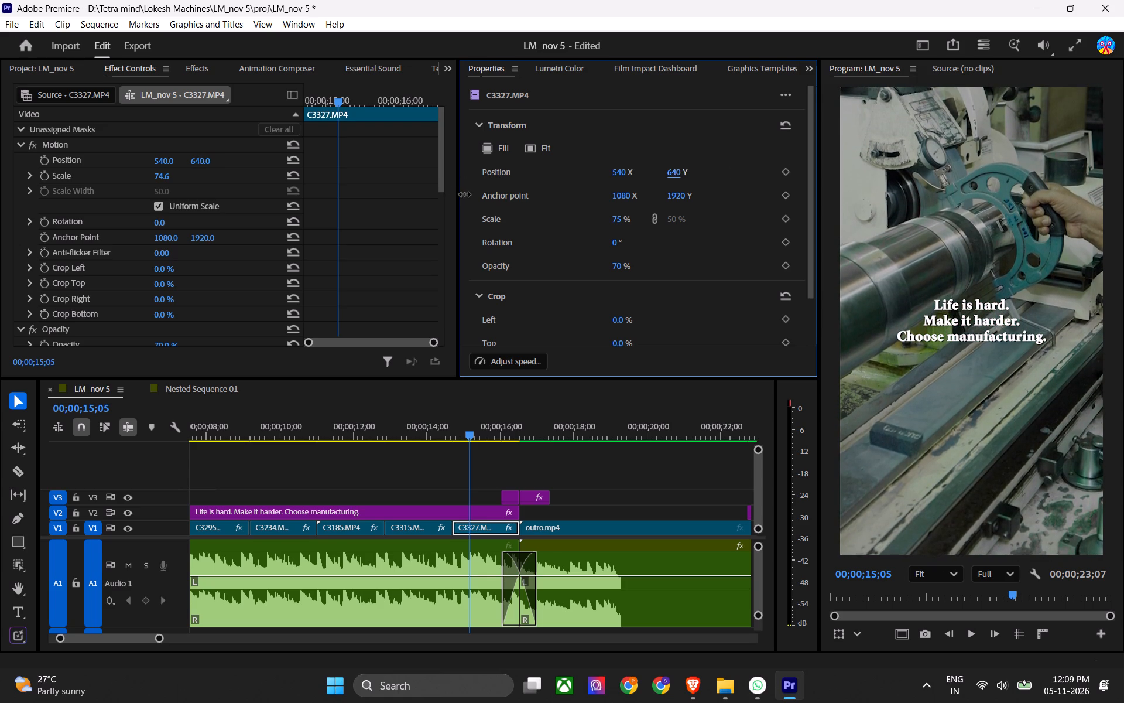
left_click_drag(465, 194, 479, 196)
left_click(460, 439)
key("space")
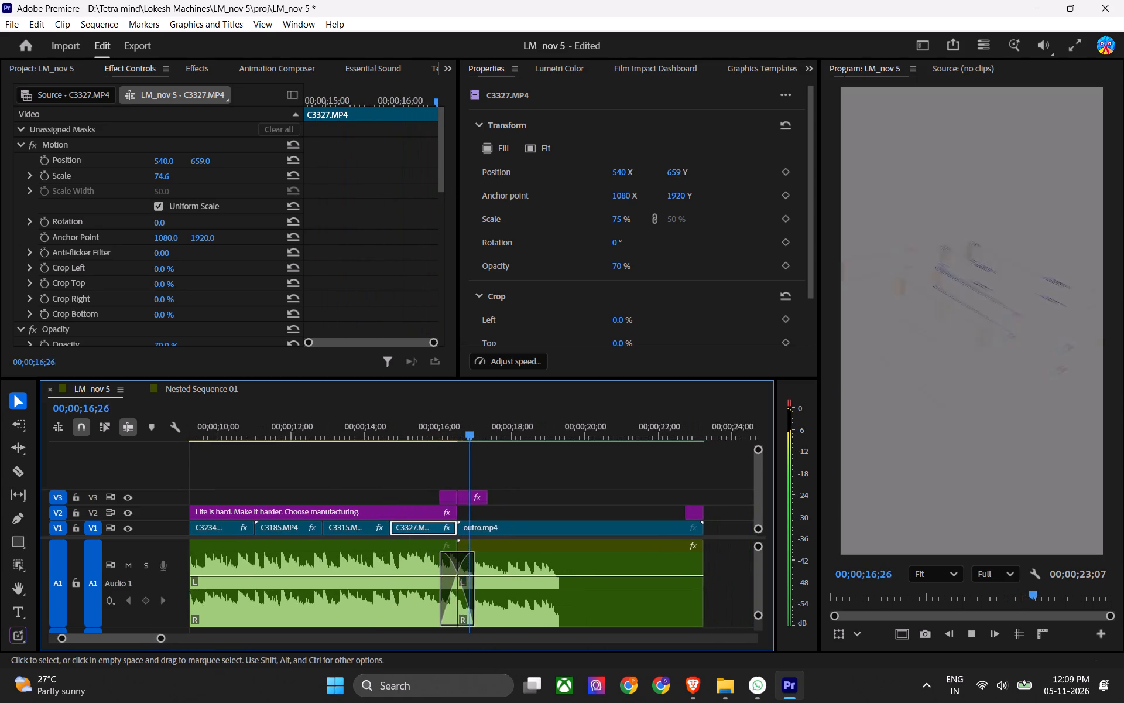
key("space")
type("s1")
key("ctrl+s")
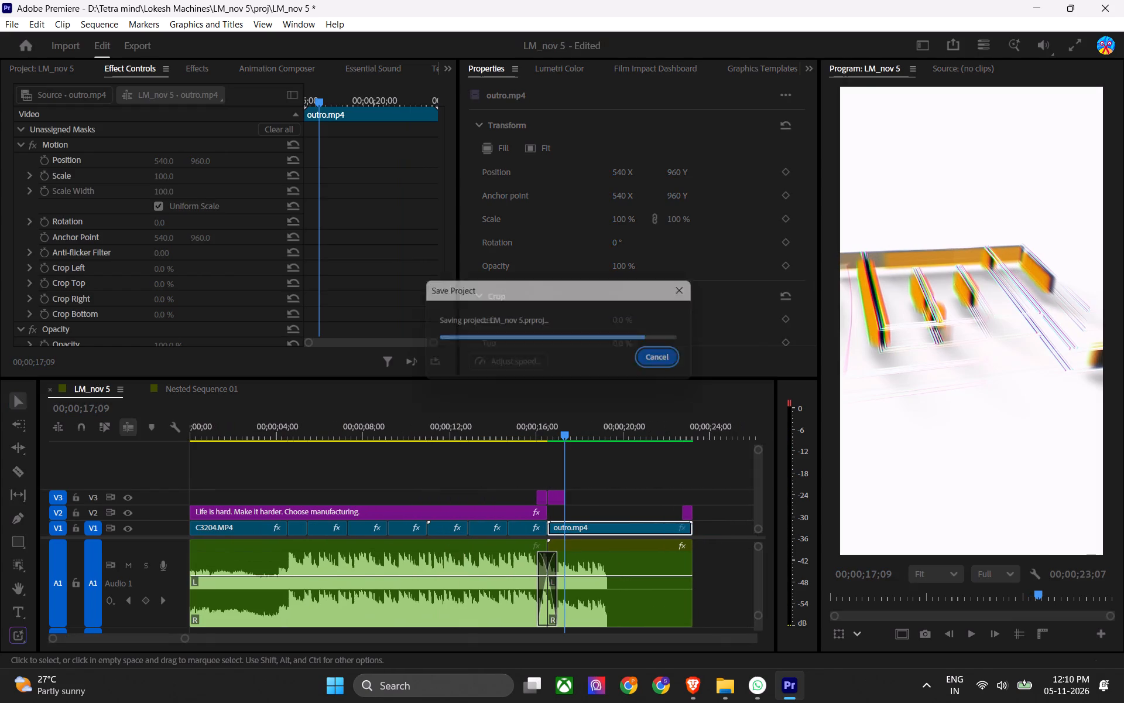
Export the sequence as LM_nov 5.mp4 into the output folder of Lokesh Machines\LM_nov 5.
key("ctrl+m")
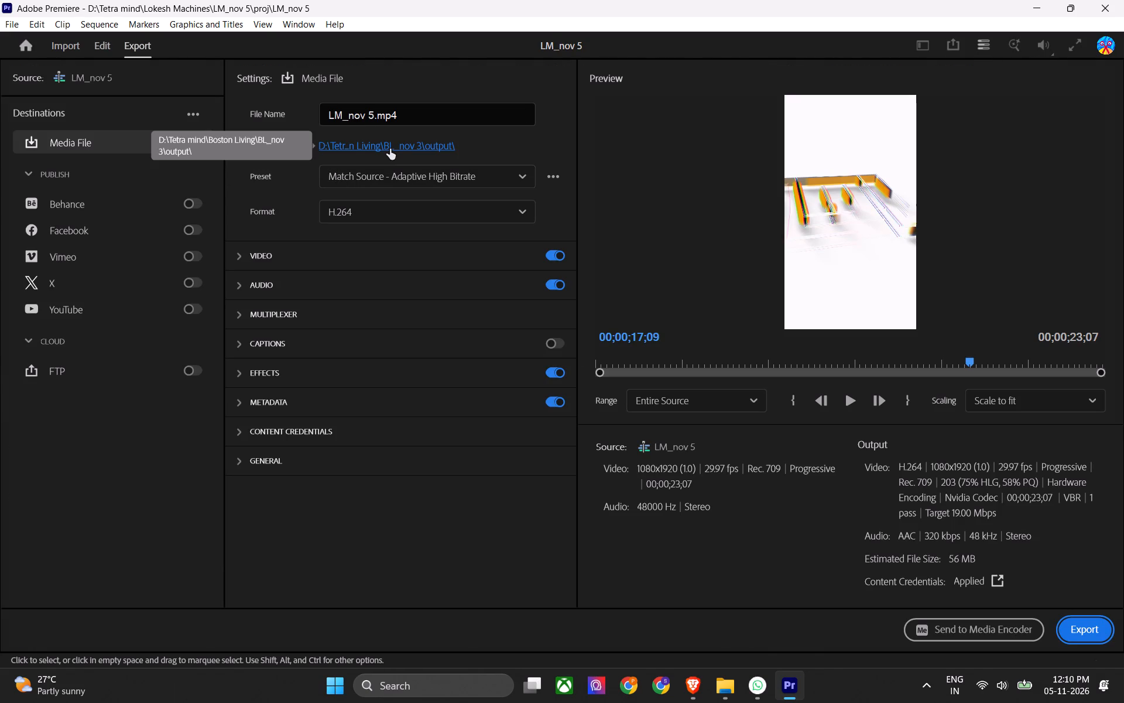
left_click(390, 139)
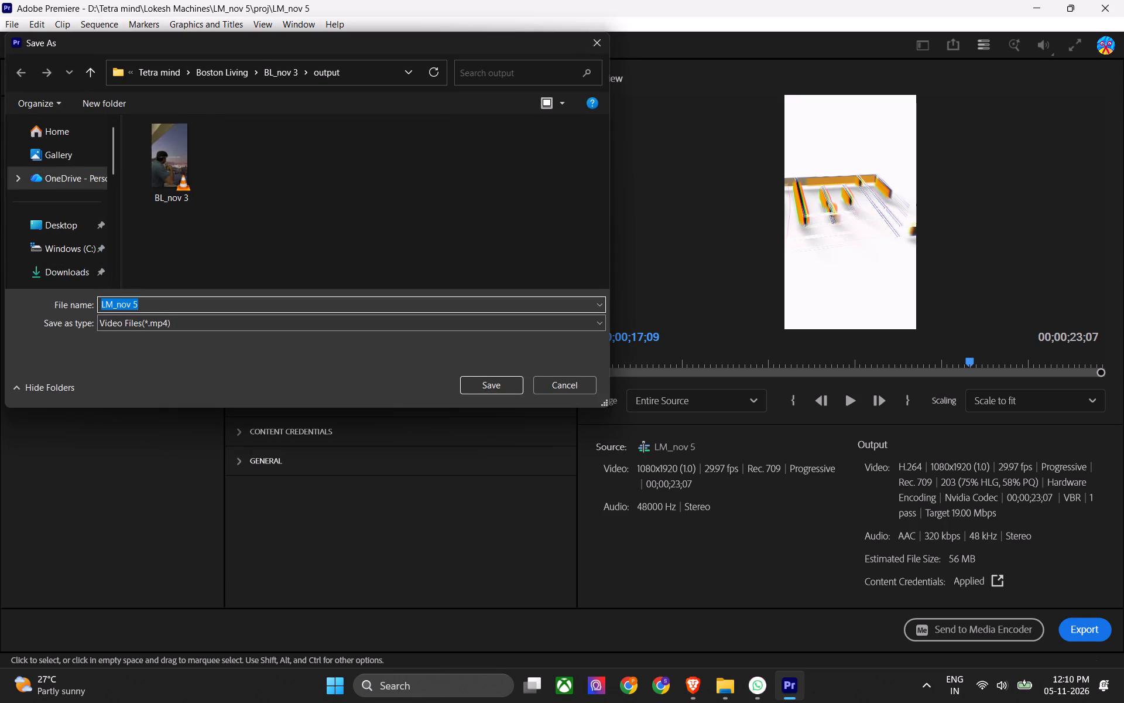
left_click(159, 76)
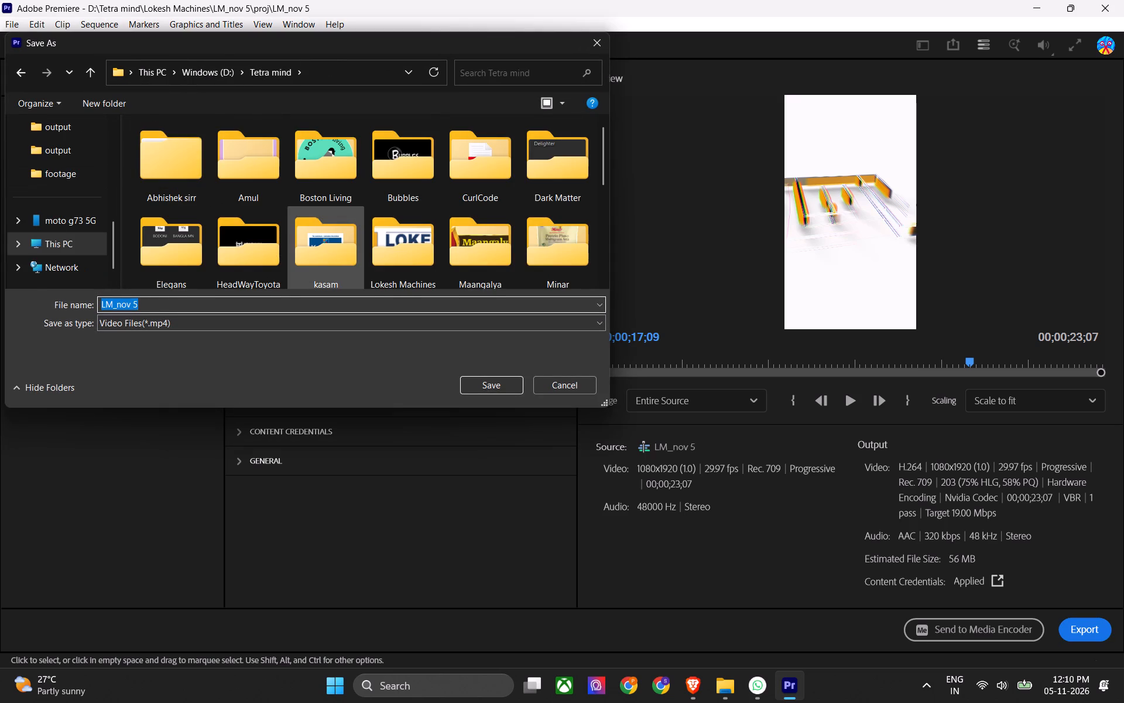
double_click(385, 247)
double_click(209, 187)
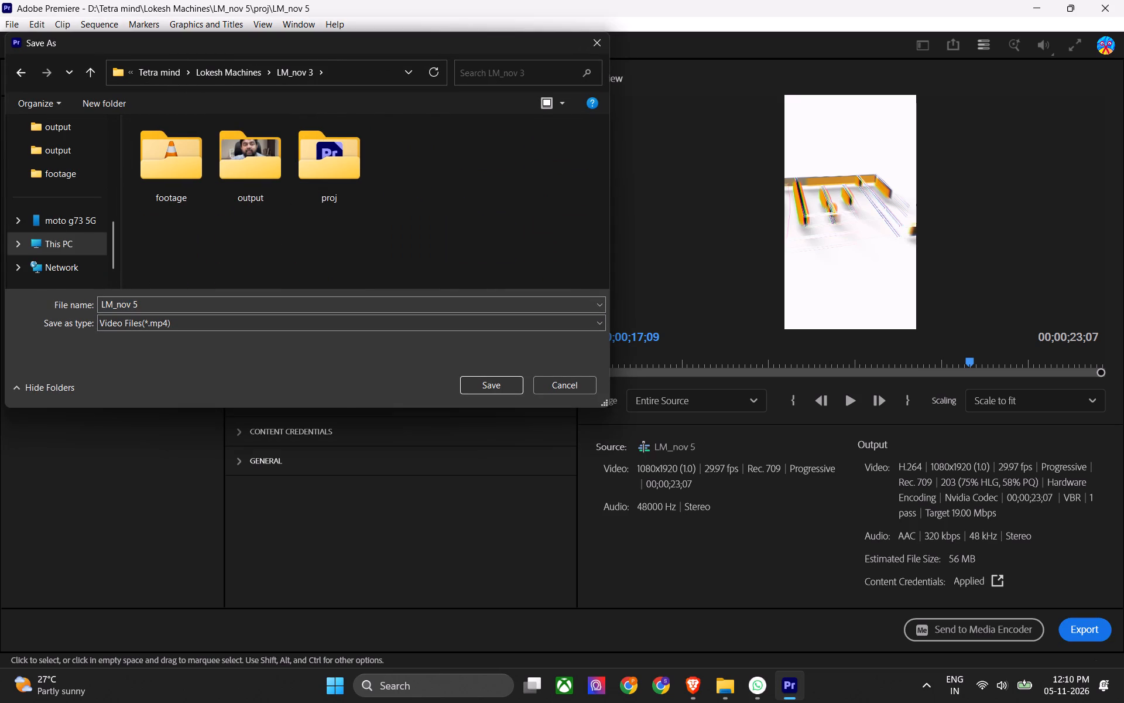
left_click(88, 72)
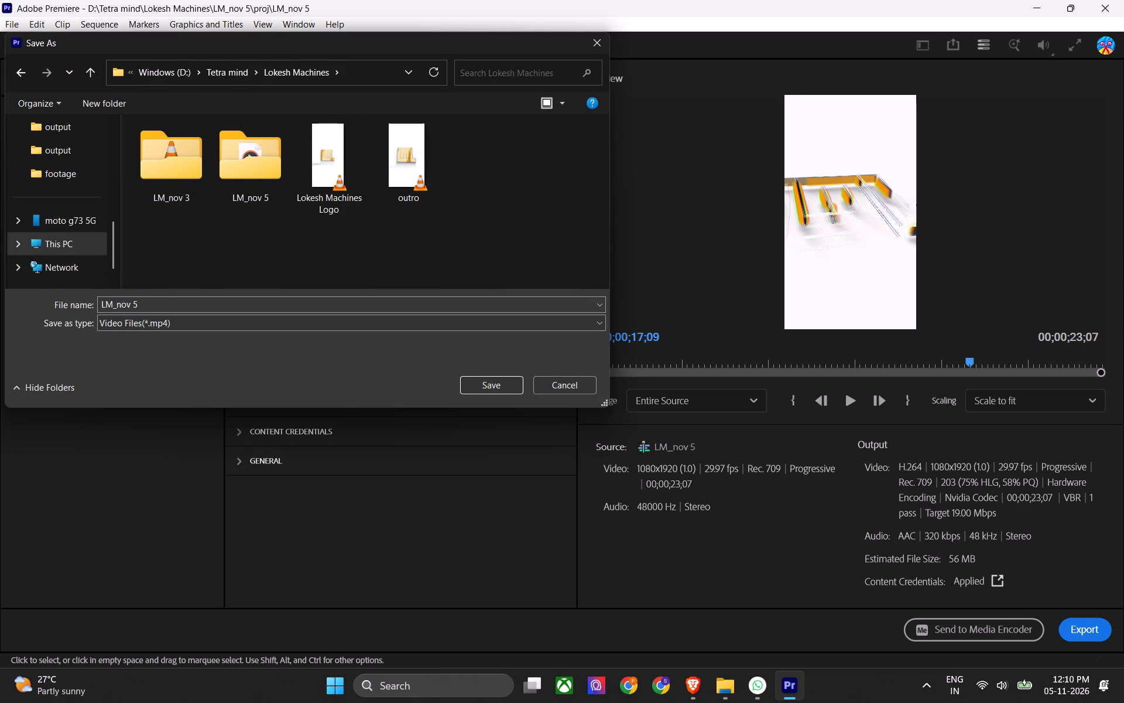
right_click(454, 203)
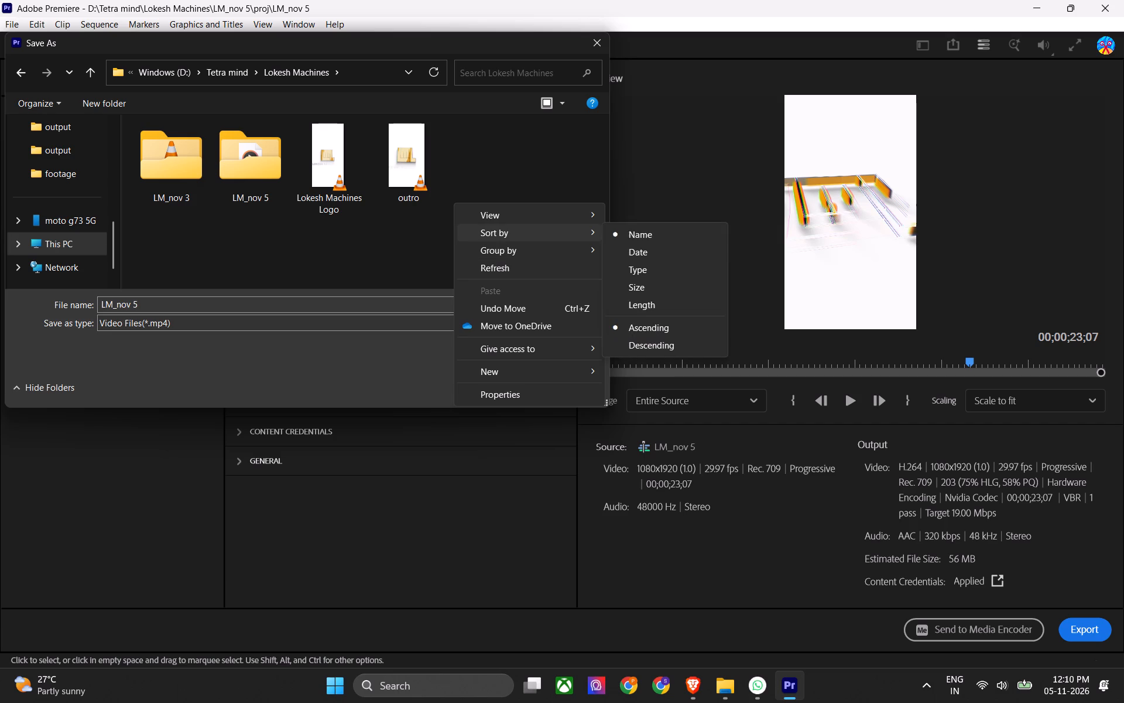
left_click(652, 255)
double_click(173, 169)
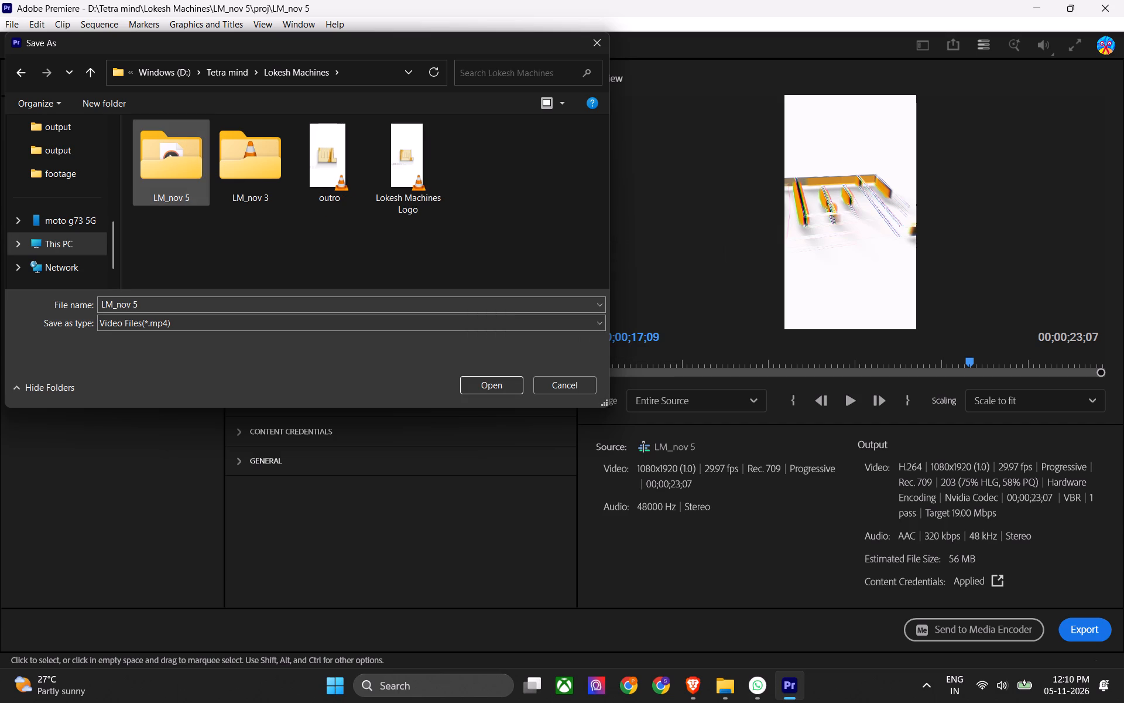
left_click(296, 168)
double_click(264, 165)
left_click(489, 390)
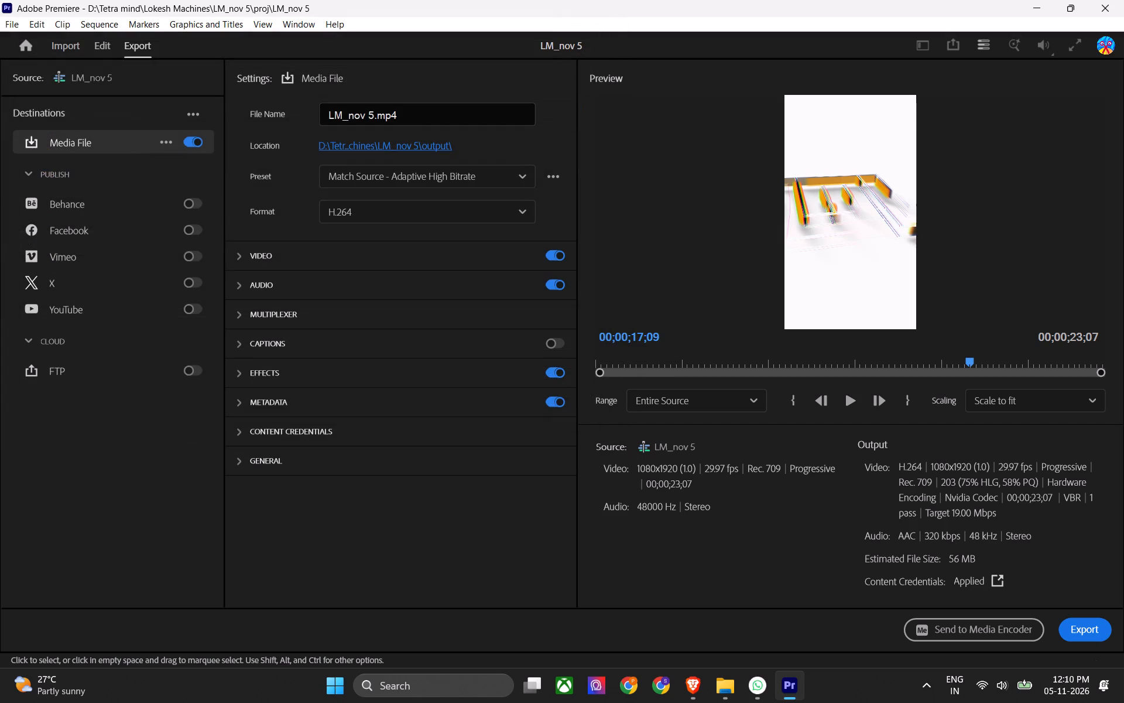
left_click(1090, 629)
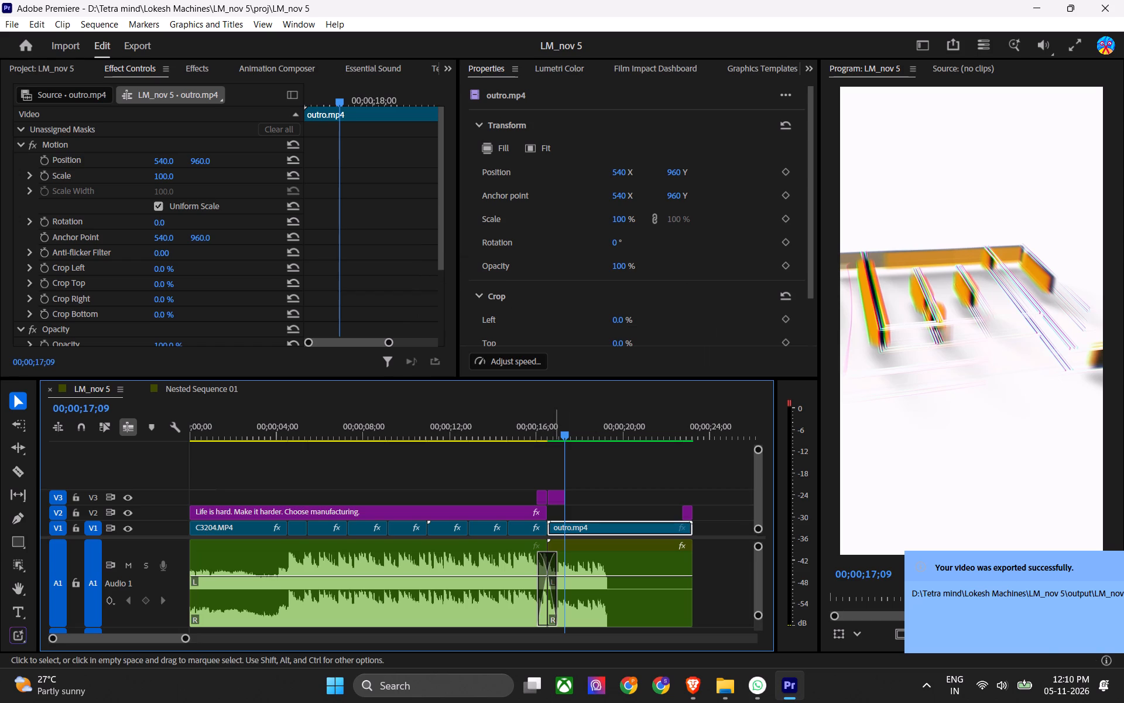
Deselect the outro.mp4 clip and save the project again.
left_click(585, 489)
key("ctrl+s")
key("1")
key("ctrl+1")
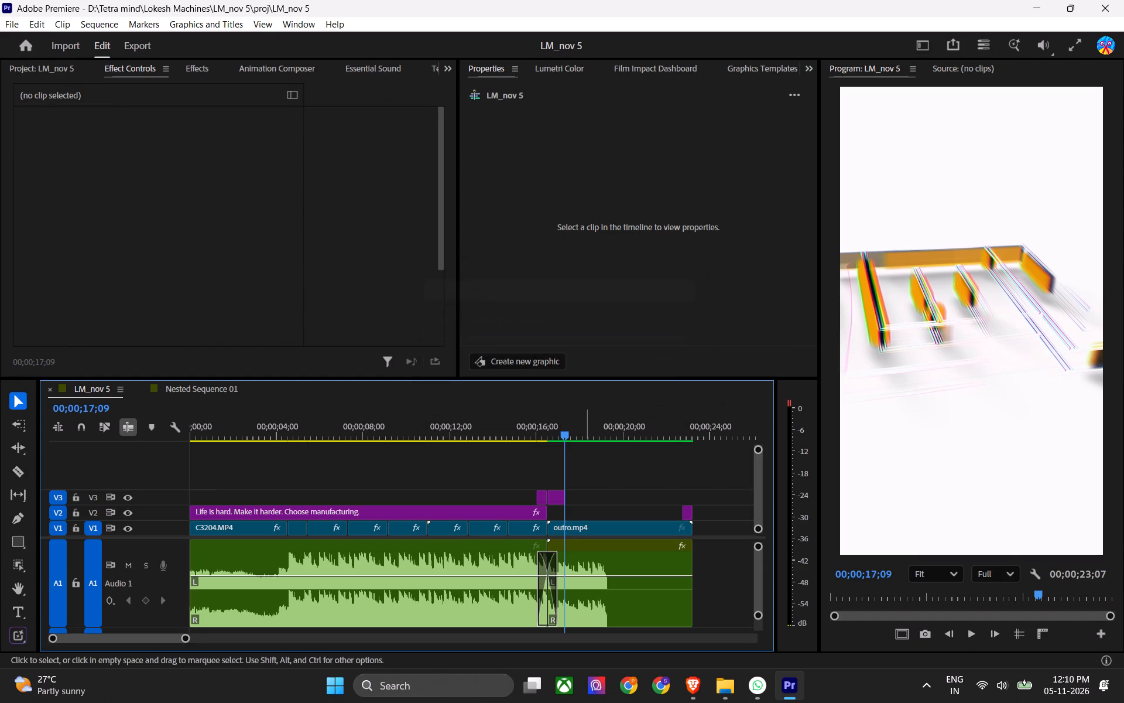
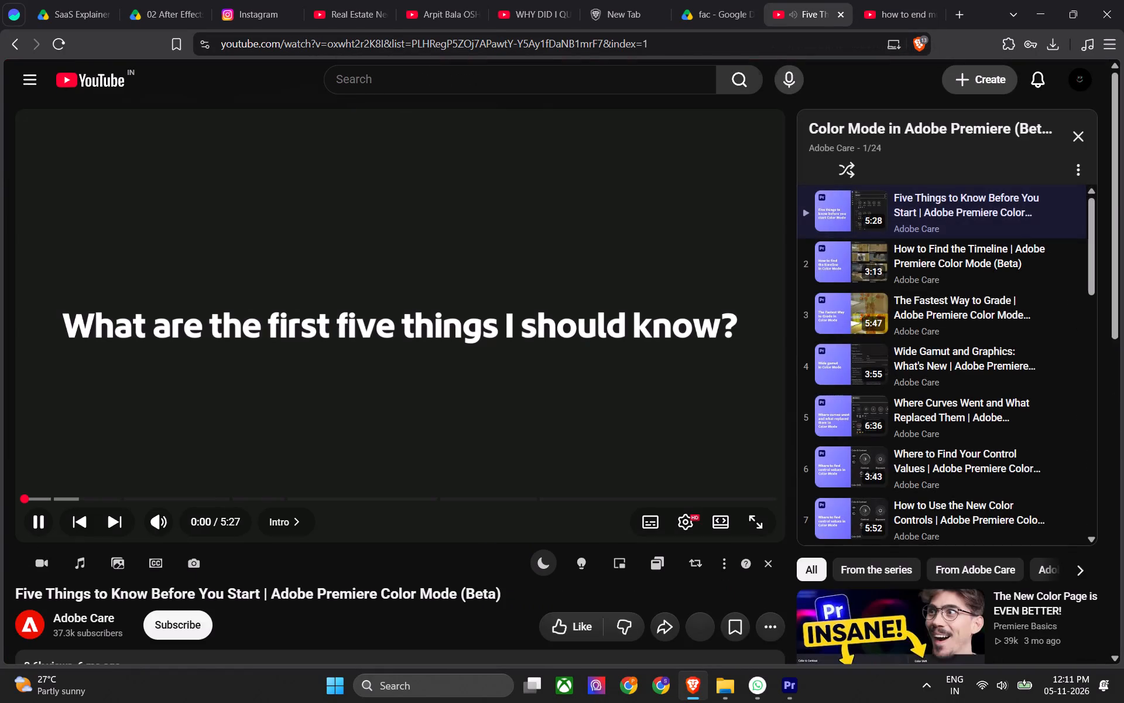
Pause the Adobe Care video "Five Things to Know Before You Start".
left_click(571, 560)
left_click(415, 412)
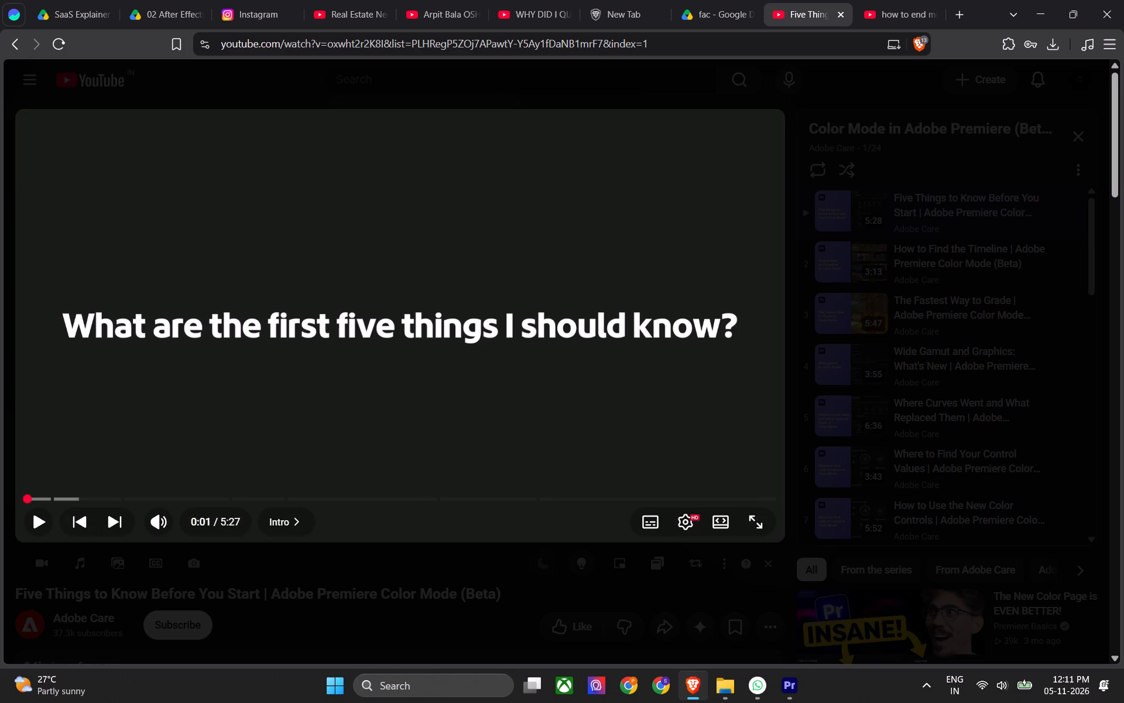
Search the web for "ads of the world" in a new browser tab, open its Highlighted Campaigns page and look through the campaigns.
left_click(954, 7)
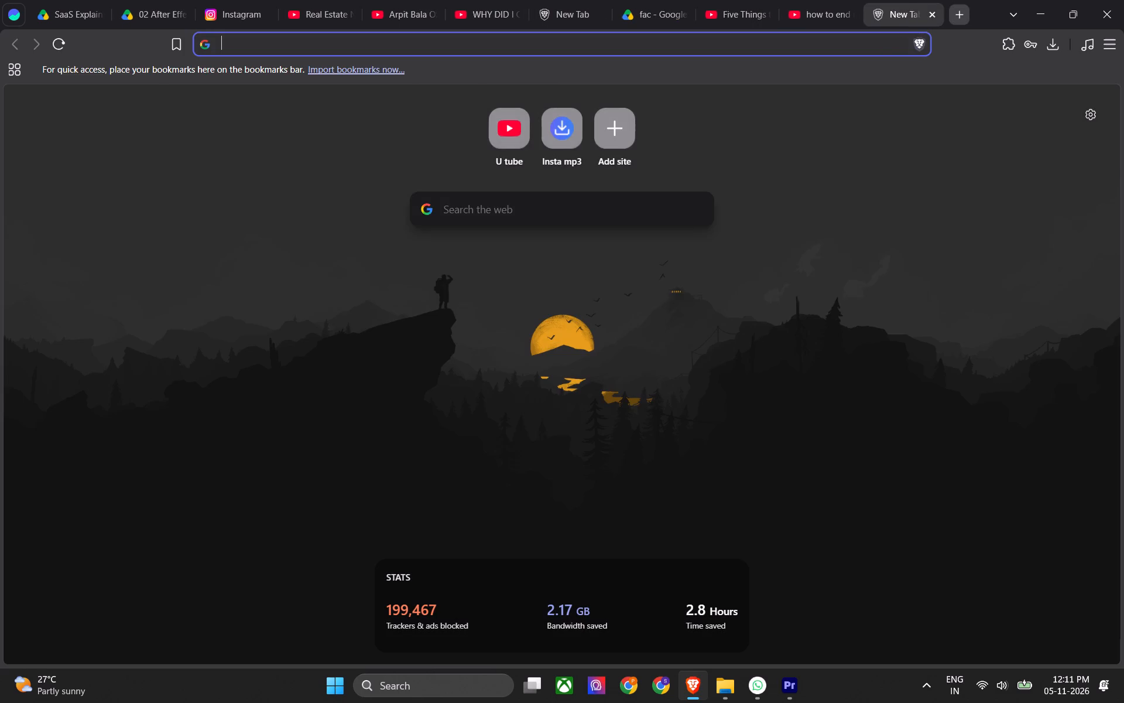
type("ads ofth")
key("Down")
key("Return")
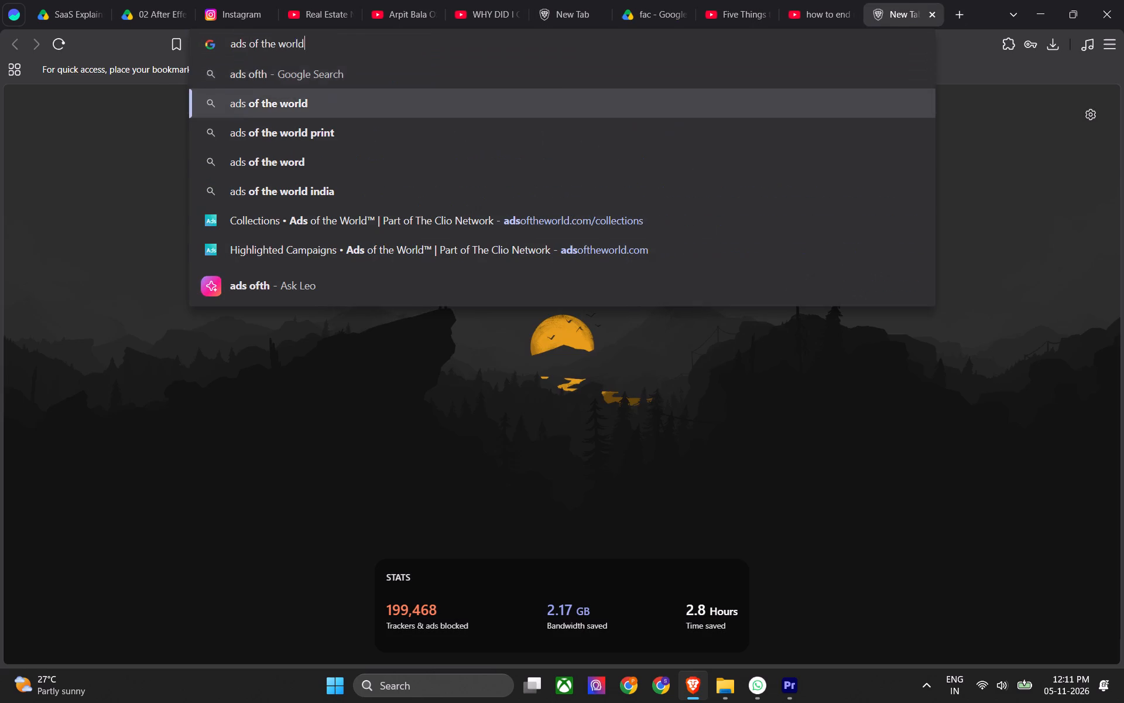
left_click(429, 231)
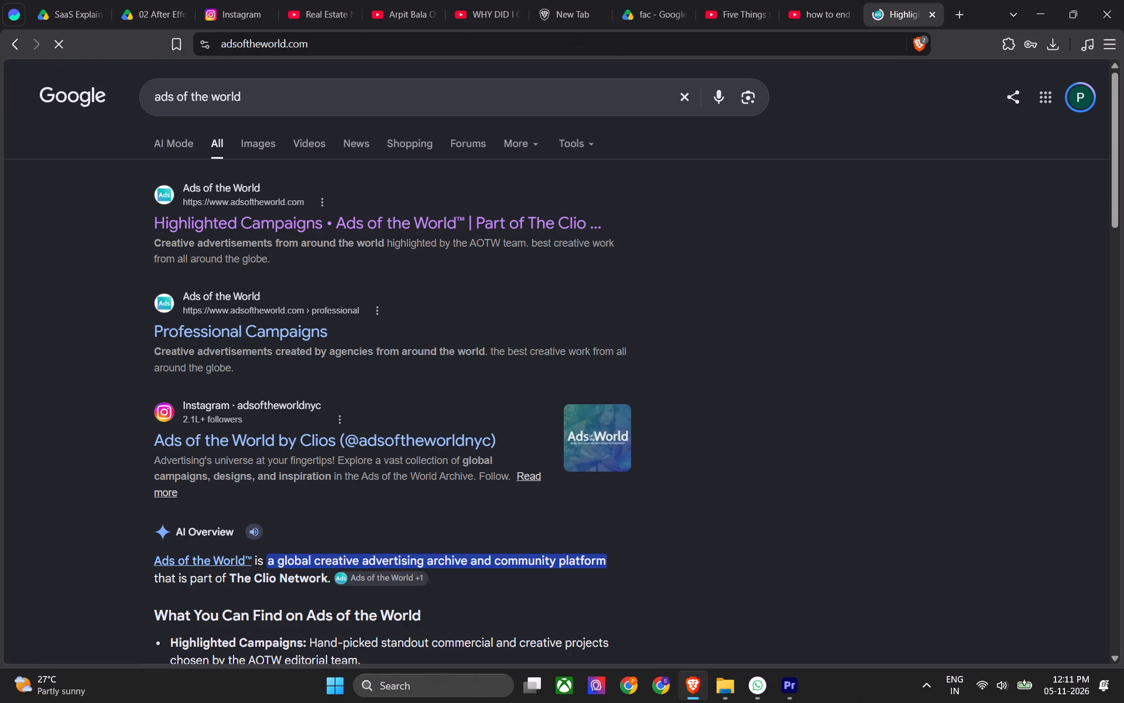
scroll(517, 402, "down", 3)
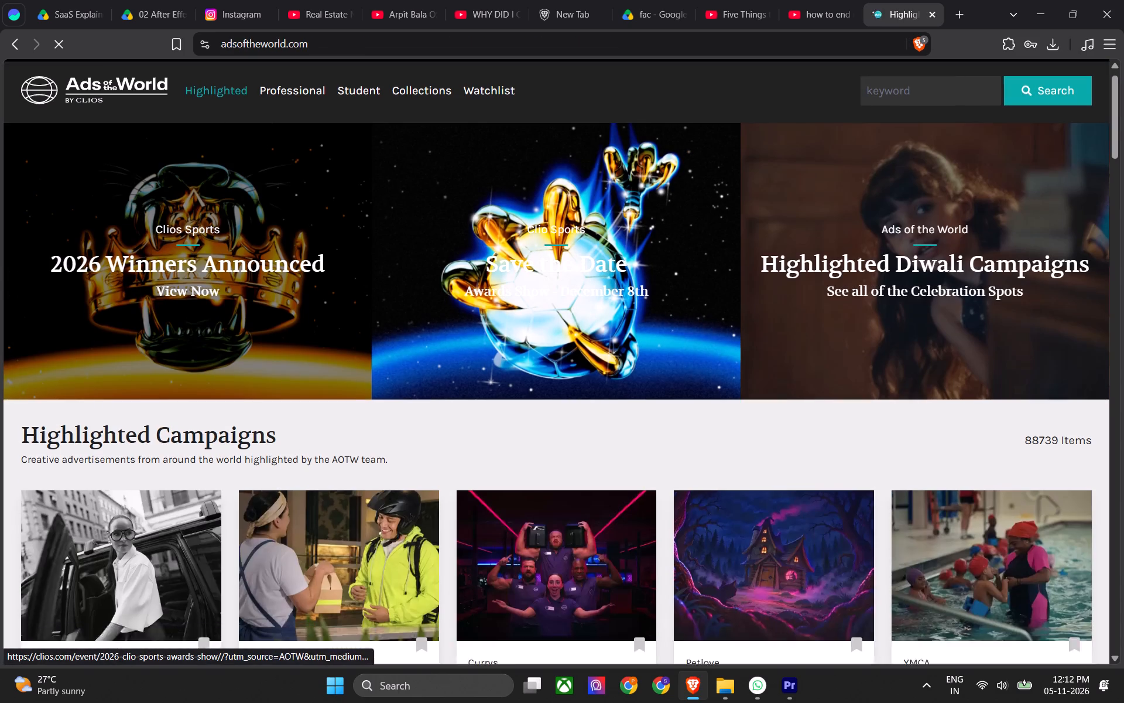
scroll(517, 402, "down", 7)
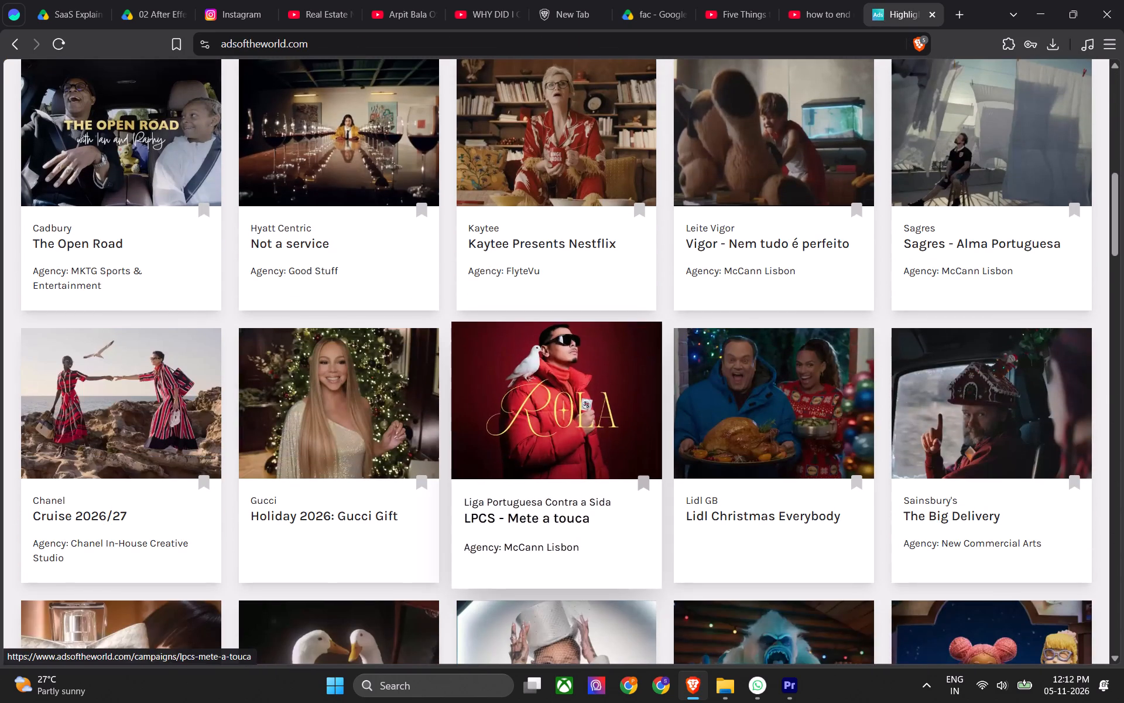
scroll(508, 383, "up", 5)
scroll(505, 398, "down", 7)
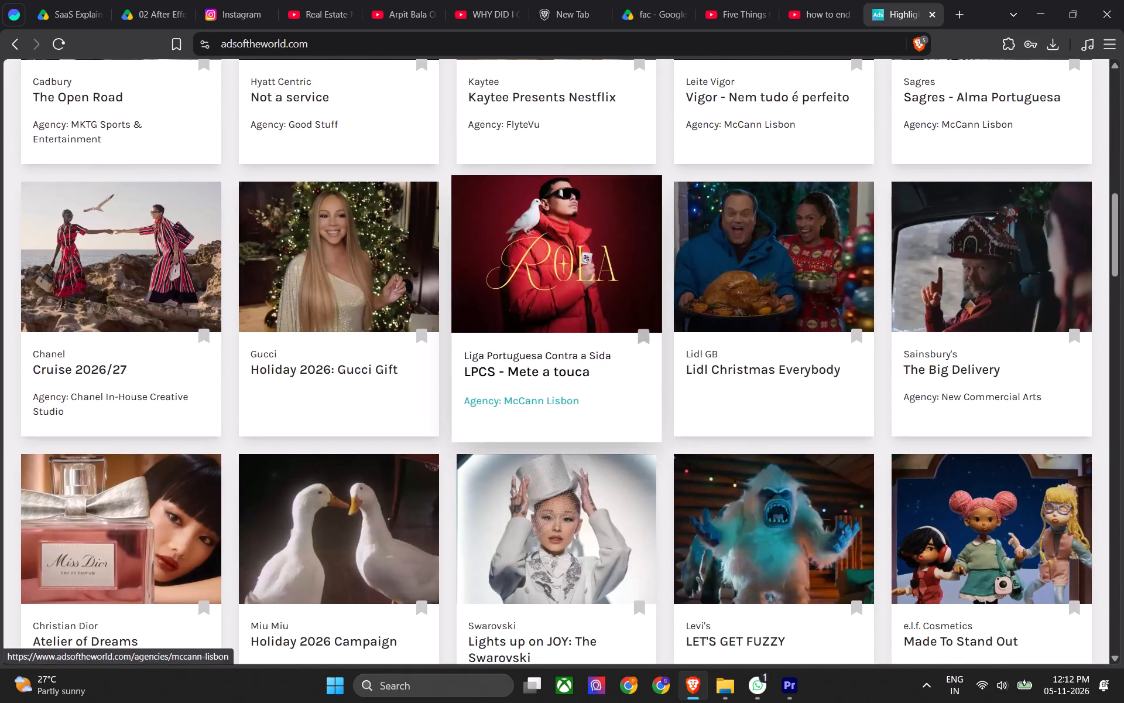
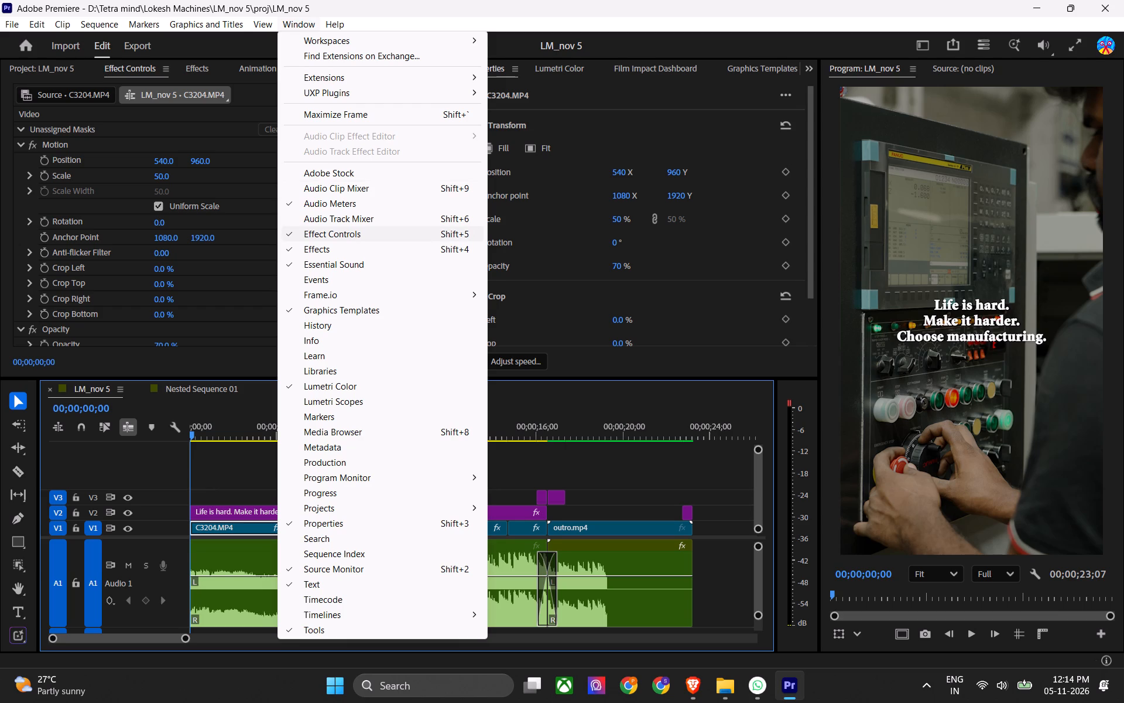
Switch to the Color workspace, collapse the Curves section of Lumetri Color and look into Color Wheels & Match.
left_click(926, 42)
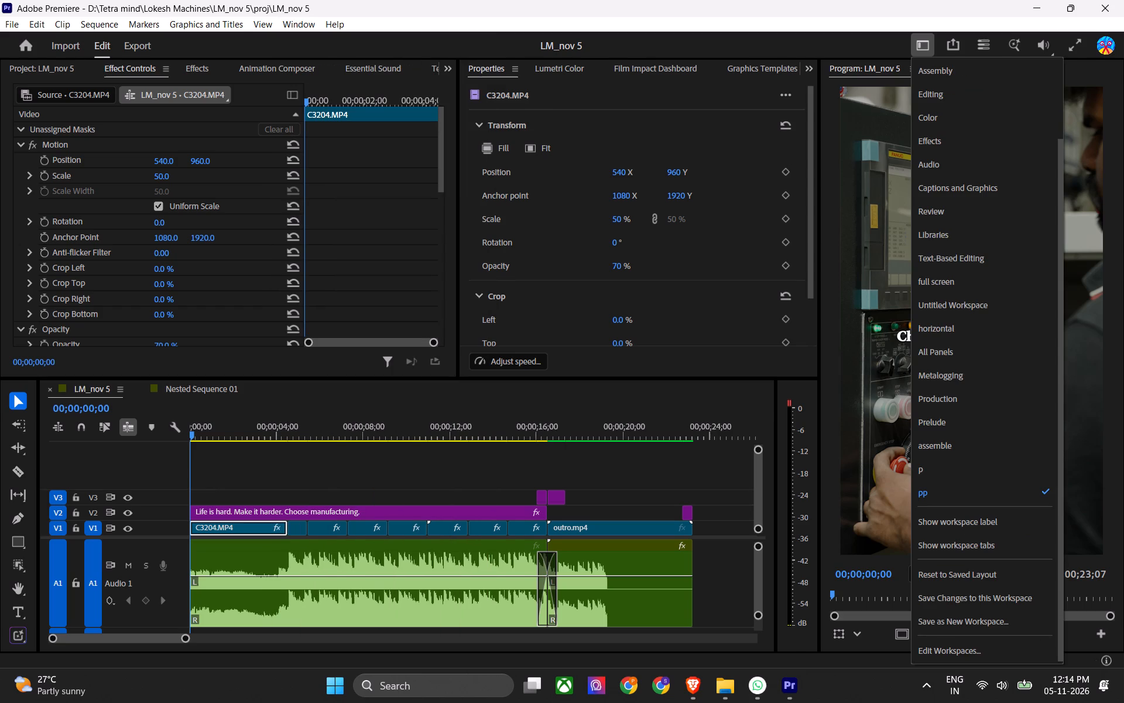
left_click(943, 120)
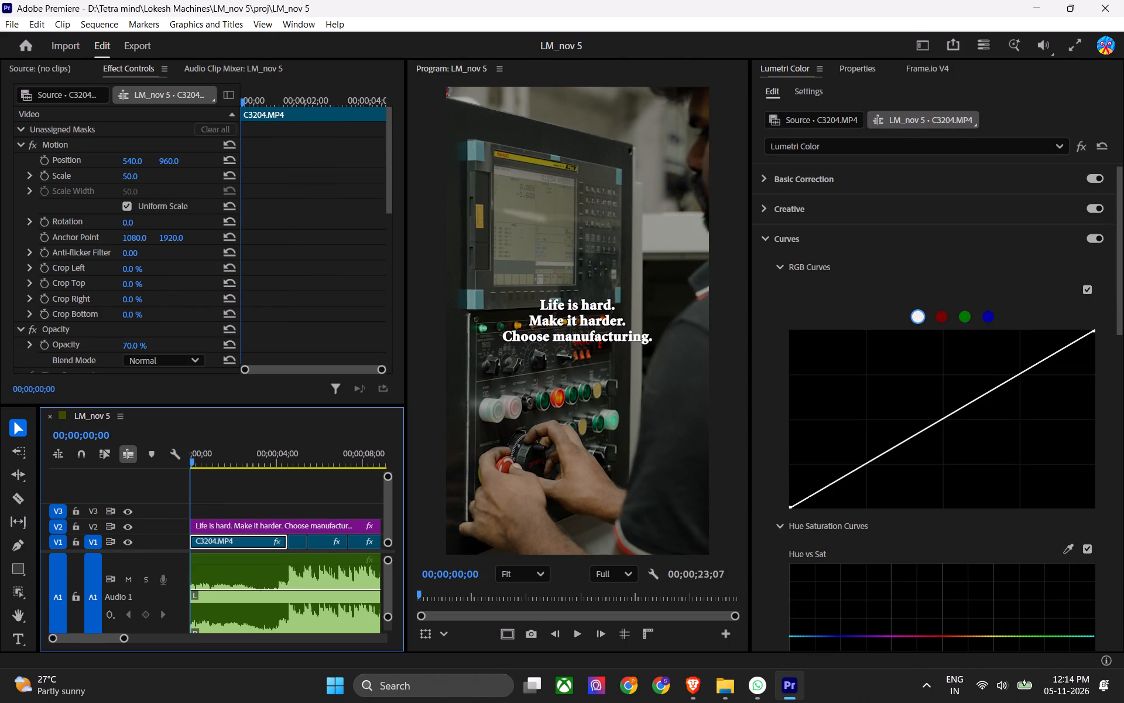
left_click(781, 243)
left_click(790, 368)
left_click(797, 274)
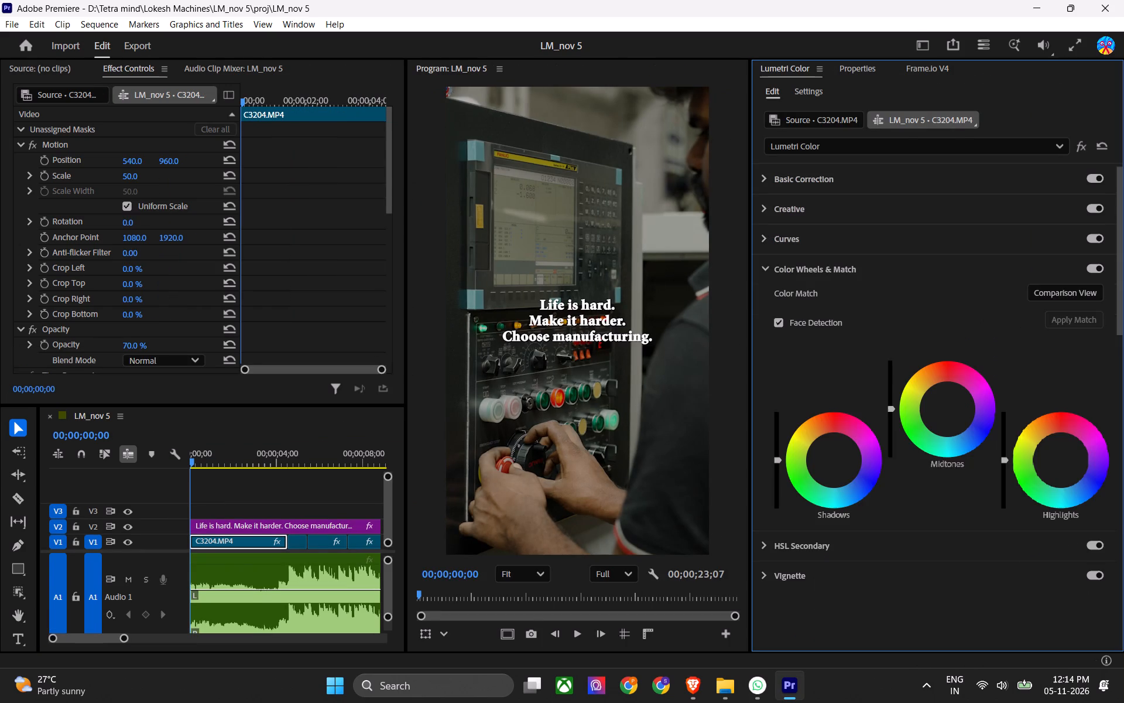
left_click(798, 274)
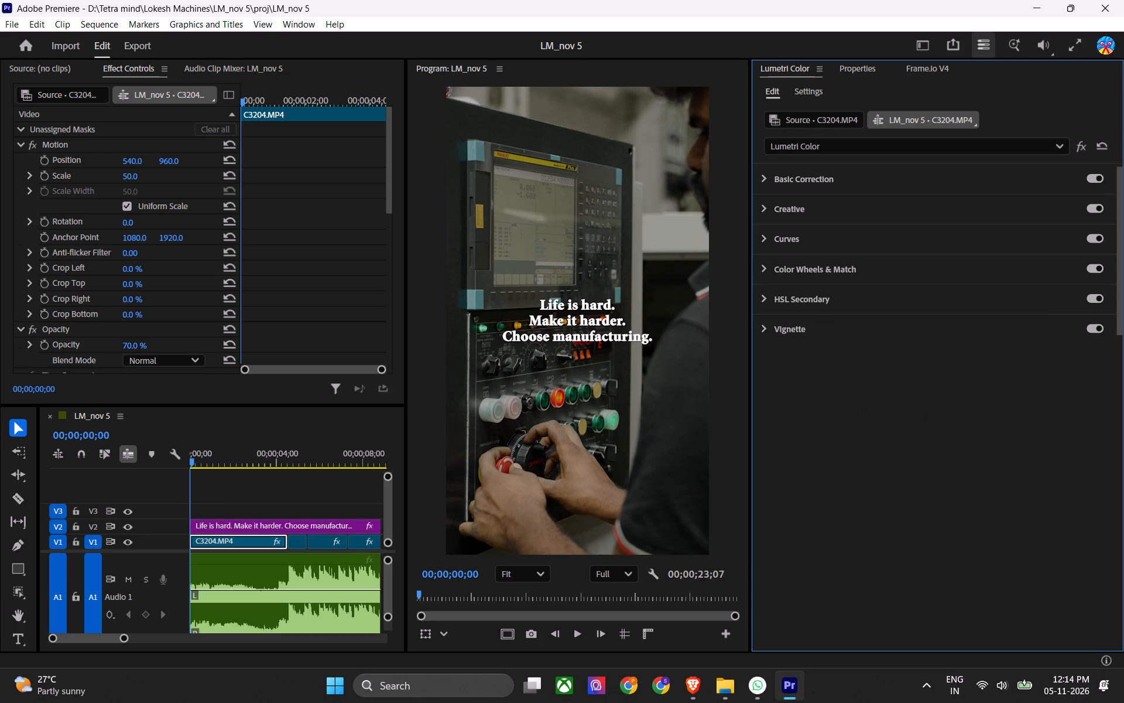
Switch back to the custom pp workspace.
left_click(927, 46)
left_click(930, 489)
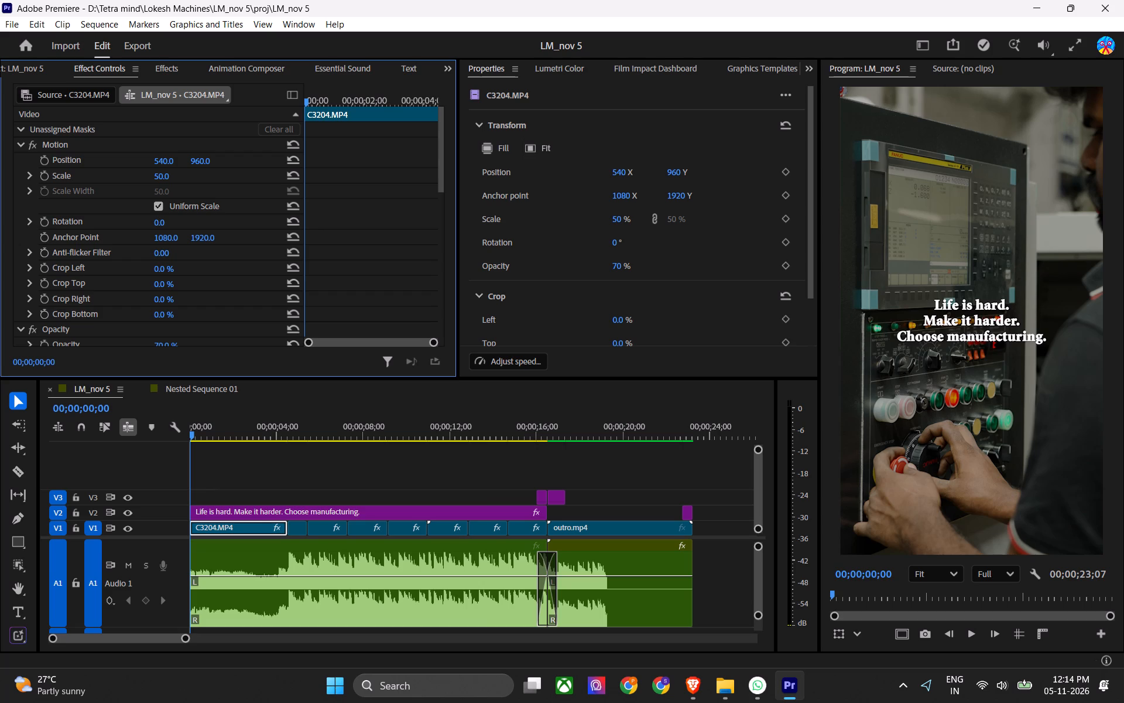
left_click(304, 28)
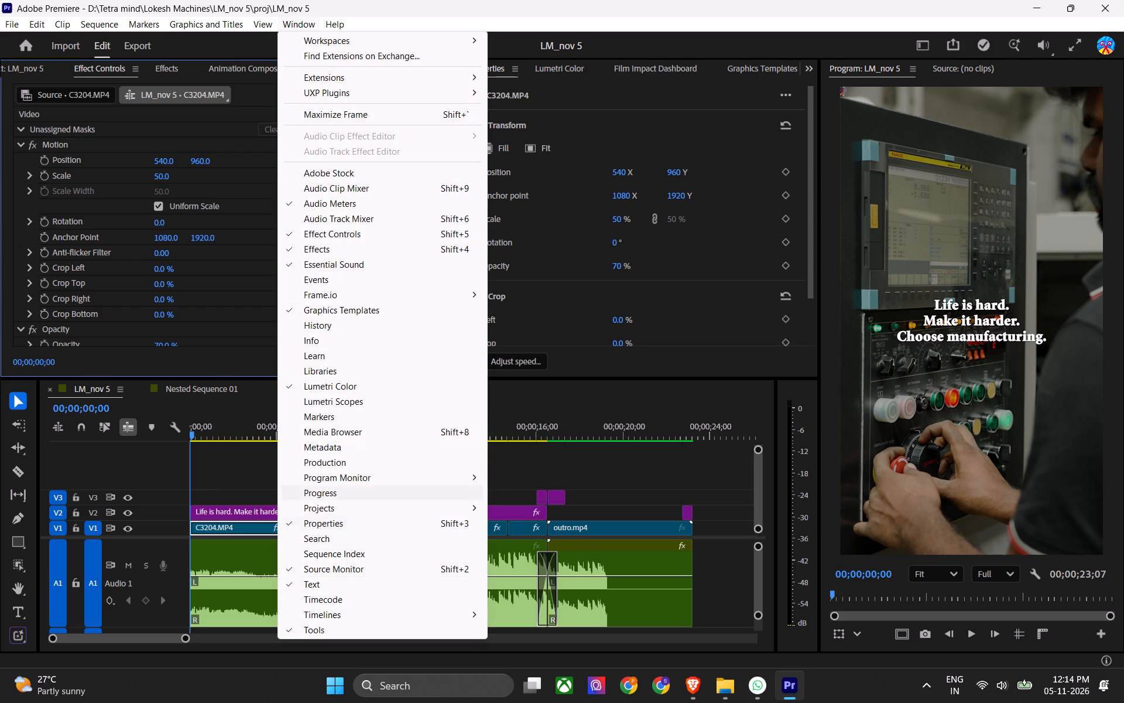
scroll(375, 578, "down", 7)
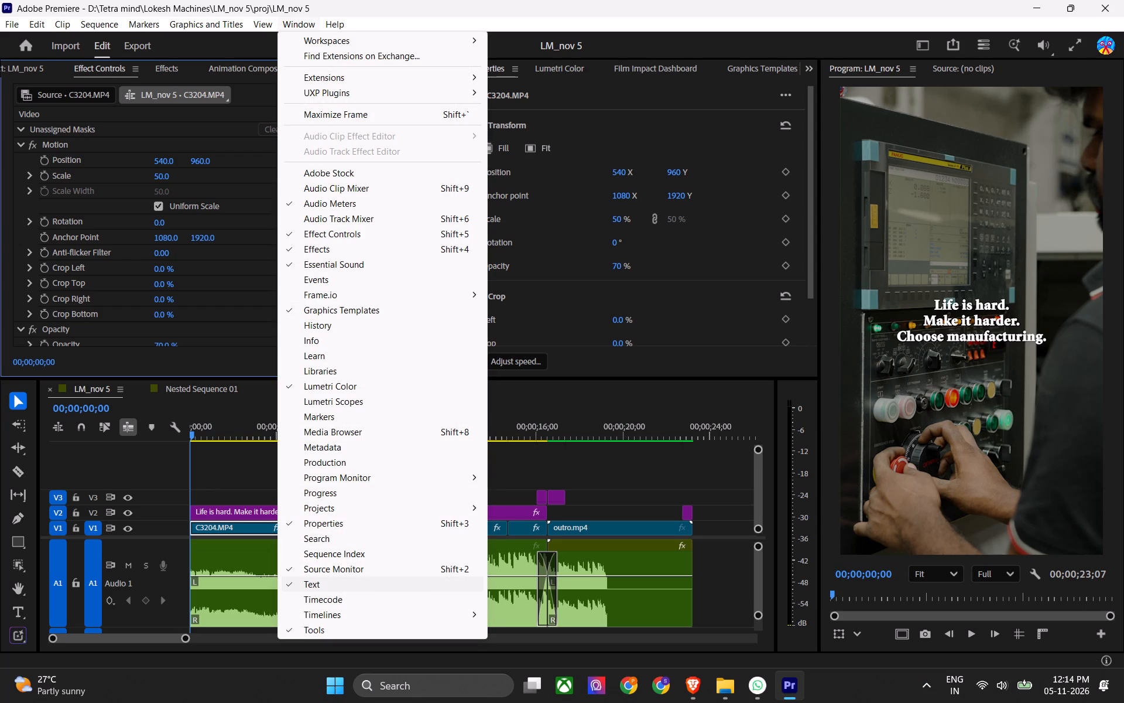
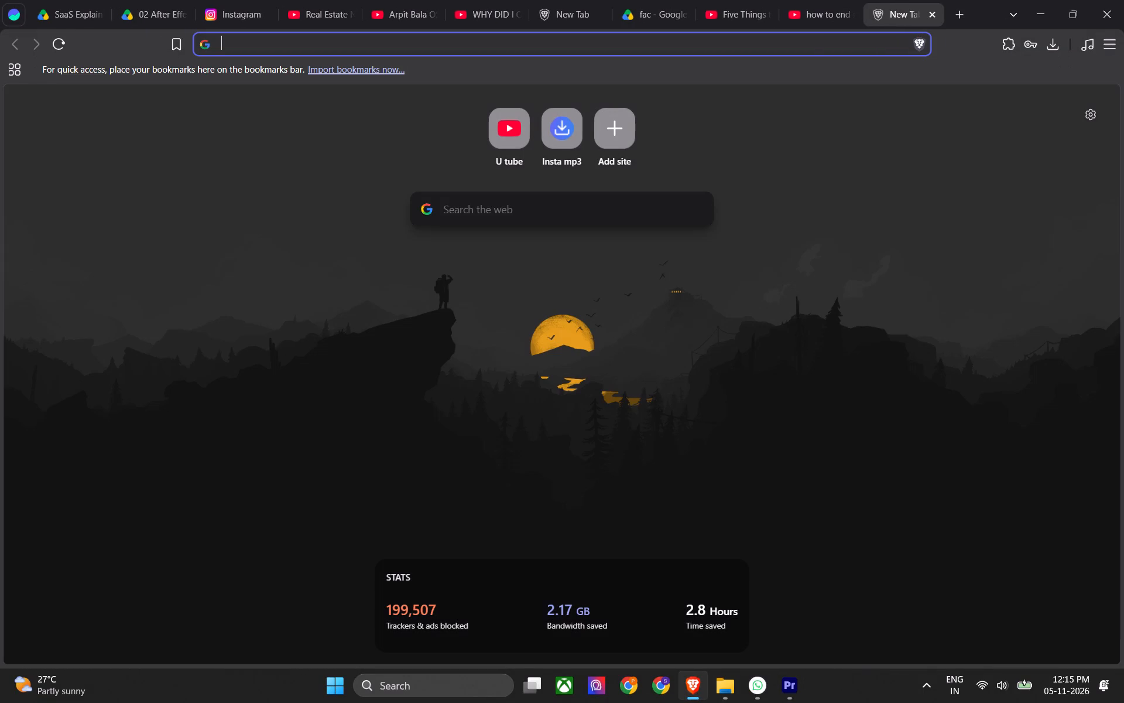
Search the web for "how to enable coloyr mode in pr", check the results and close that results page.
type("how to enable coloyr mode in")
key("space")
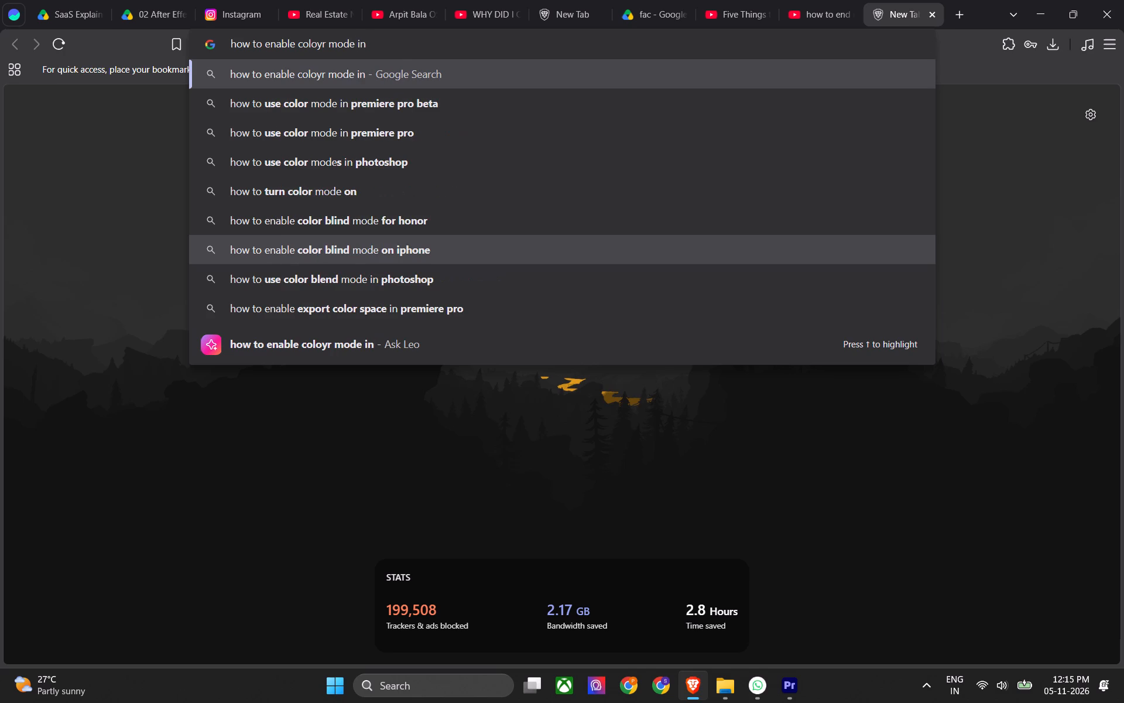
type("pr")
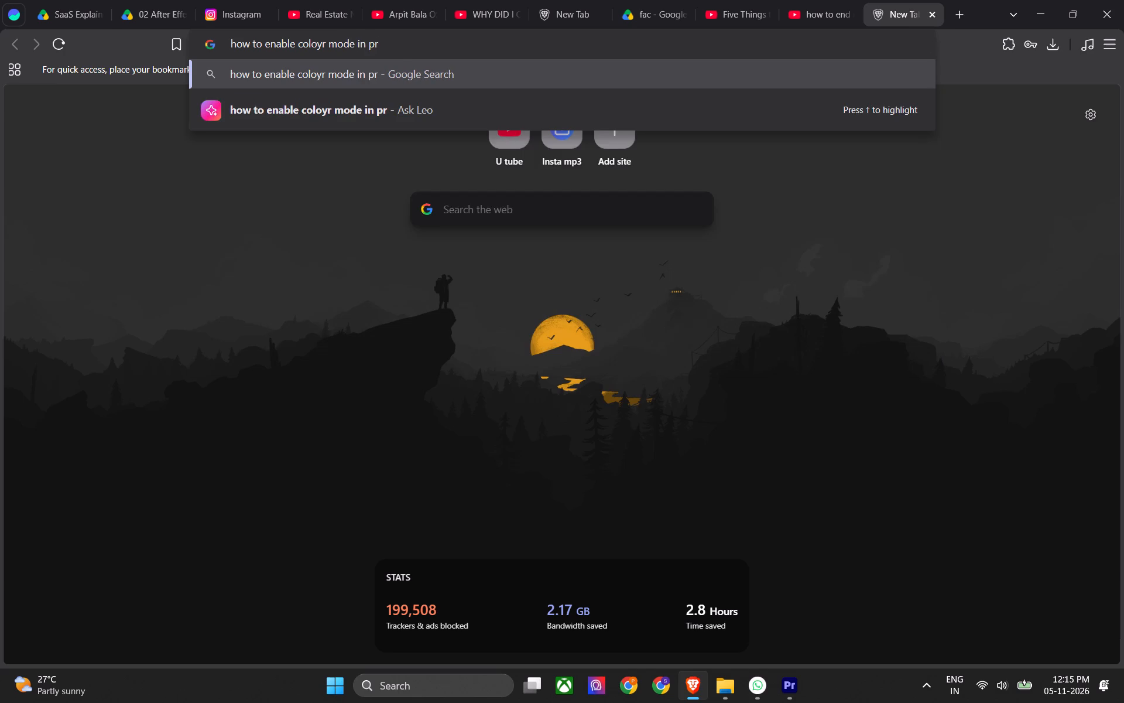
key("Return")
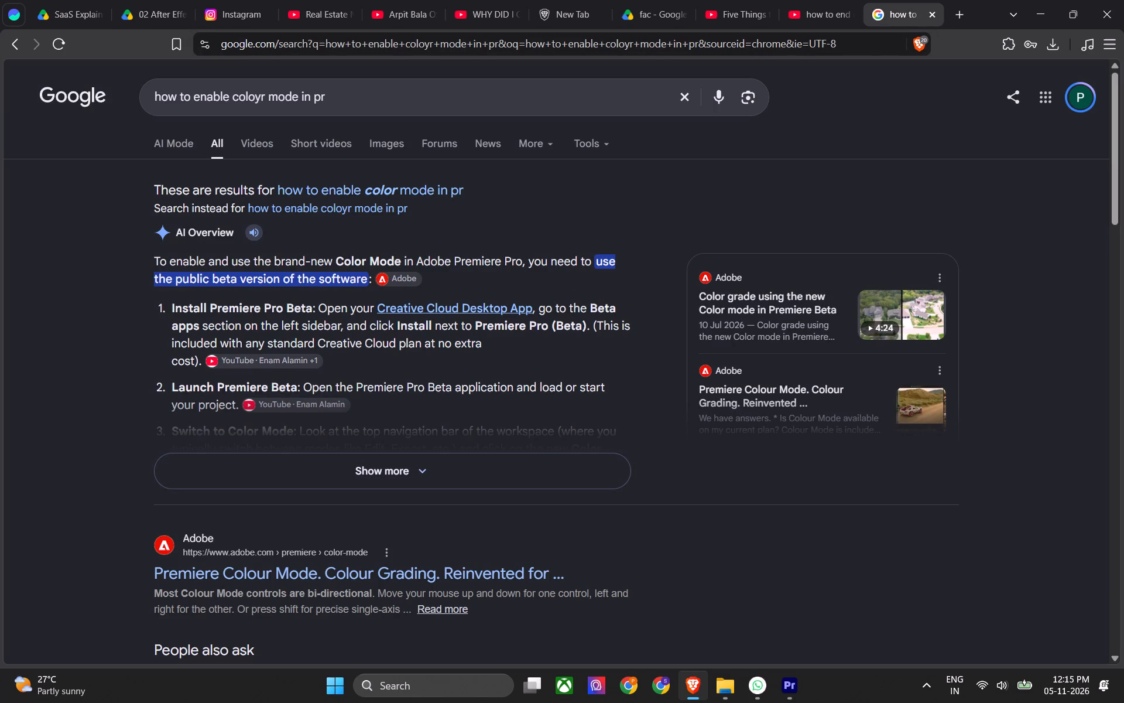
middle_click(906, 18)
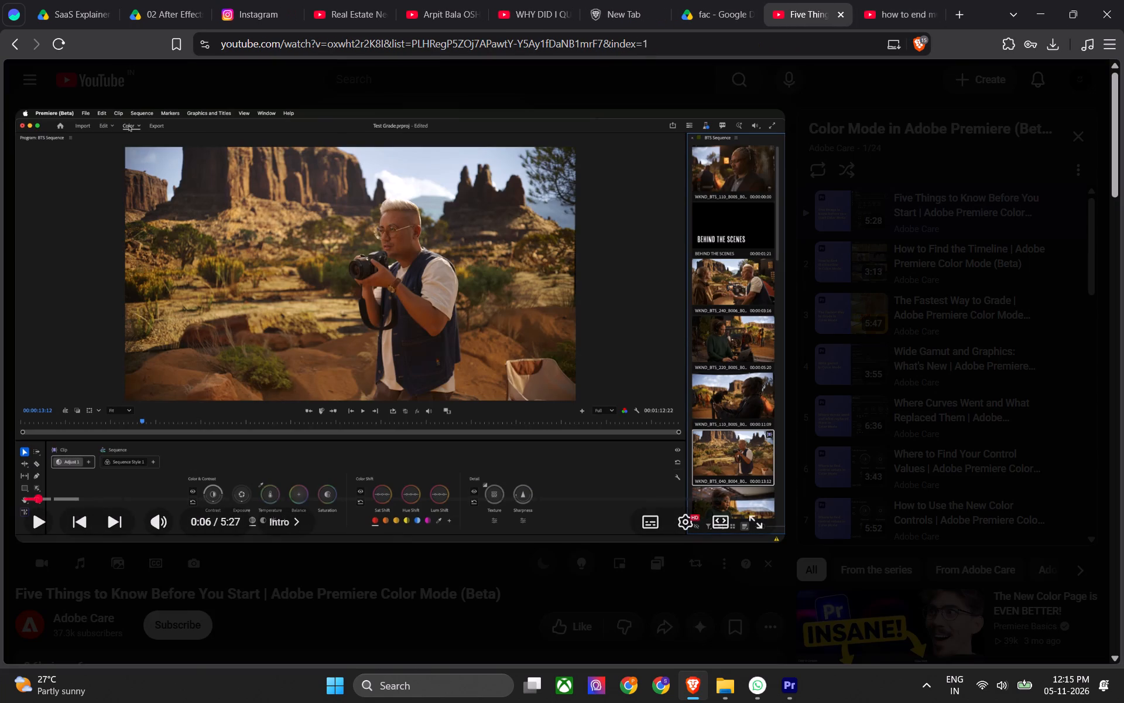
Watch the opening of Adobe Care's "Five Things to Know Before You Start" Color Mode video, pause it and open the playback settings.
left_click(538, 237)
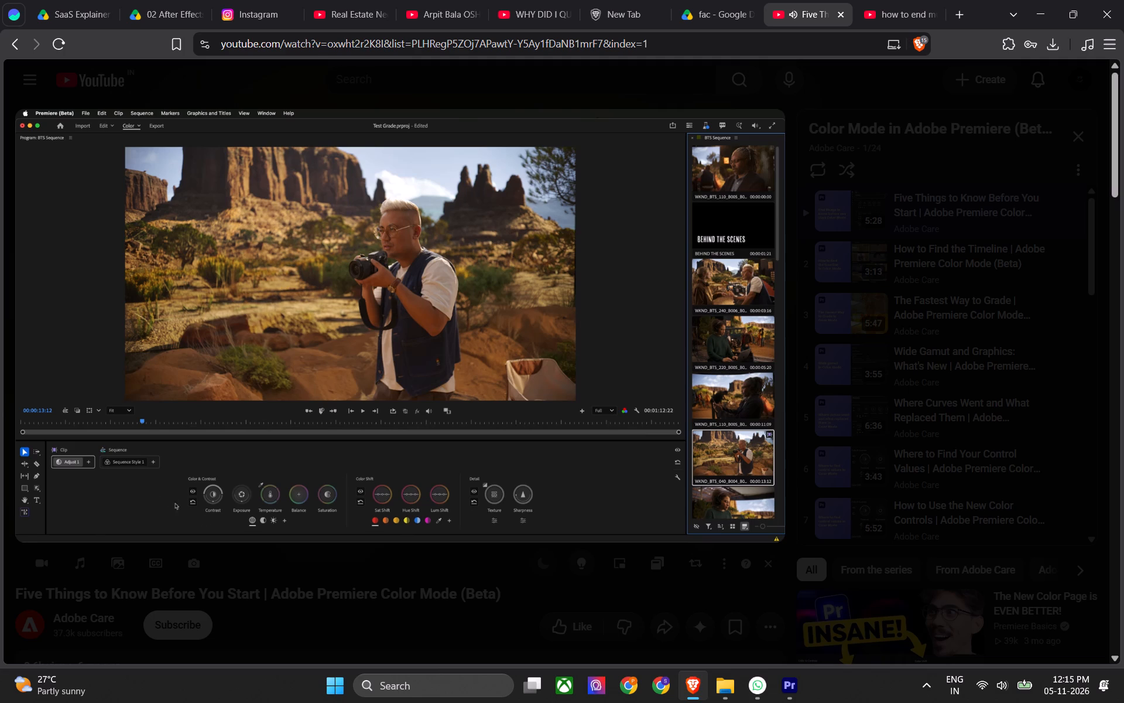
left_click(385, 381)
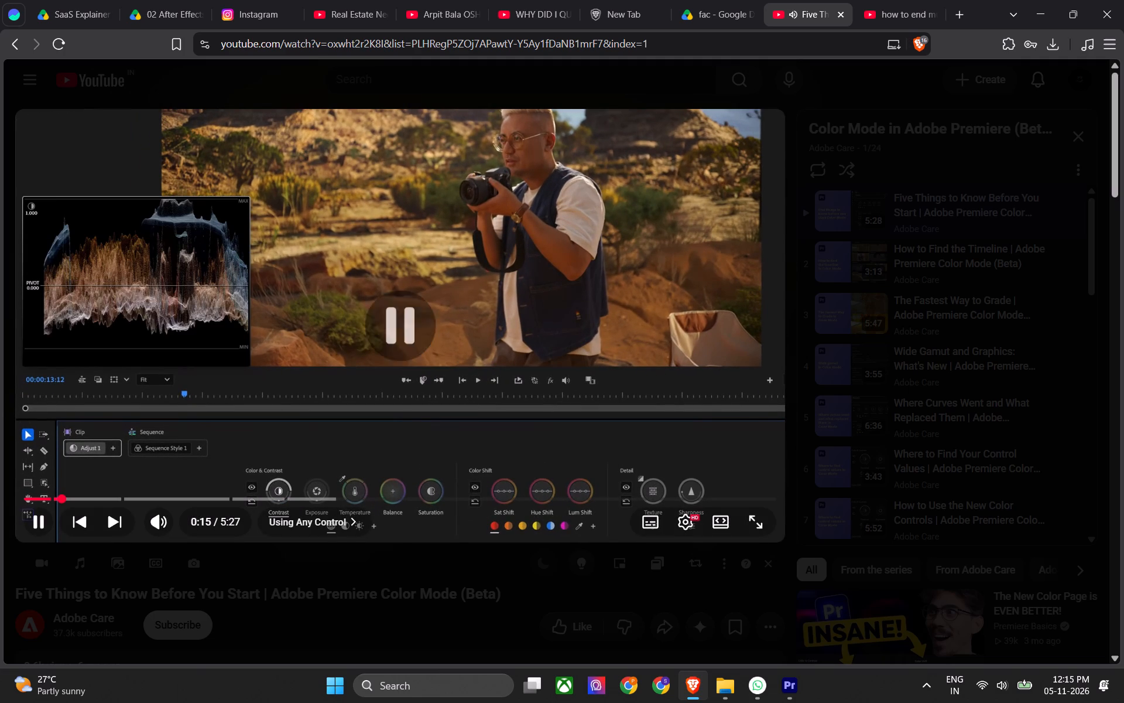
left_click(682, 524)
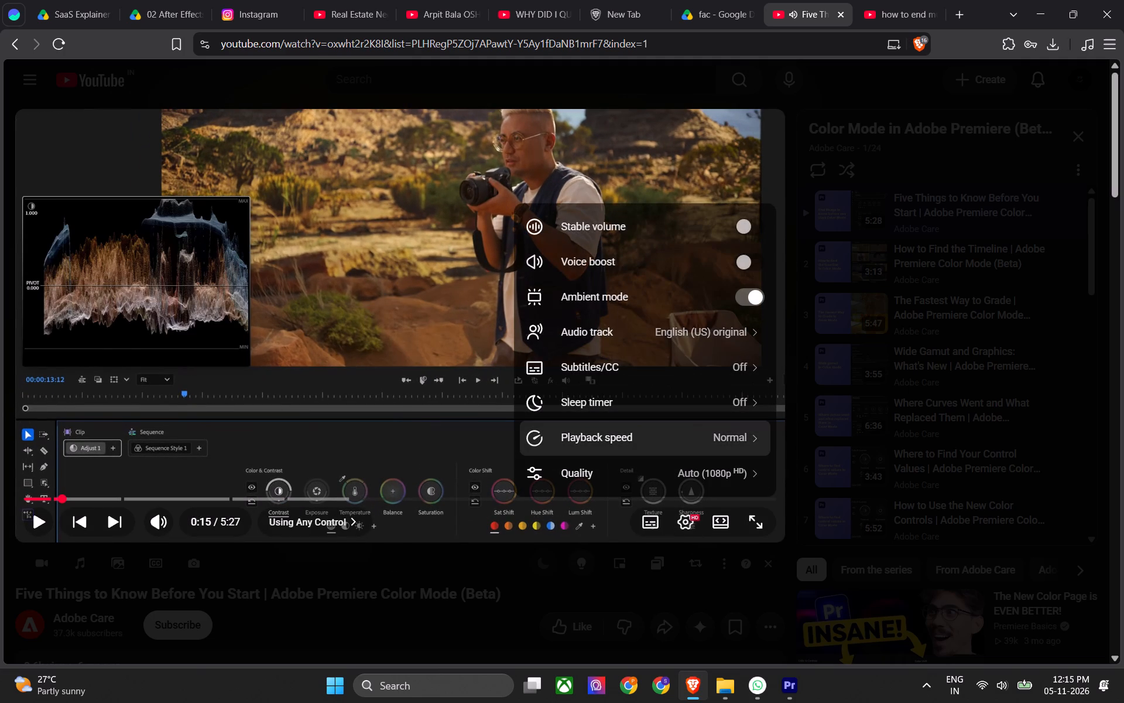